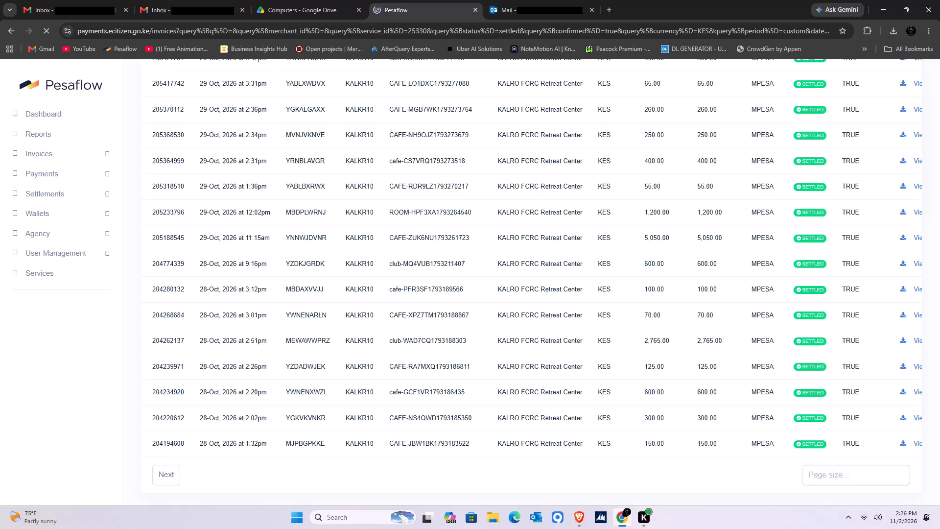
# Set the invoice list's page size to 30000.
pyautogui.click(864, 419)
pyautogui.click(826, 478)
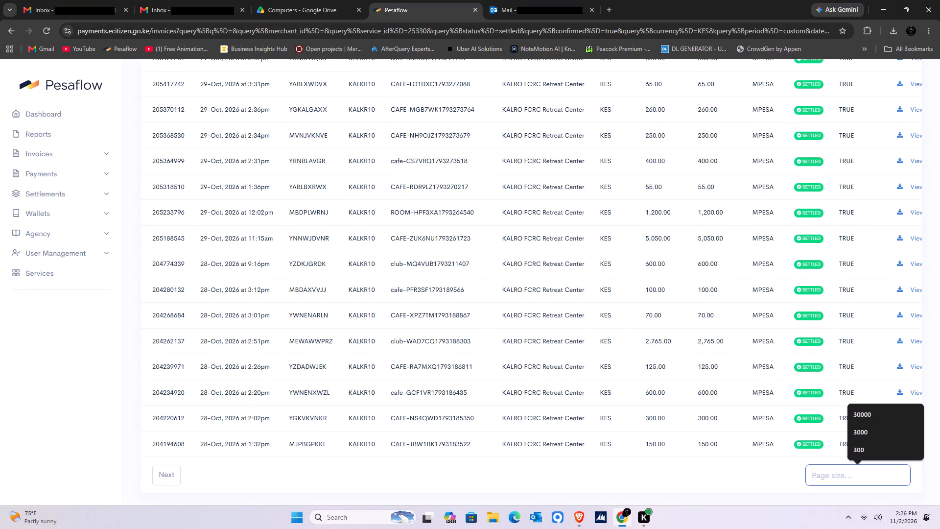
pyautogui.click(862, 415)
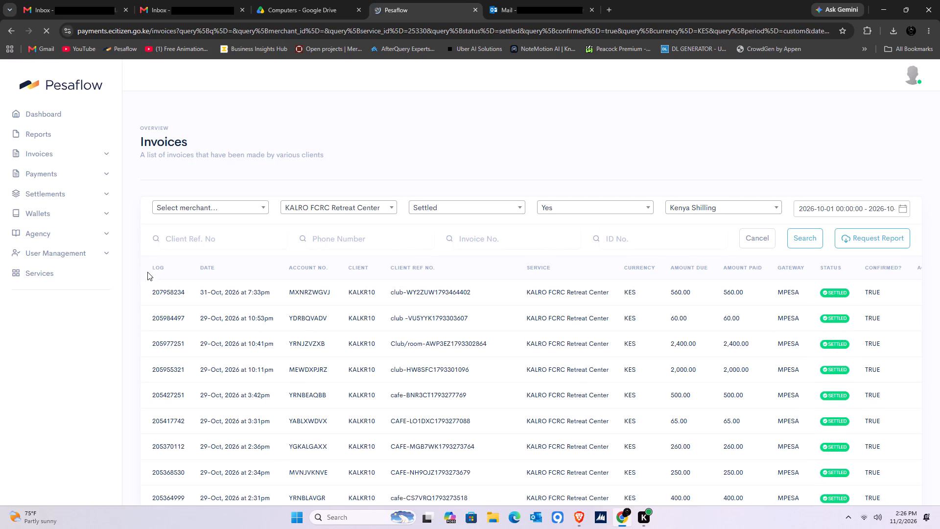
# Copy the whole invoice table, from the Log header row down to the last invoice of 01-Oct, 2026.
pyautogui.moveTo(148, 270); pyautogui.dragTo(278, 528)
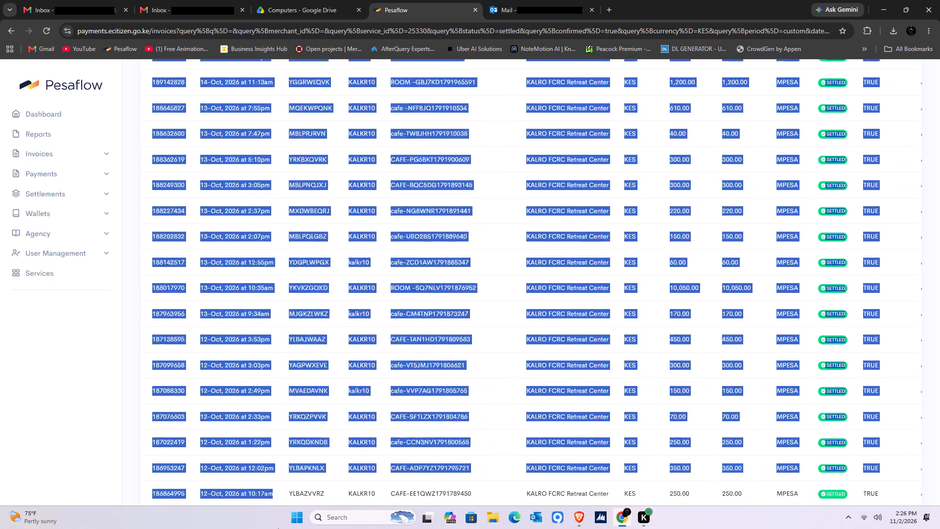
pyautogui.moveTo(278, 528); pyautogui.dragTo(279, 525)
pyautogui.rightClick(252, 442)
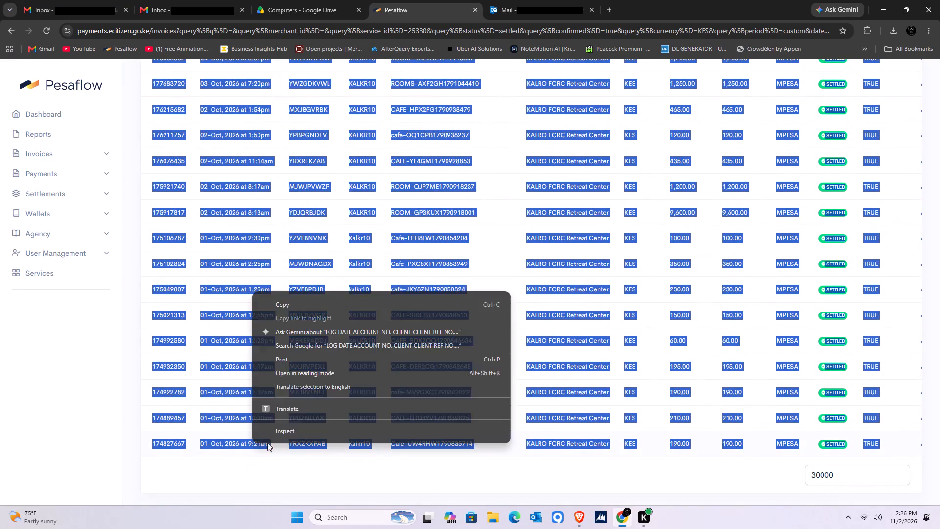
pyautogui.click(304, 307)
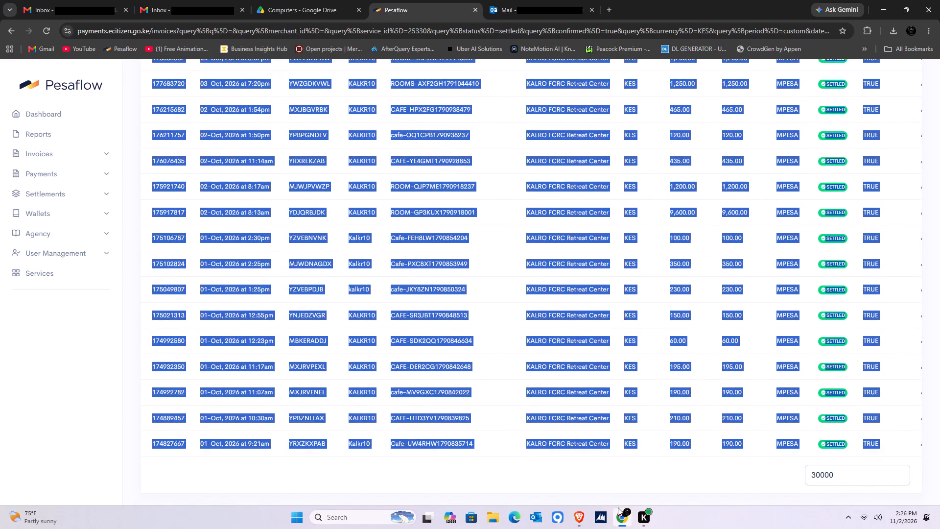
# Switch to Excel and create a blank workbook.
pyautogui.write('ex')
pyautogui.press('c')
pyautogui.press('e')
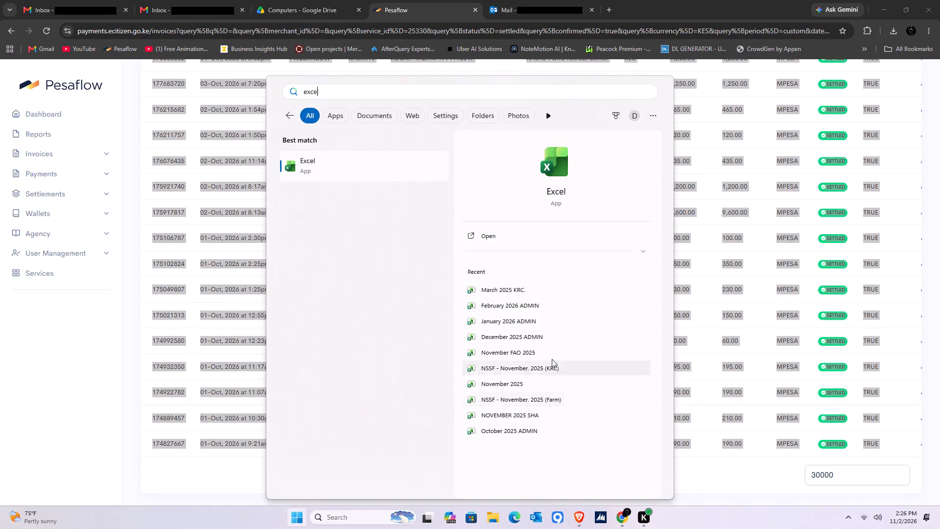
pyautogui.click(490, 239)
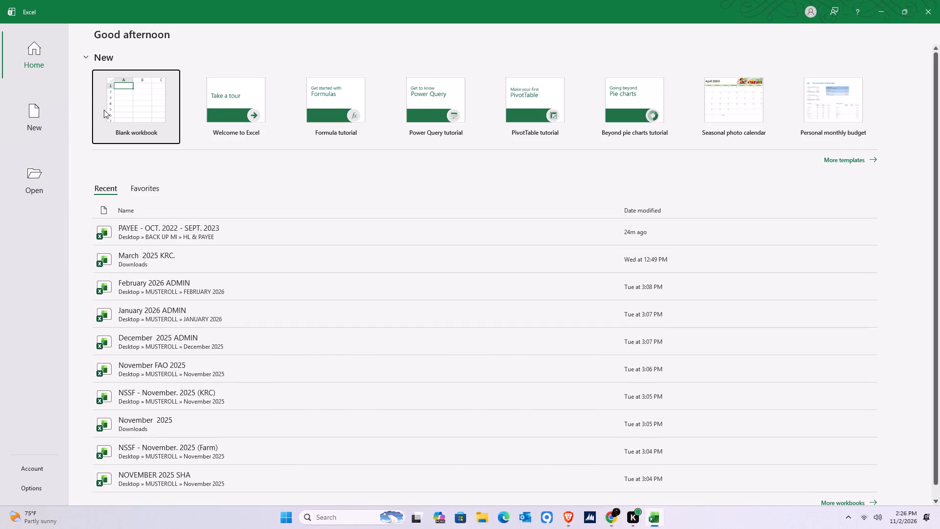
pyautogui.click(117, 109)
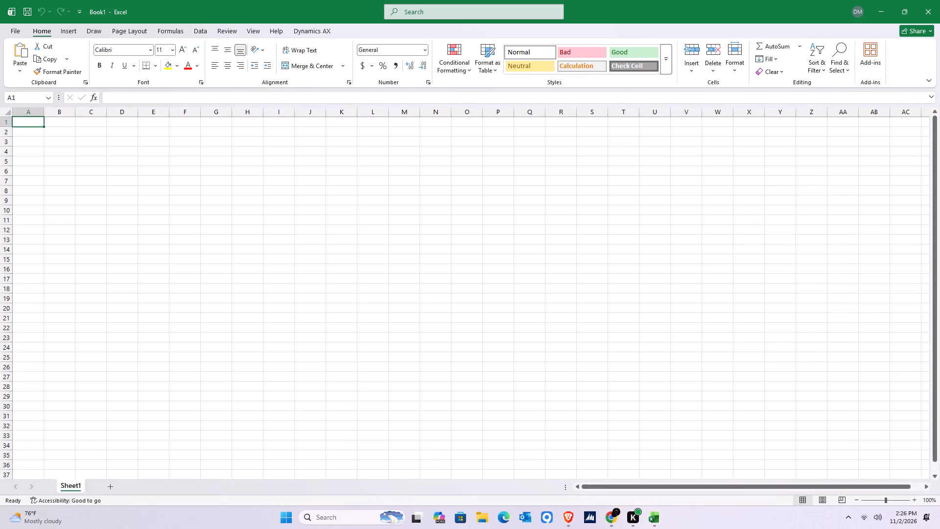
# Paste the copied invoice table into the sheet at cell B2 as Text using Paste Special.
pyautogui.click(63, 134)
pyautogui.rightClick(63, 131)
pyautogui.click(104, 218)
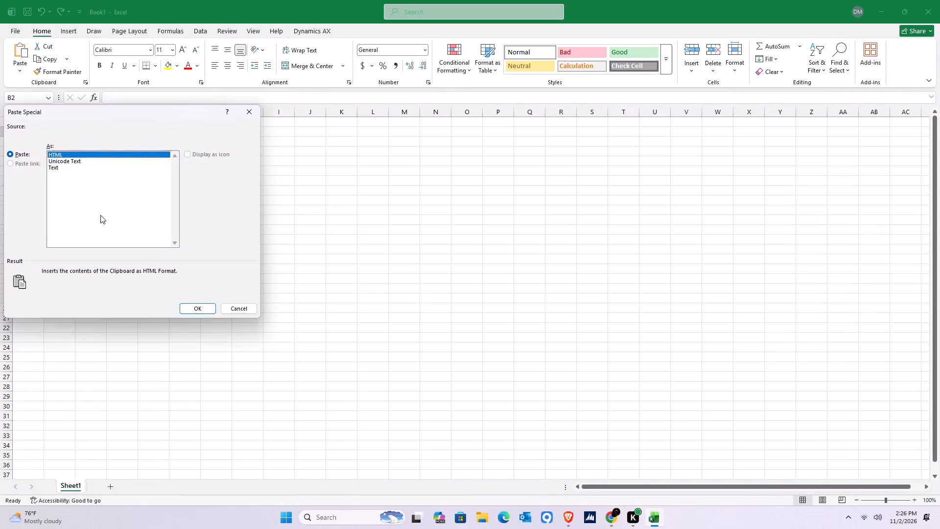
pyautogui.click(55, 168)
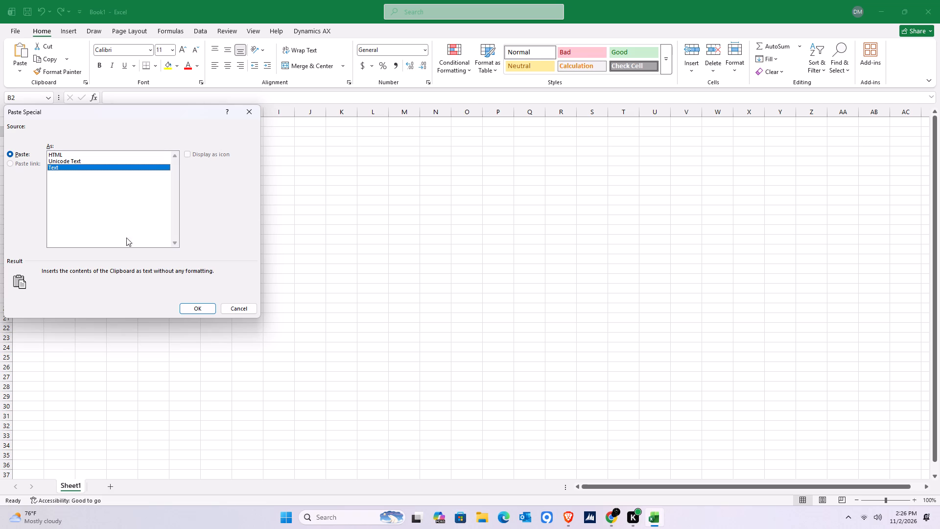
pyautogui.click(198, 307)
# Autofit the widths of columns B through N, from Log to Action, to their contents.
pyautogui.doubleClick(73, 114)
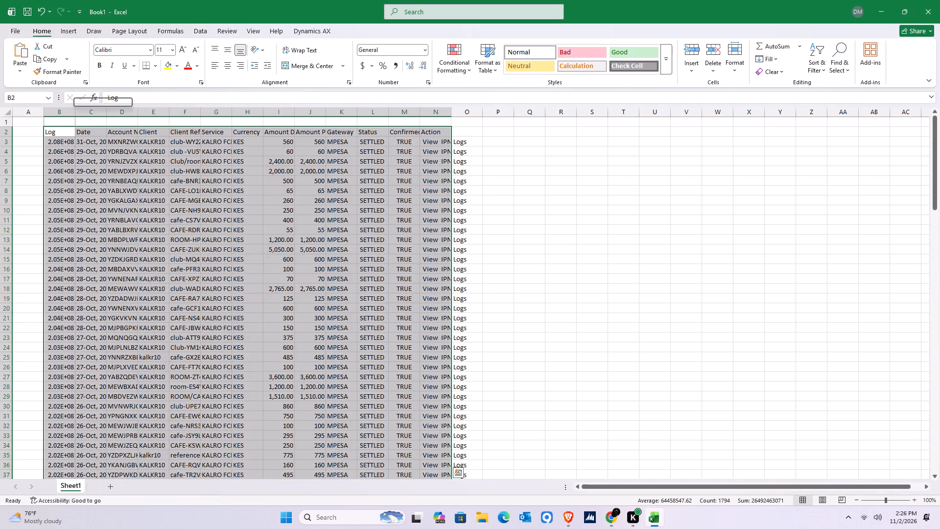
pyautogui.doubleClick(111, 111)
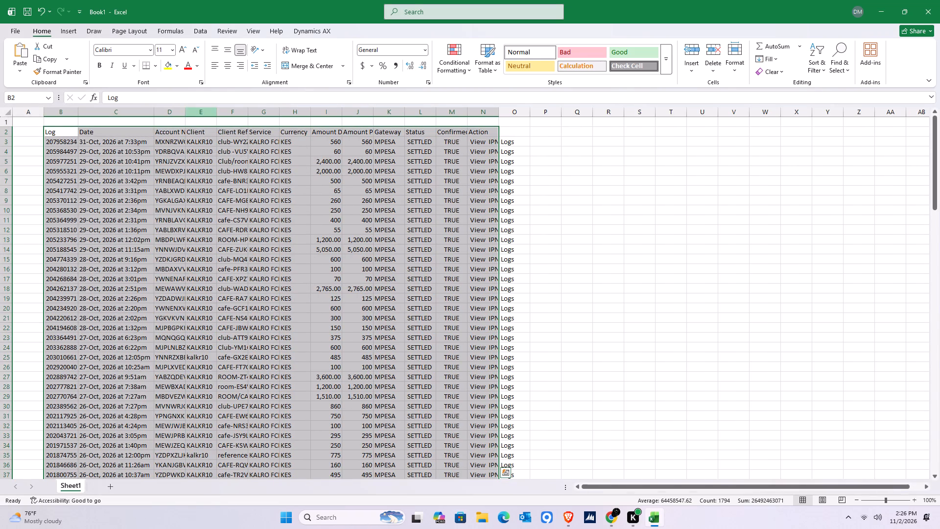
pyautogui.doubleClick(188, 113)
pyautogui.doubleClick(231, 113)
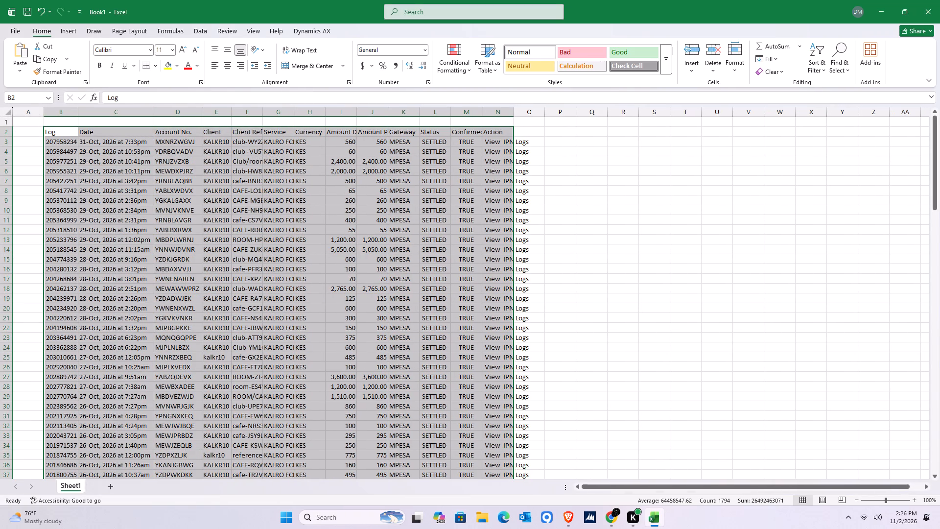
pyautogui.doubleClick(261, 112)
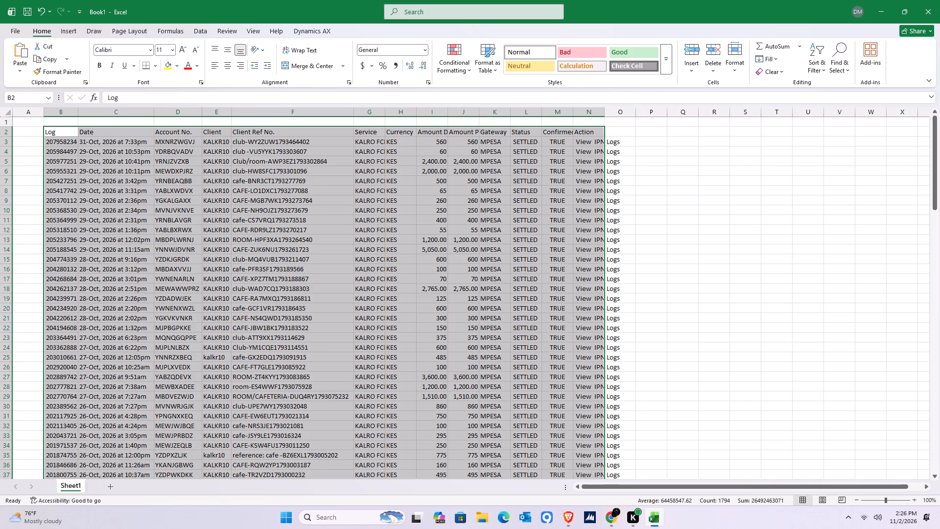
pyautogui.doubleClick(383, 115)
pyautogui.doubleClick(472, 112)
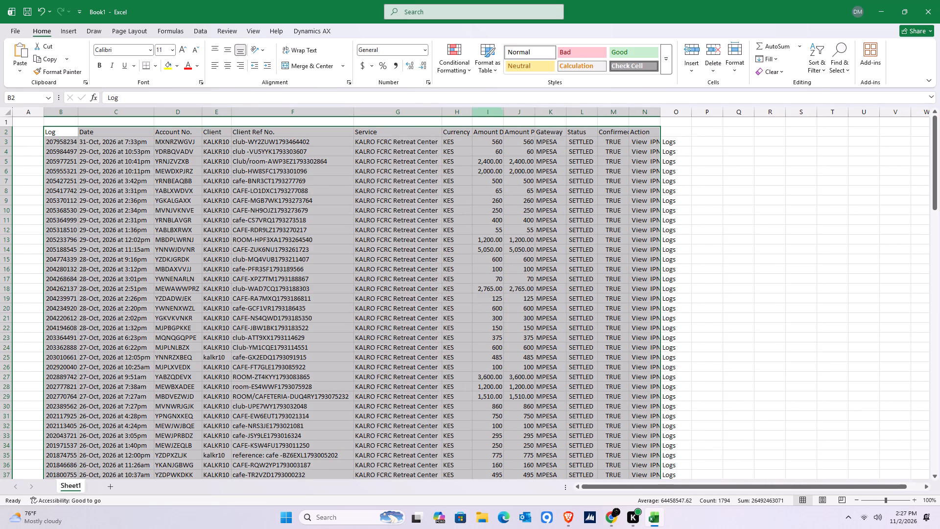
pyautogui.doubleClick(502, 114)
pyautogui.doubleClick(549, 115)
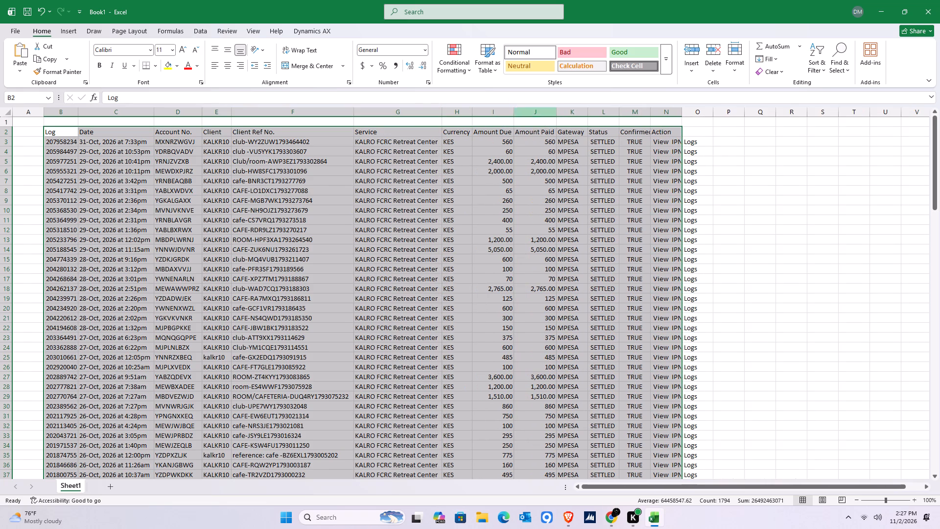
pyautogui.doubleClick(589, 111)
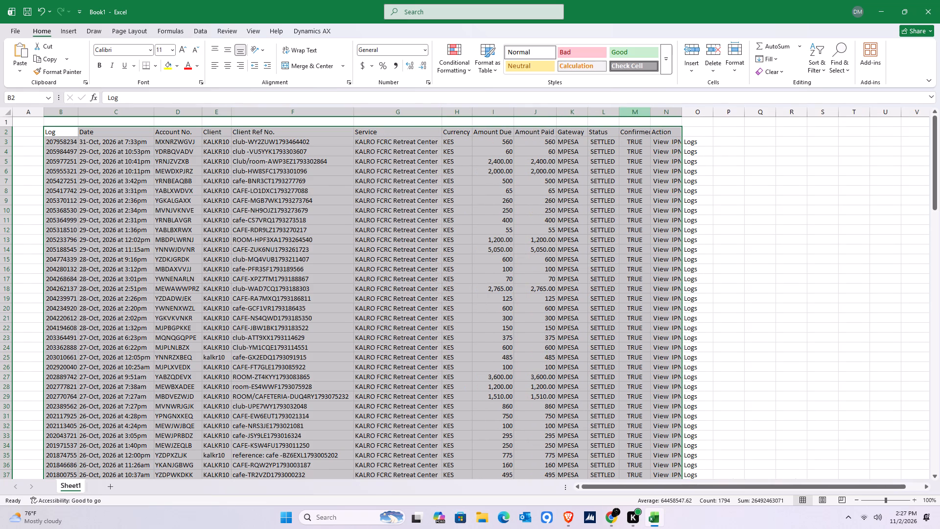
pyautogui.doubleClick(621, 114)
pyautogui.doubleClick(649, 112)
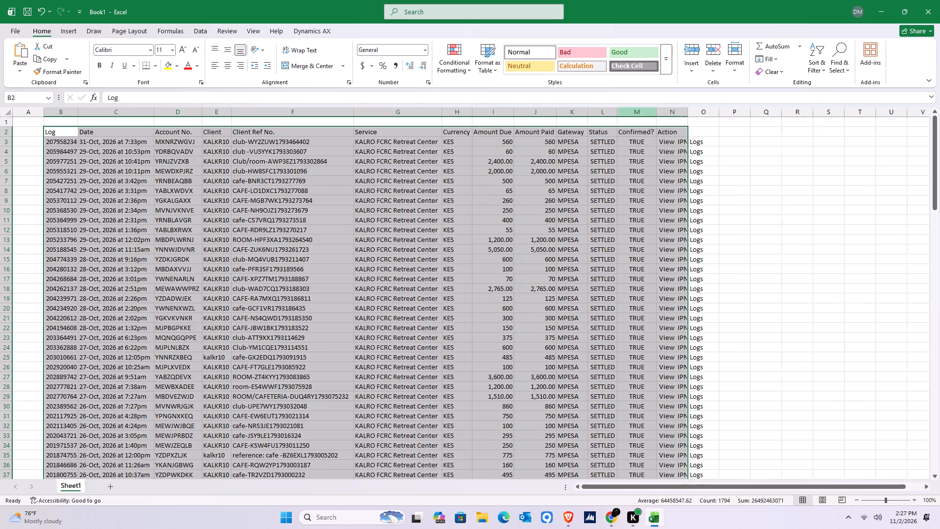
pyautogui.doubleClick(686, 112)
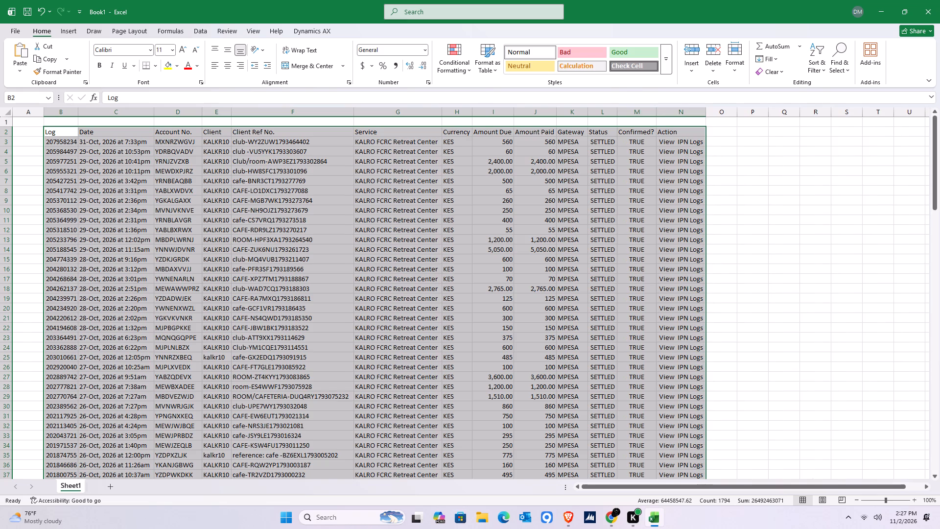
# Total the Amount Due column with AutoSum in cell I140, directly below the last invoice row.
pyautogui.scroll(-10, 652, 278)
pyautogui.moveTo(939, 258); pyautogui.dragTo(939, 326)
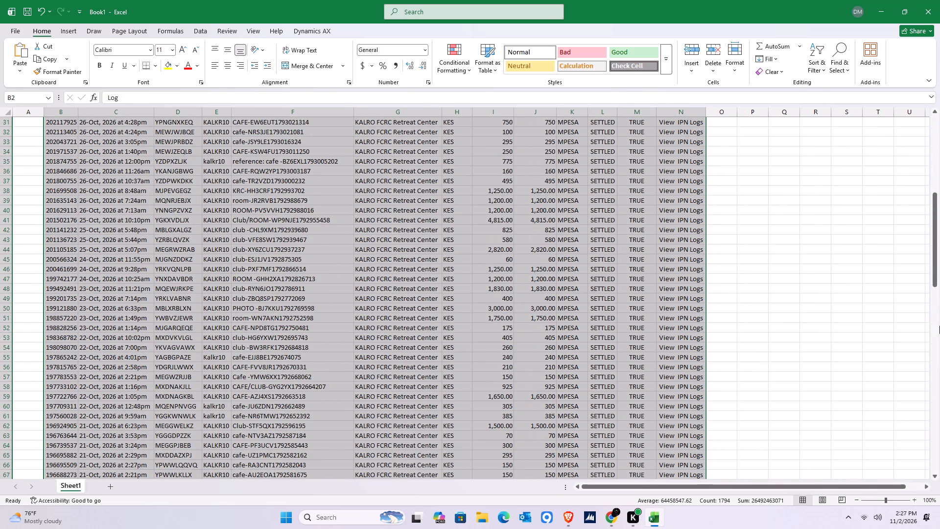
pyautogui.moveTo(939, 326); pyautogui.dragTo(939, 451)
pyautogui.moveTo(935, 268); pyautogui.dragTo(935, 327)
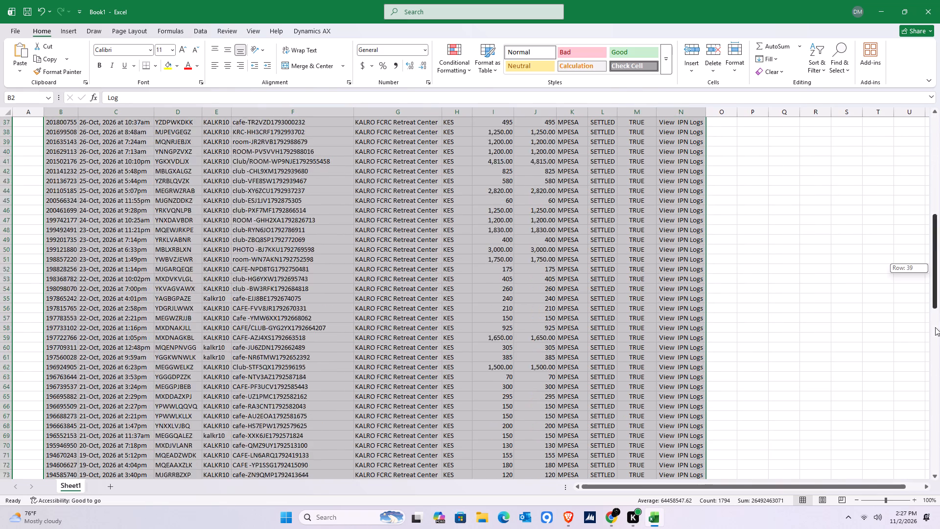
pyautogui.moveTo(935, 327); pyautogui.dragTo(939, 478)
pyautogui.scroll(-5, 622, 409)
pyautogui.click(493, 337)
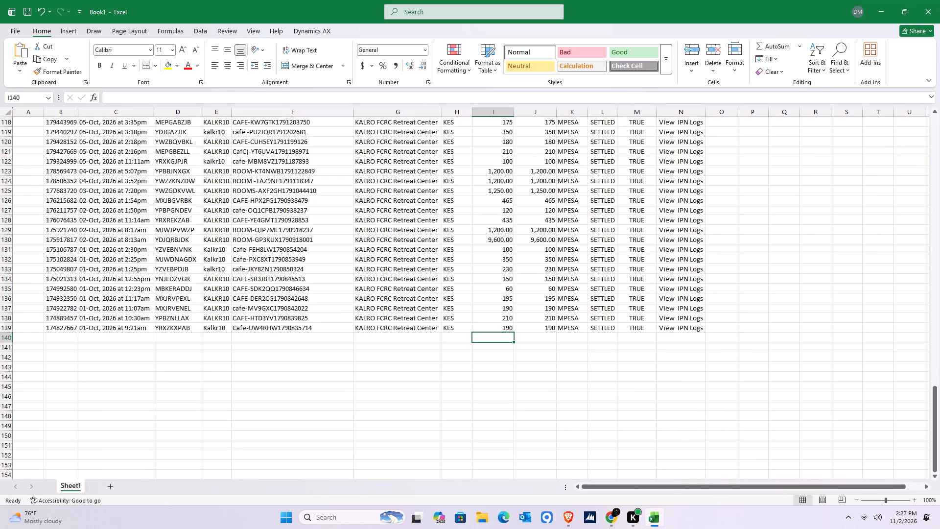
pyautogui.click(779, 45)
pyautogui.press('Return')
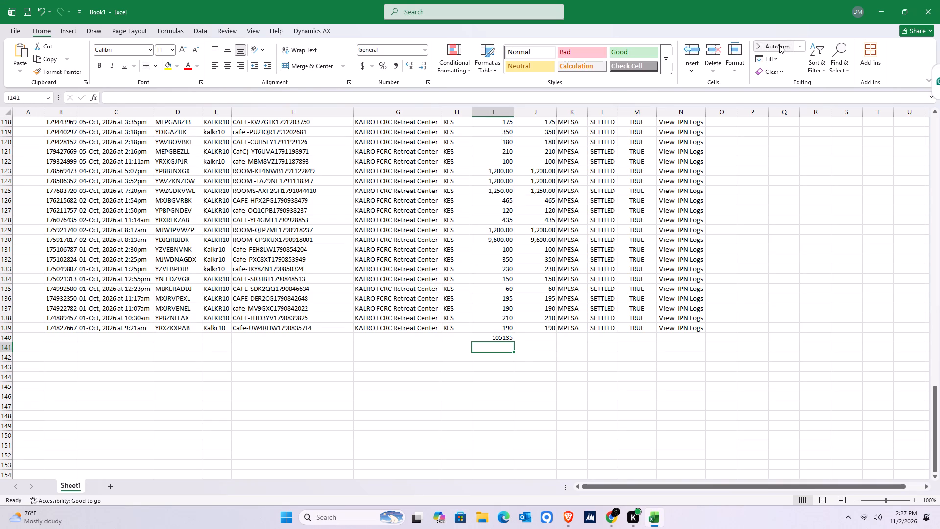
# Total the Amount Paid column with AutoSum in cell J140.
pyautogui.click(544, 343)
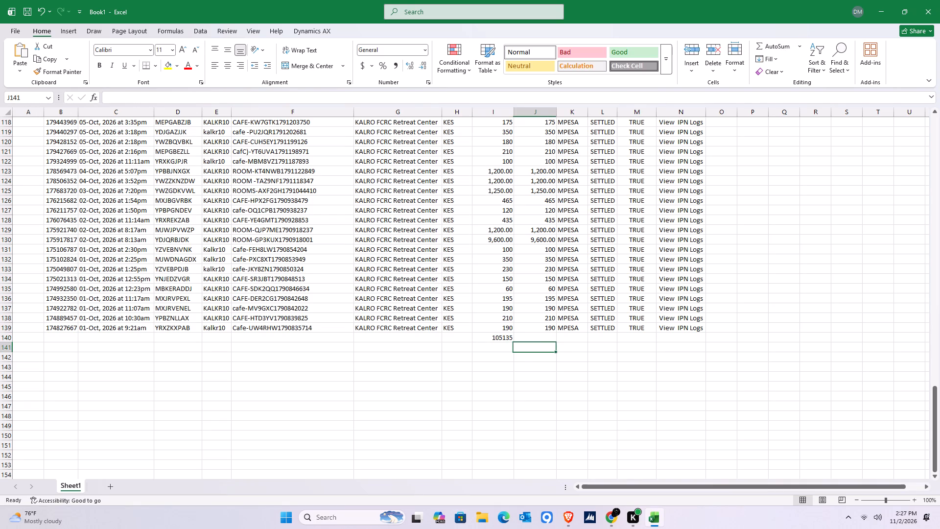
pyautogui.click(555, 335)
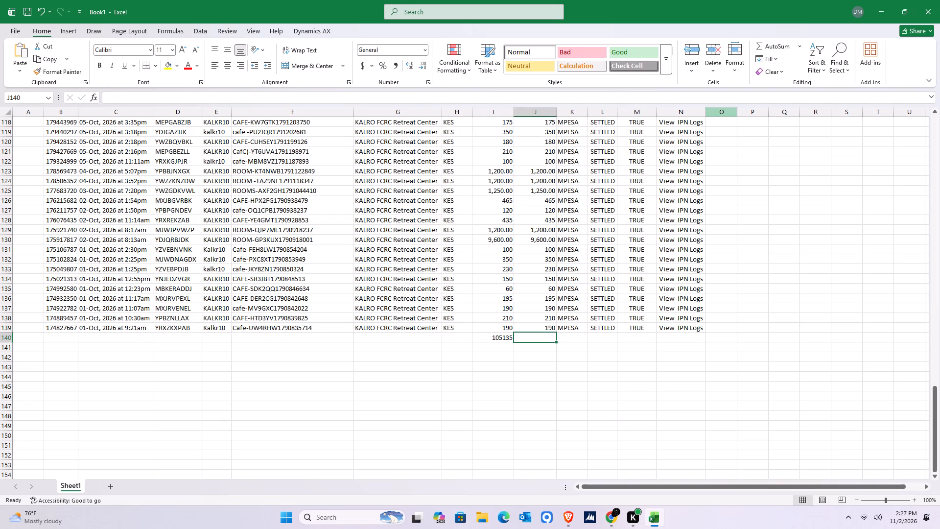
pyautogui.click(769, 49)
pyautogui.press('Return')
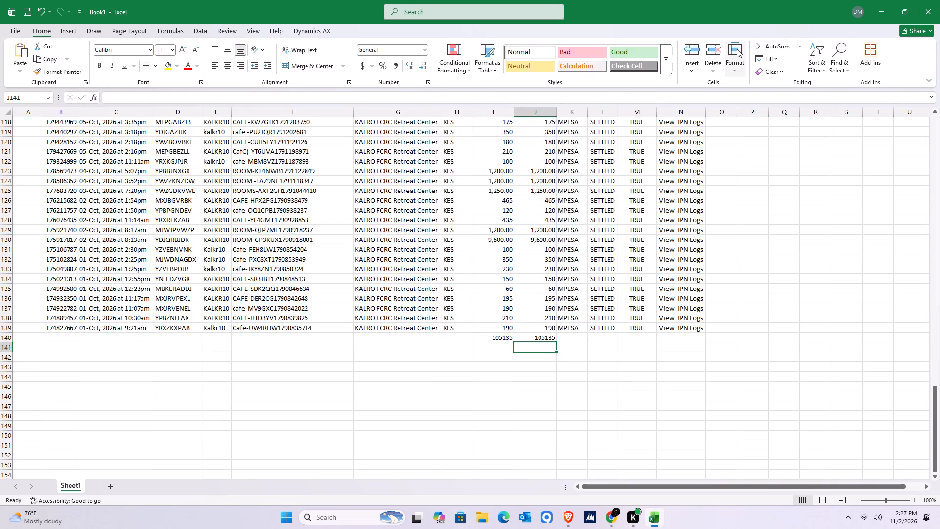
# Apply the comma number style to the Amount Due and Amount Paid columns, I and J.
pyautogui.keyDown('ctrl'); pyautogui.click(488, 112); pyautogui.keyUp('ctrl')
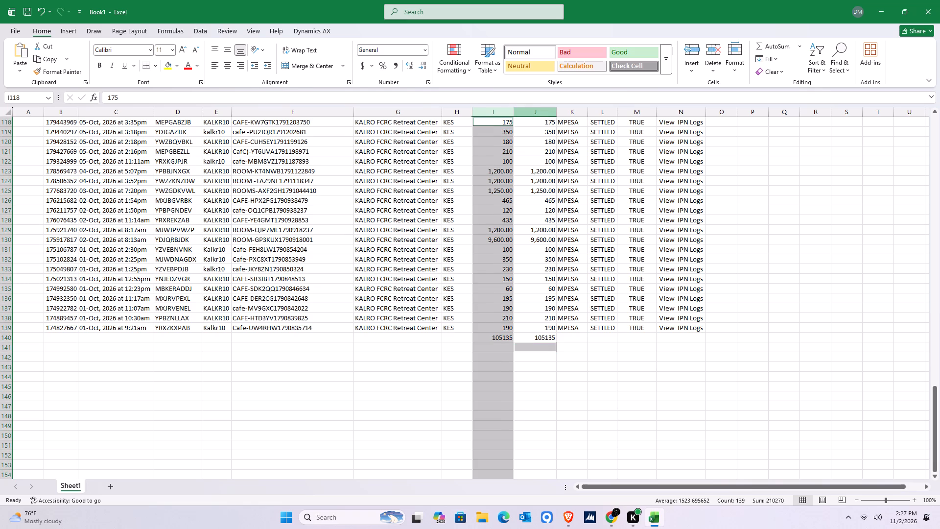
pyautogui.keyDown('ctrl'); pyautogui.click(549, 109); pyautogui.keyUp('ctrl')
pyautogui.click(394, 63)
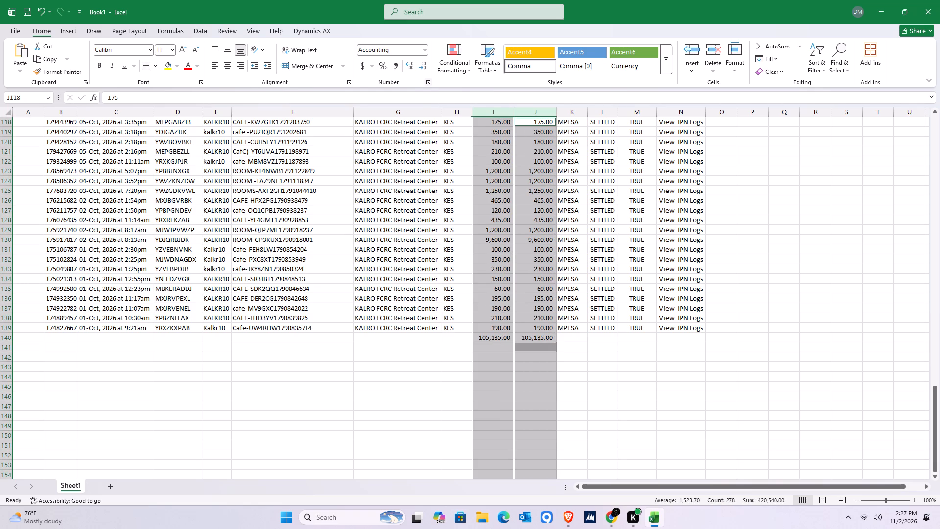
pyautogui.click(541, 326)
# Review the pasted invoice rows from the top of the sheet, highlighting B48:F53 to examine the 22–23 October entries.
pyautogui.scroll(4, 523, 306)
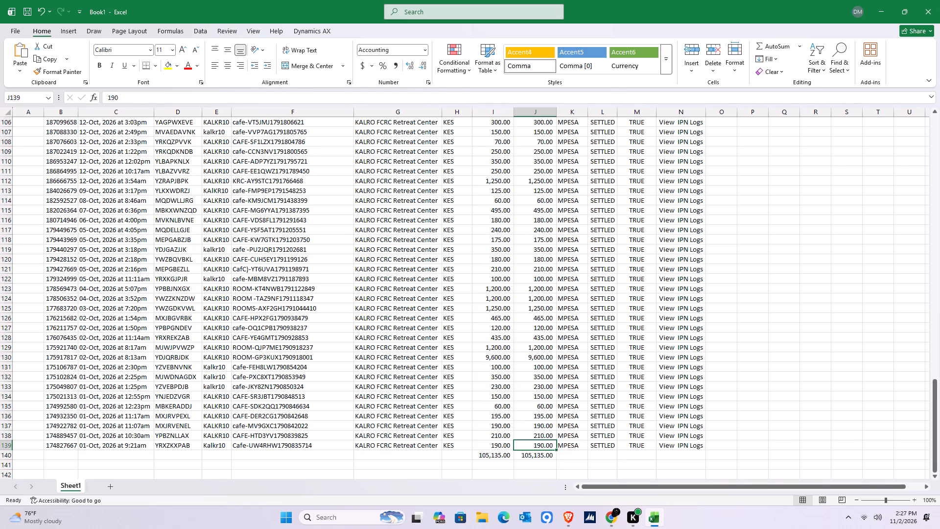
pyautogui.scroll(5, 526, 306)
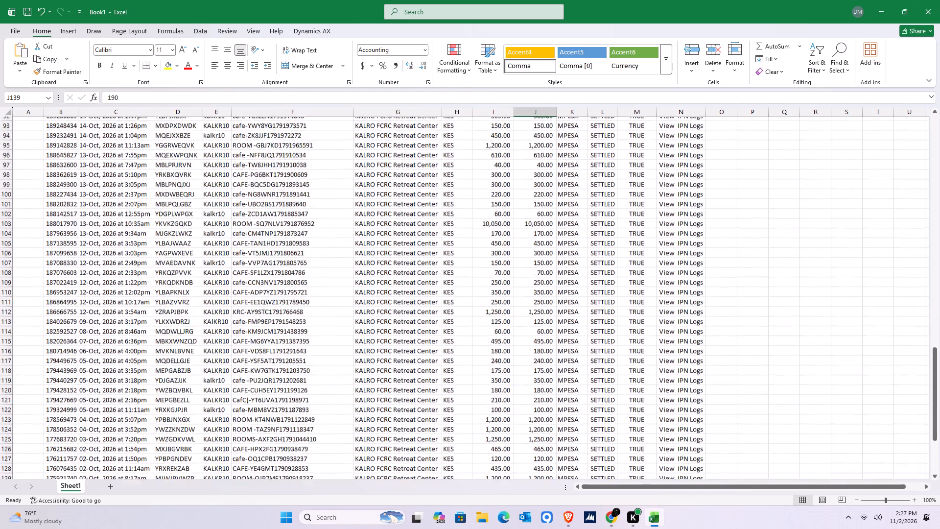
pyautogui.scroll(5, 528, 306)
pyautogui.moveTo(937, 320); pyautogui.dragTo(932, 222)
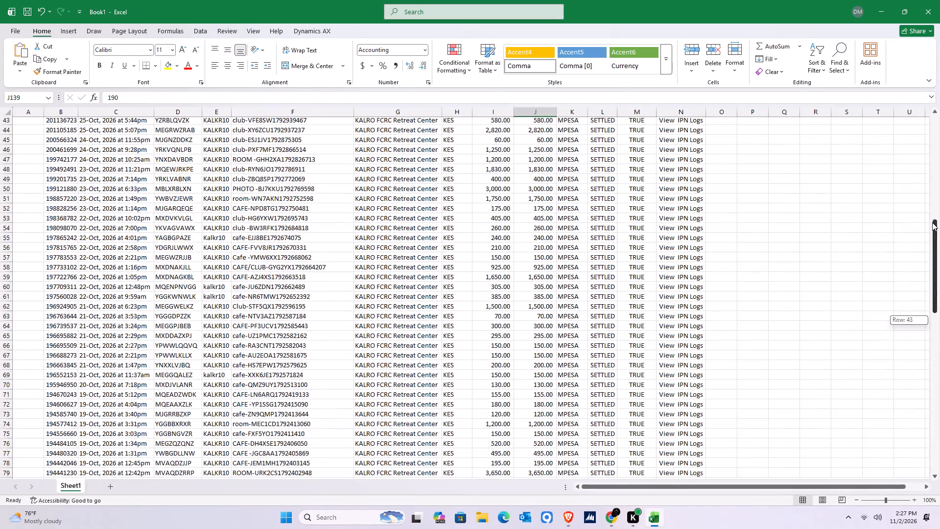
pyautogui.moveTo(932, 222); pyautogui.dragTo(933, 110)
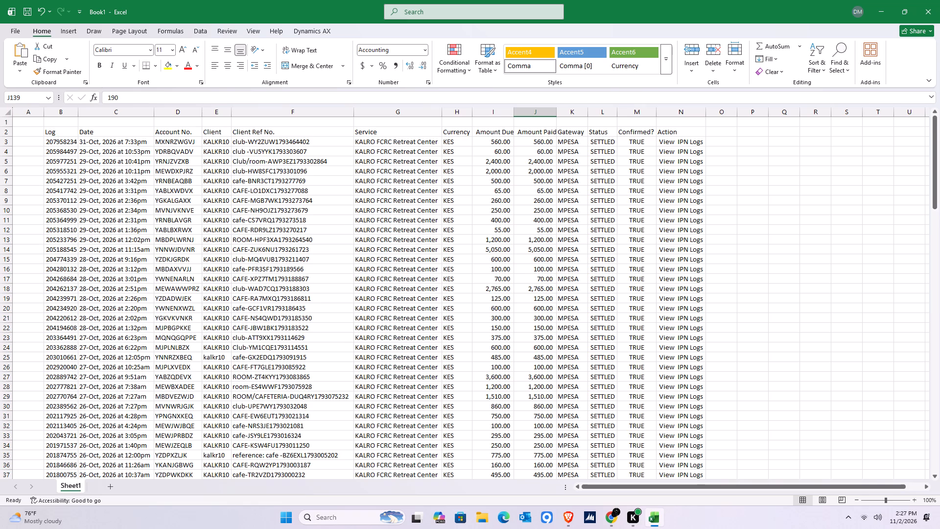
pyautogui.scroll(-3, 484, 319)
pyautogui.scroll(-3, 353, 387)
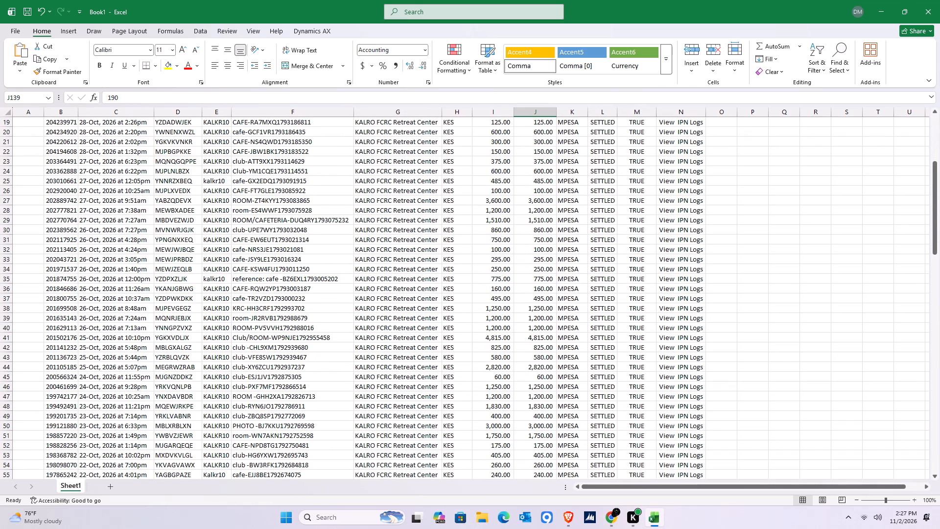
pyautogui.moveTo(55, 407); pyautogui.dragTo(108, 410)
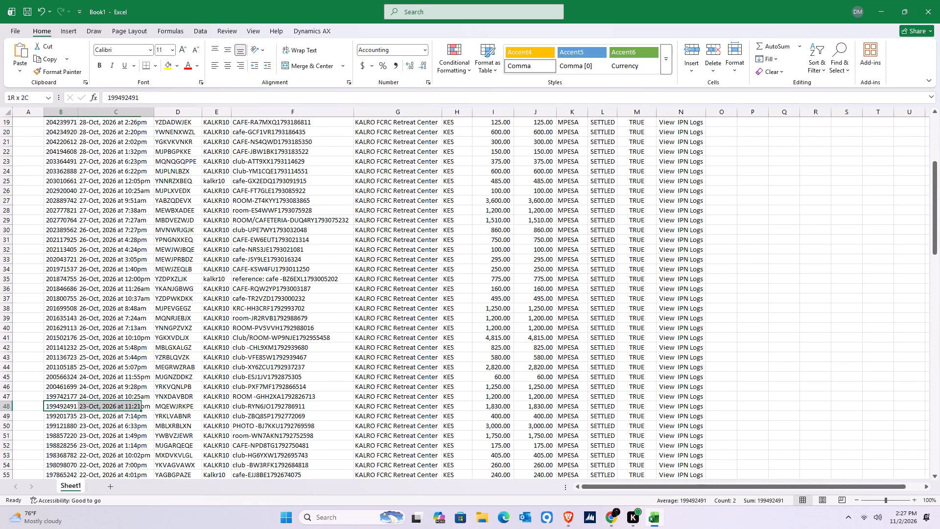
pyautogui.moveTo(108, 410); pyautogui.dragTo(337, 457)
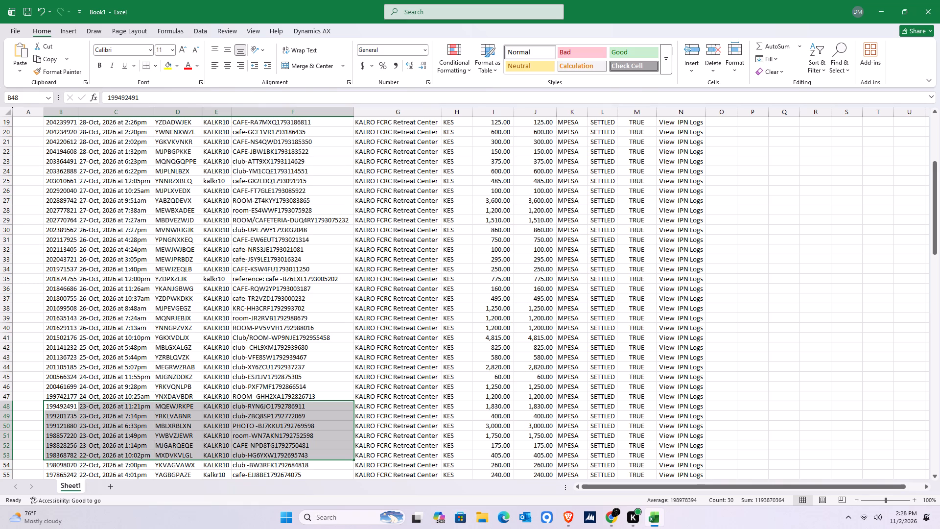
# Fill the two 23 October club invoice rows, B48:N48 and B49:N49, with yellow.
pyautogui.moveTo(96, 404); pyautogui.dragTo(362, 407)
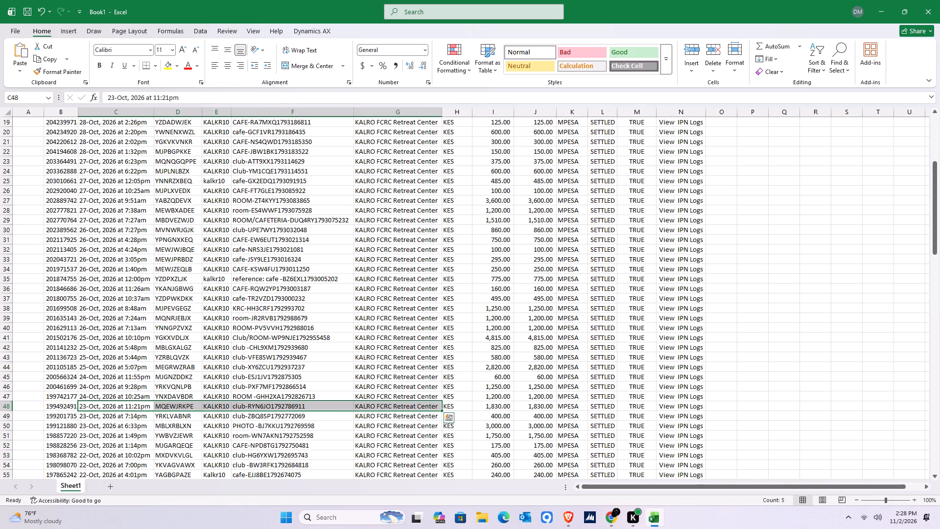
pyautogui.moveTo(60, 408); pyautogui.dragTo(616, 406)
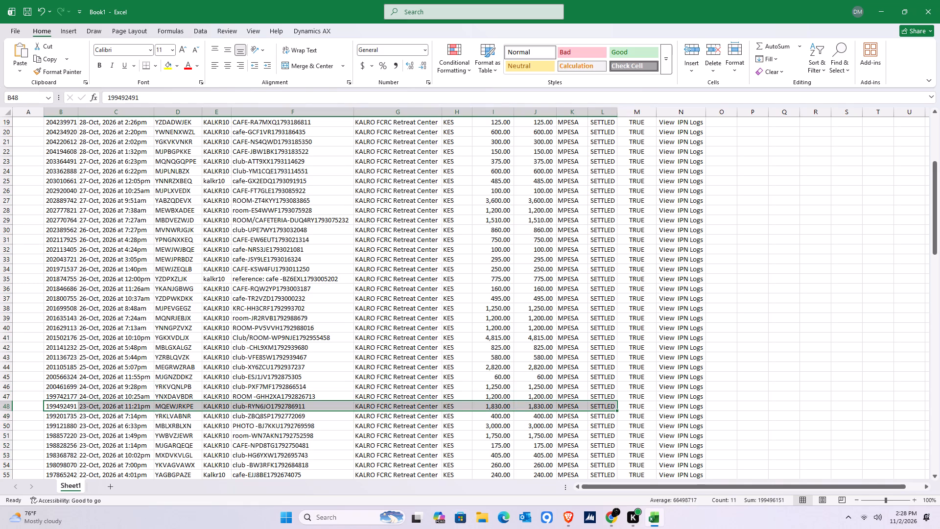
pyautogui.moveTo(65, 419); pyautogui.dragTo(689, 419)
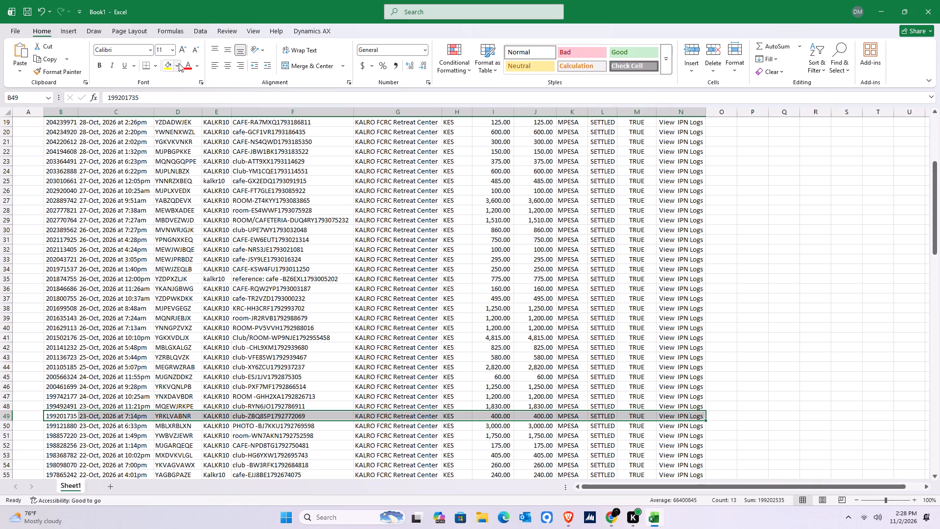
pyautogui.click(169, 67)
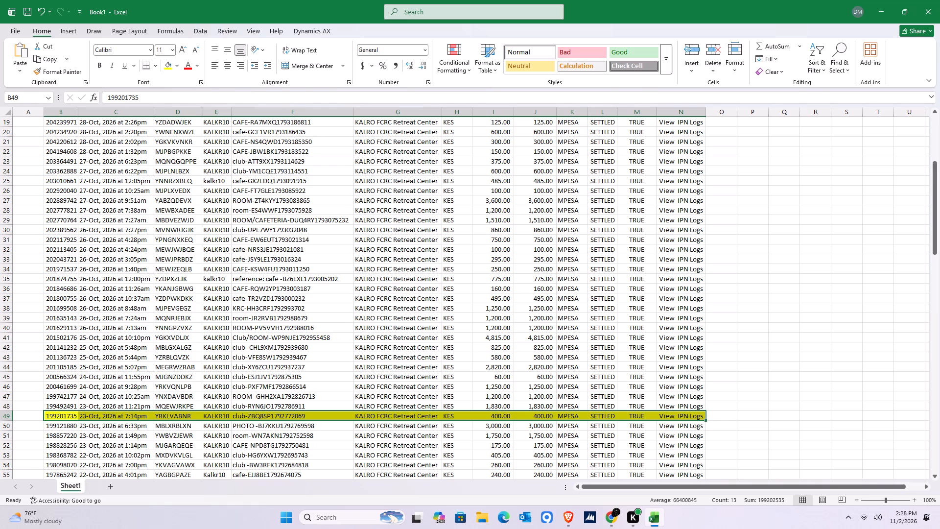
pyautogui.click(264, 387)
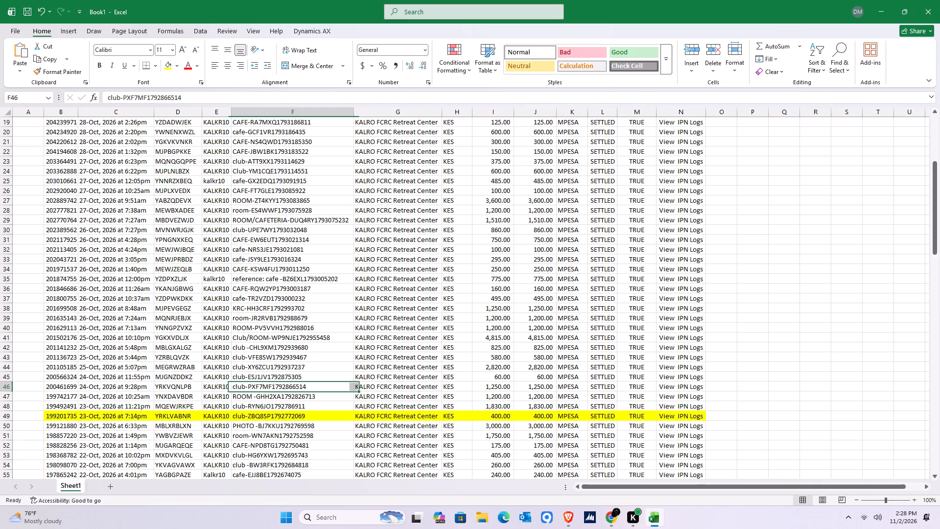
pyautogui.moveTo(64, 404); pyautogui.dragTo(194, 407)
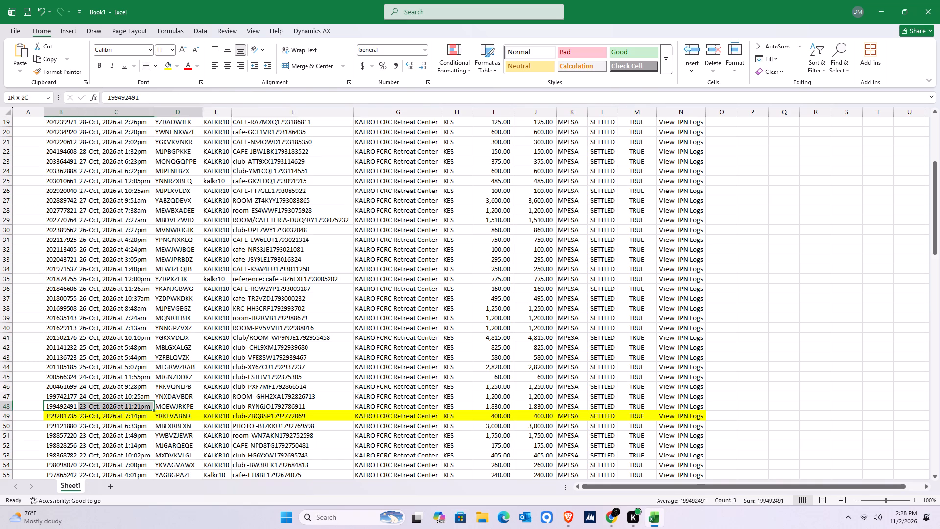
pyautogui.moveTo(194, 407); pyautogui.dragTo(677, 403)
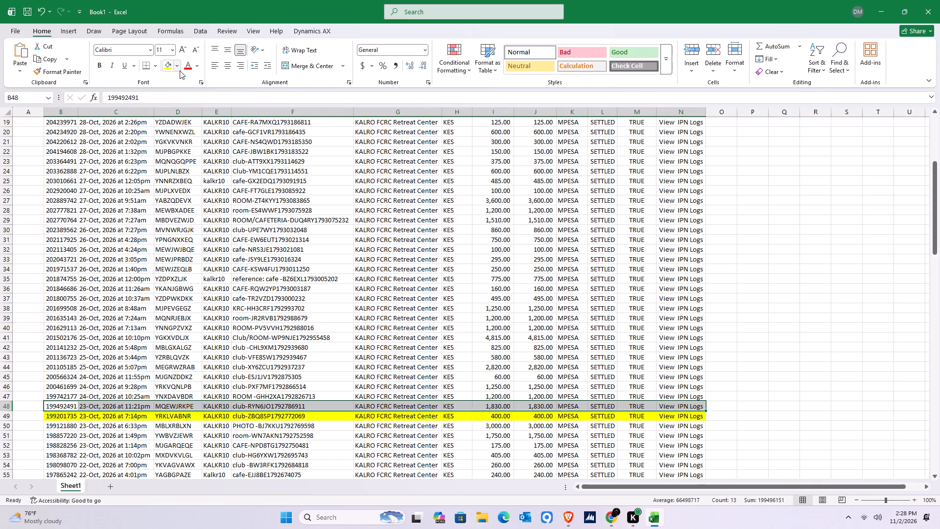
pyautogui.click(170, 65)
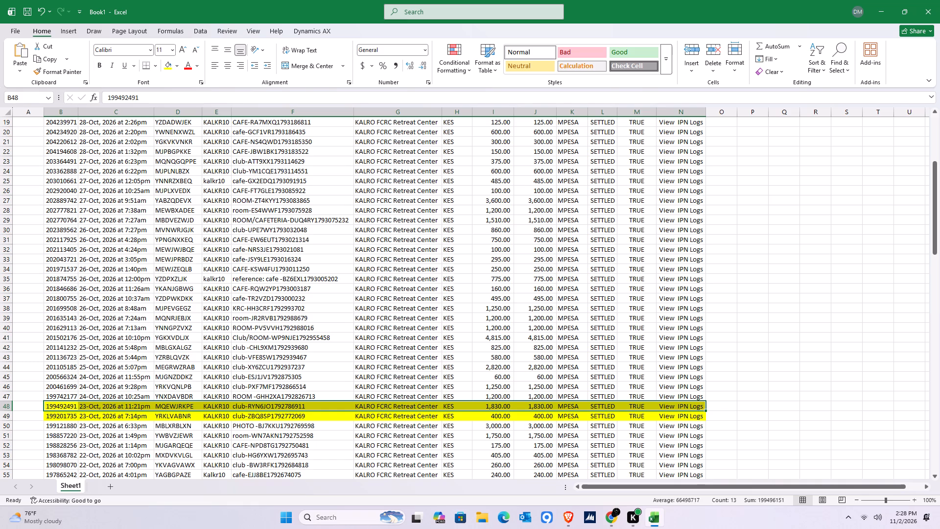
# Fill the two 24 October club invoice rows, B45:N46, with yellow.
pyautogui.moveTo(69, 386); pyautogui.dragTo(684, 387)
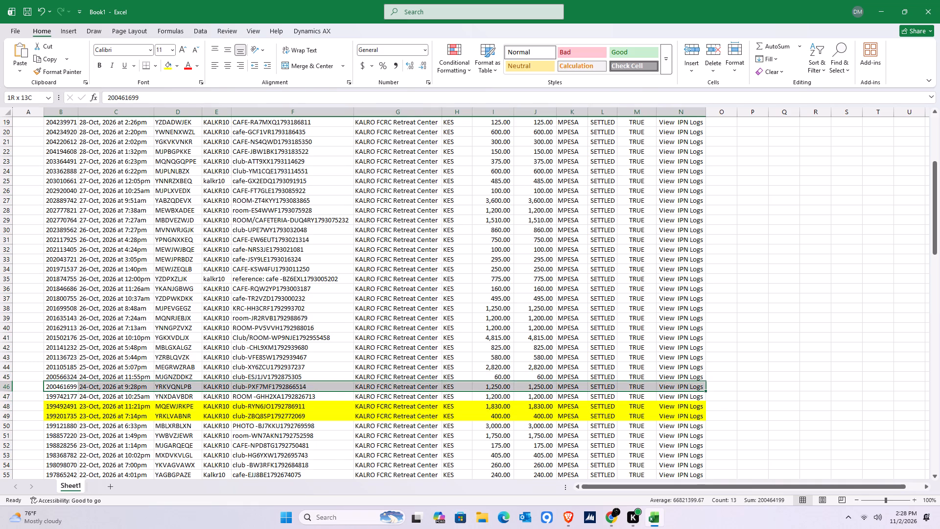
pyautogui.moveTo(684, 387); pyautogui.dragTo(683, 386)
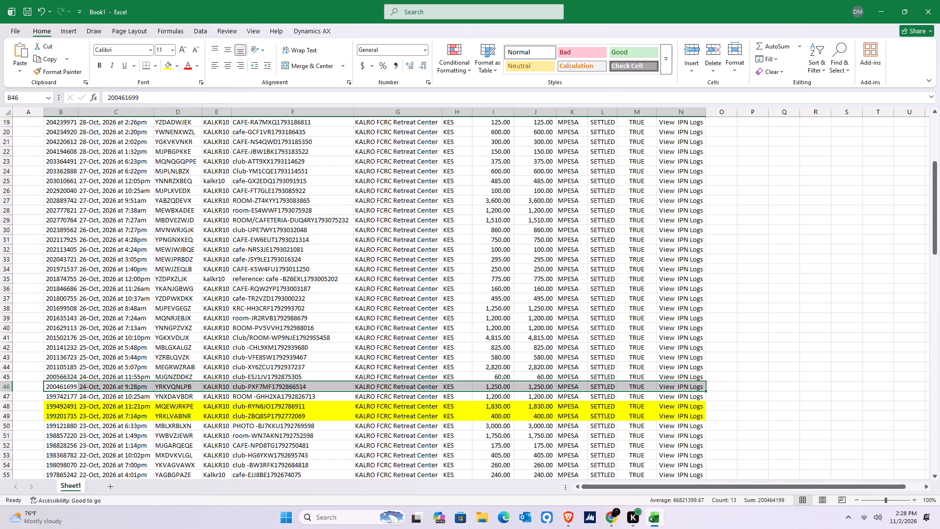
pyautogui.moveTo(70, 375); pyautogui.dragTo(461, 391)
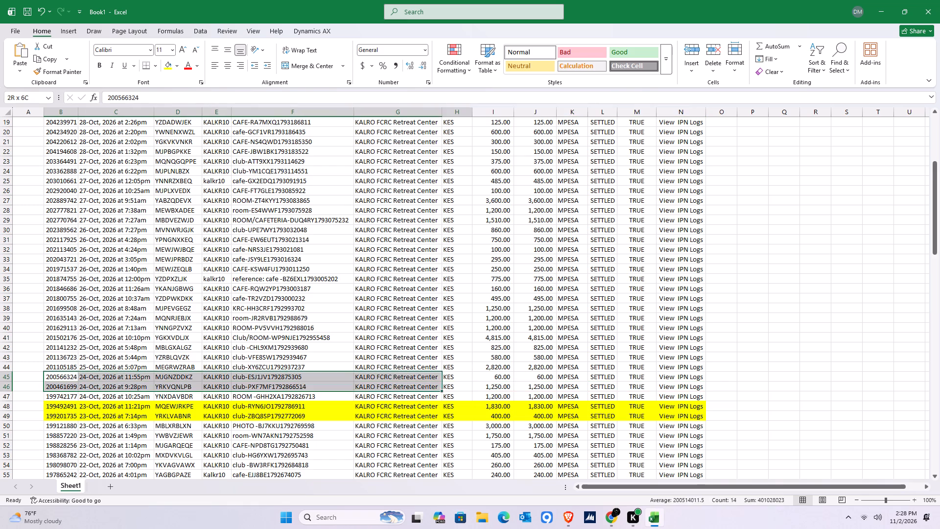
pyautogui.moveTo(461, 391); pyautogui.dragTo(684, 382)
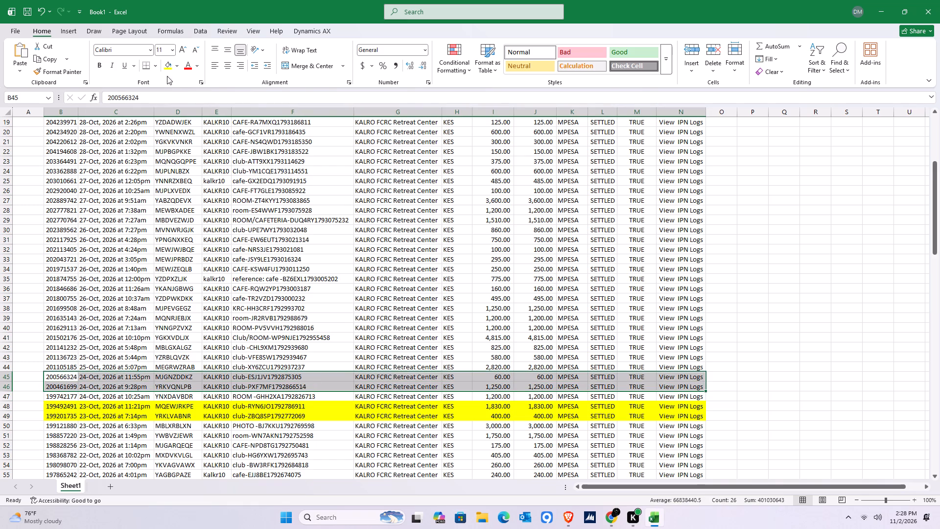
pyautogui.click(164, 70)
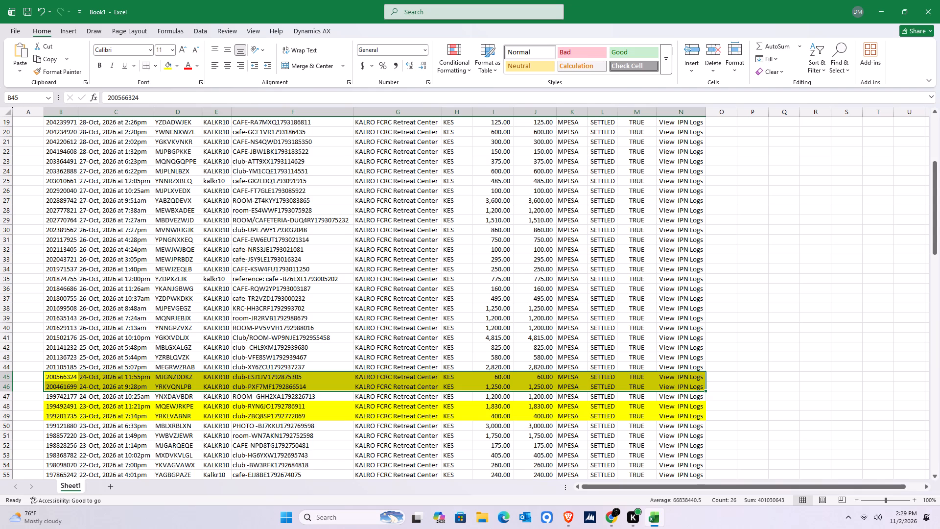
# Fill the 21 October club invoice row, B62:N62, with yellow.
pyautogui.scroll(-2, 417, 362)
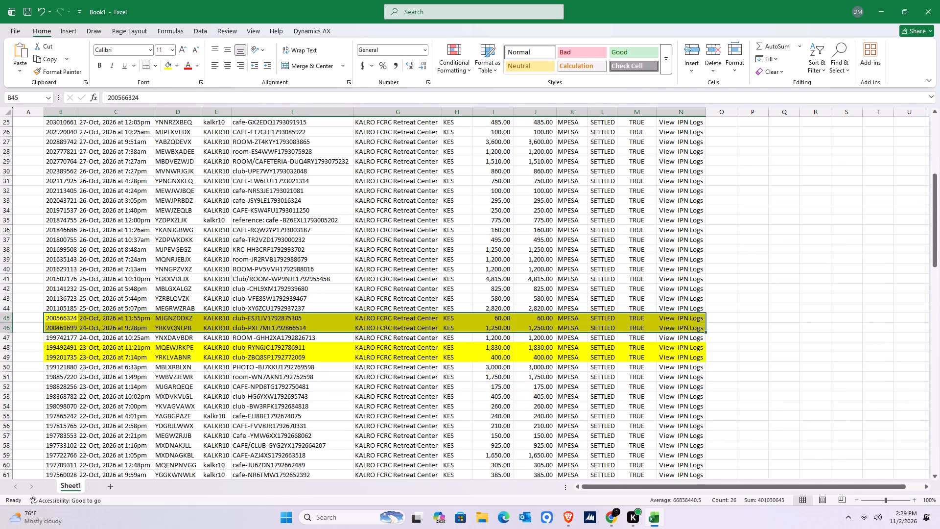
pyautogui.scroll(-2, 410, 361)
pyautogui.scroll(-2, 361, 363)
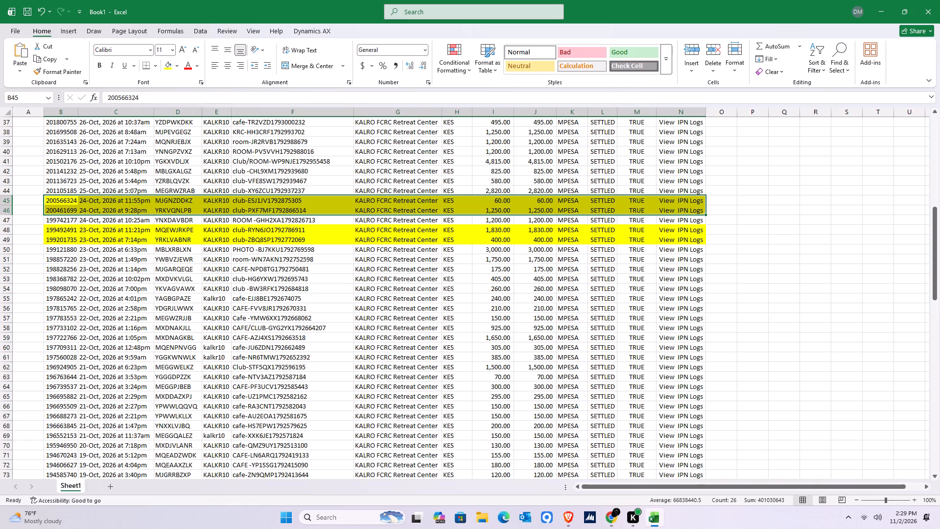
pyautogui.click(258, 367)
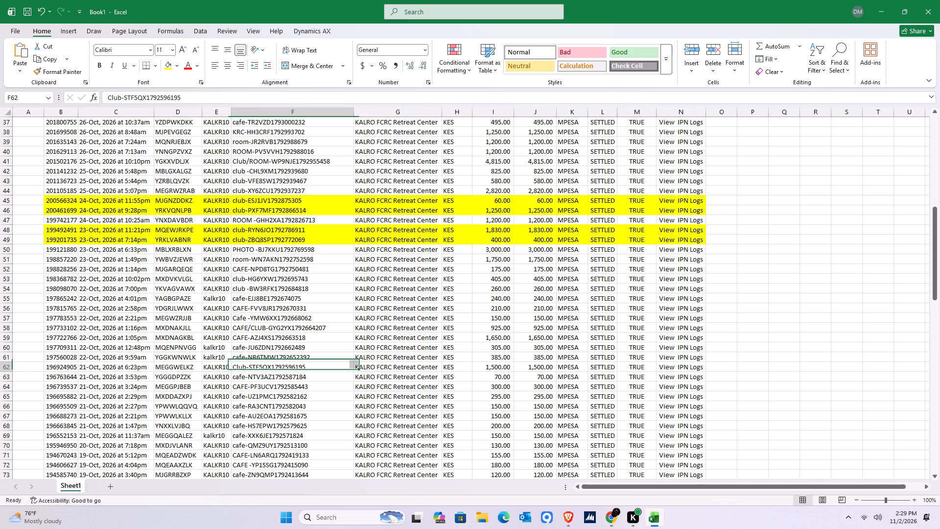
pyautogui.moveTo(60, 367); pyautogui.dragTo(281, 373)
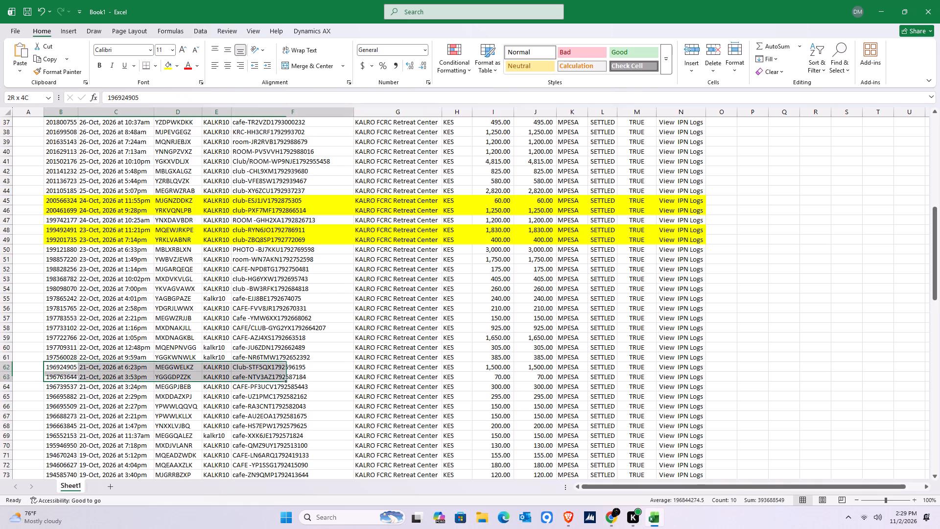
pyautogui.moveTo(281, 373); pyautogui.dragTo(671, 362)
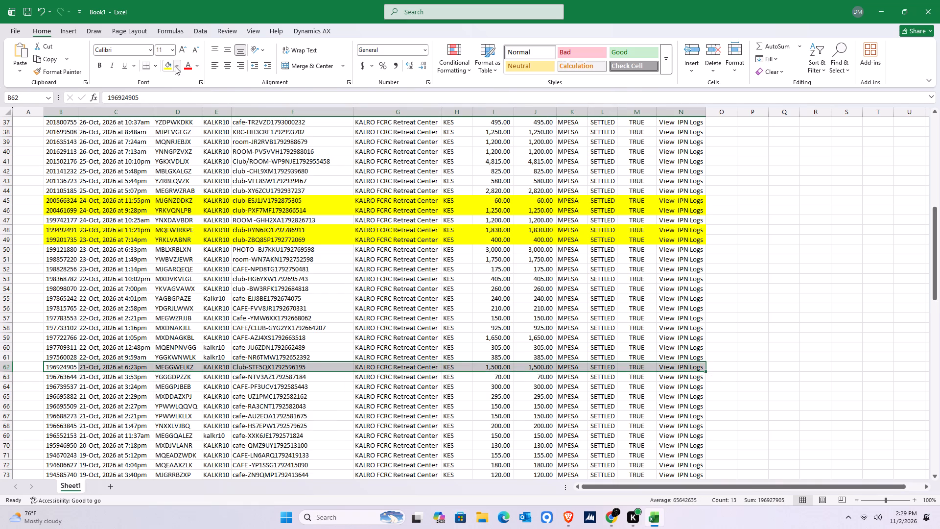
pyautogui.click(170, 66)
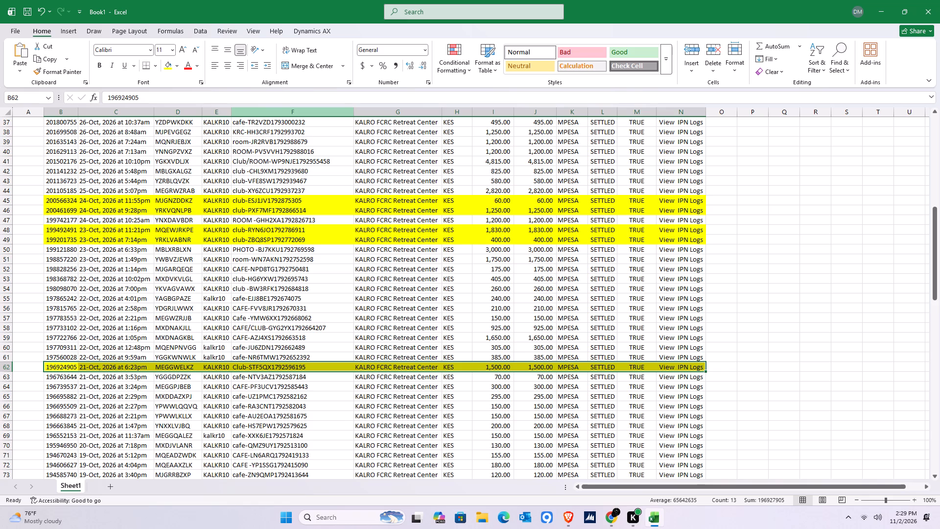
# Fill the two 22 October evening club invoice rows, B54:N54 and B53:N53, with yellow.
pyautogui.moveTo(59, 290); pyautogui.dragTo(389, 279)
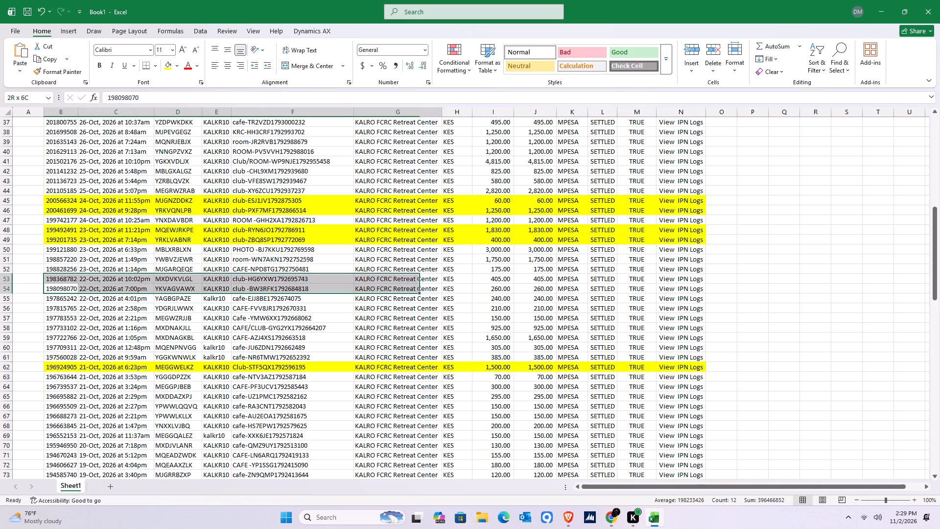
pyautogui.moveTo(389, 279); pyautogui.dragTo(552, 286)
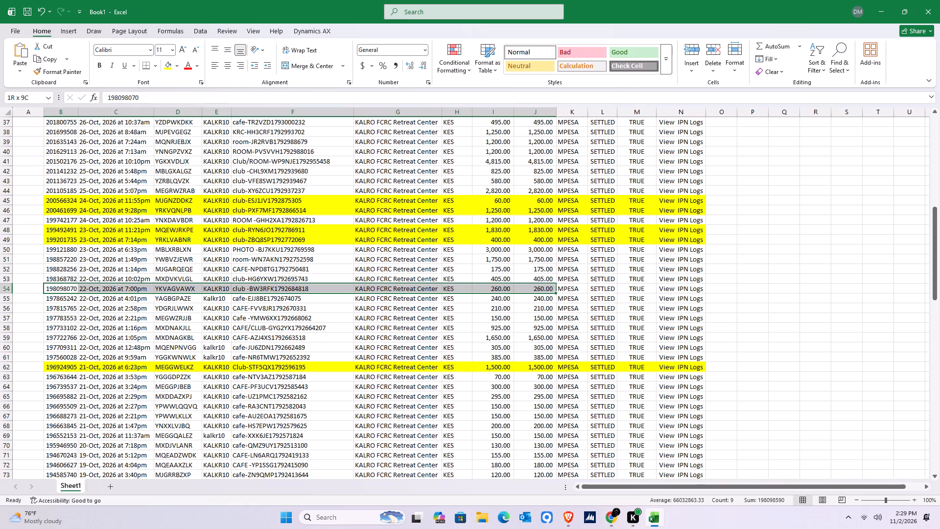
pyautogui.moveTo(552, 286); pyautogui.dragTo(587, 291)
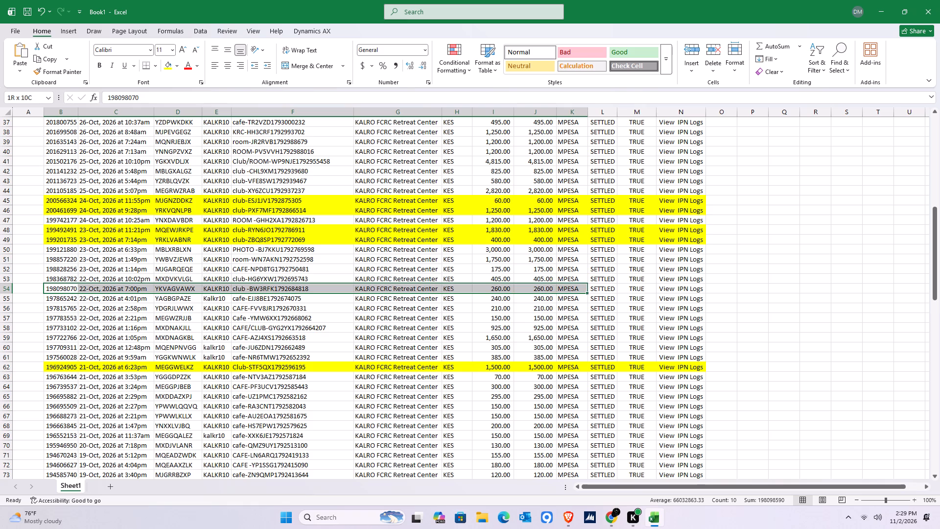
pyautogui.moveTo(587, 291); pyautogui.dragTo(616, 292)
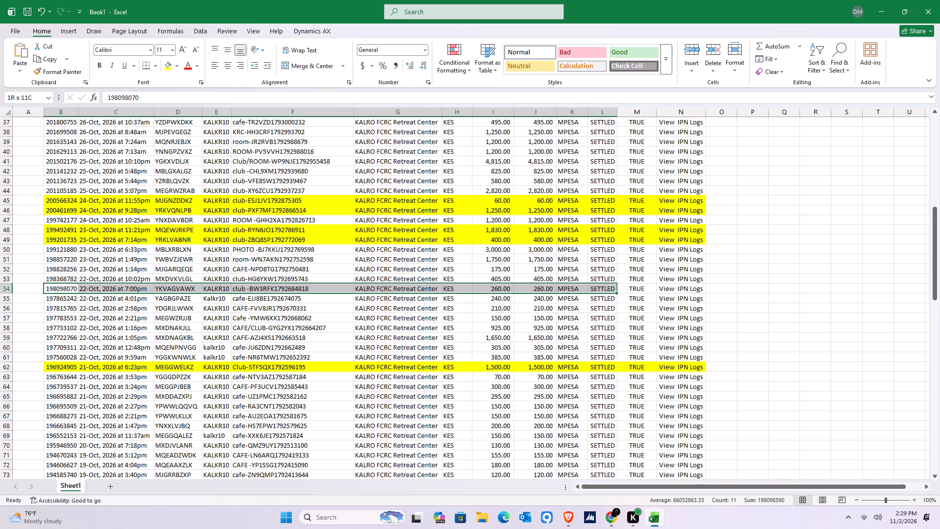
pyautogui.moveTo(616, 292); pyautogui.dragTo(673, 289)
pyautogui.click(169, 67)
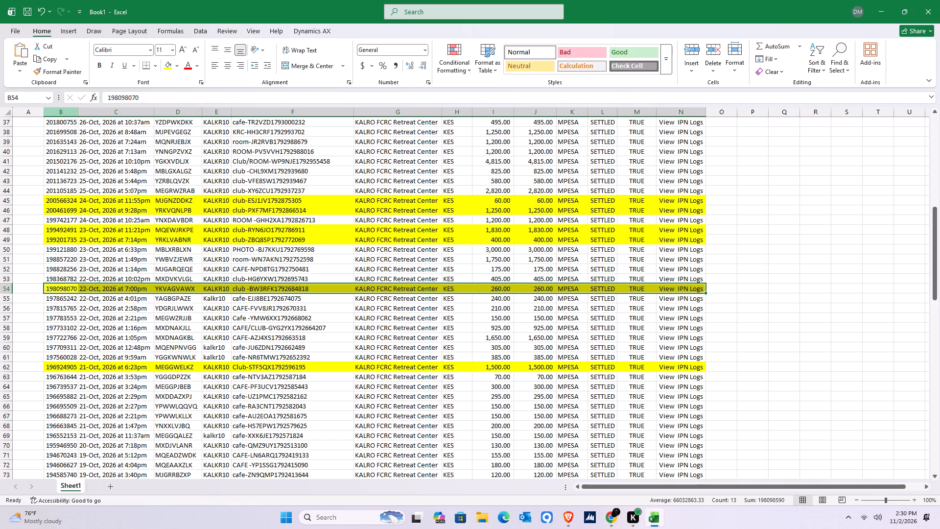
pyautogui.click(504, 309)
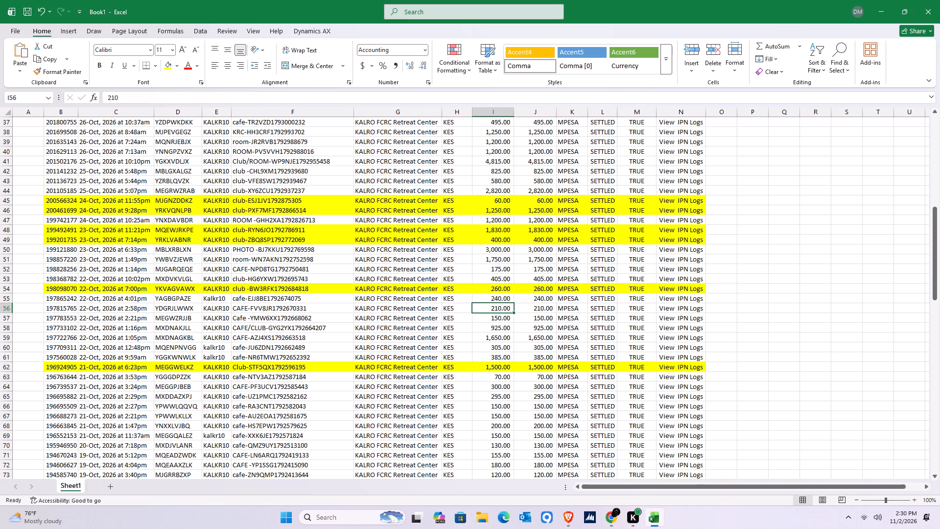
pyautogui.moveTo(60, 275); pyautogui.dragTo(460, 274)
pyautogui.click(547, 263)
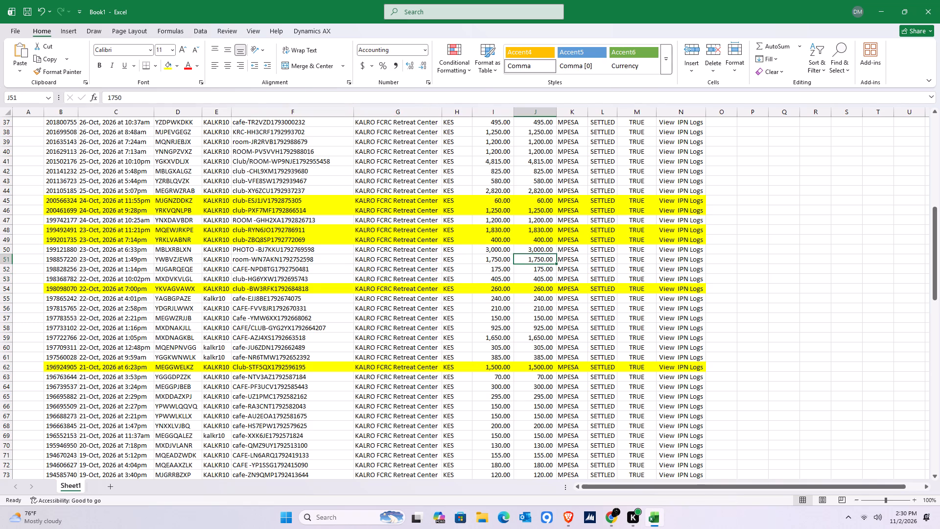
pyautogui.moveTo(64, 279); pyautogui.dragTo(689, 277)
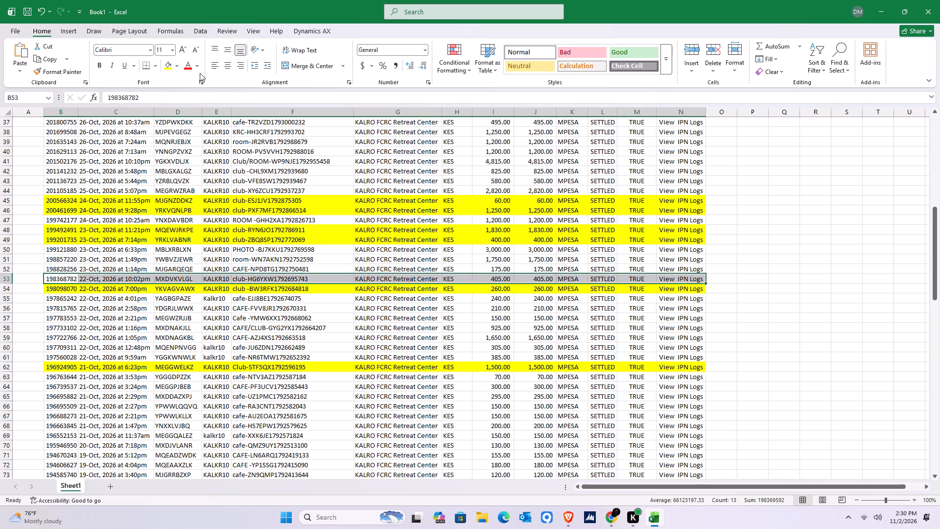
pyautogui.click(163, 65)
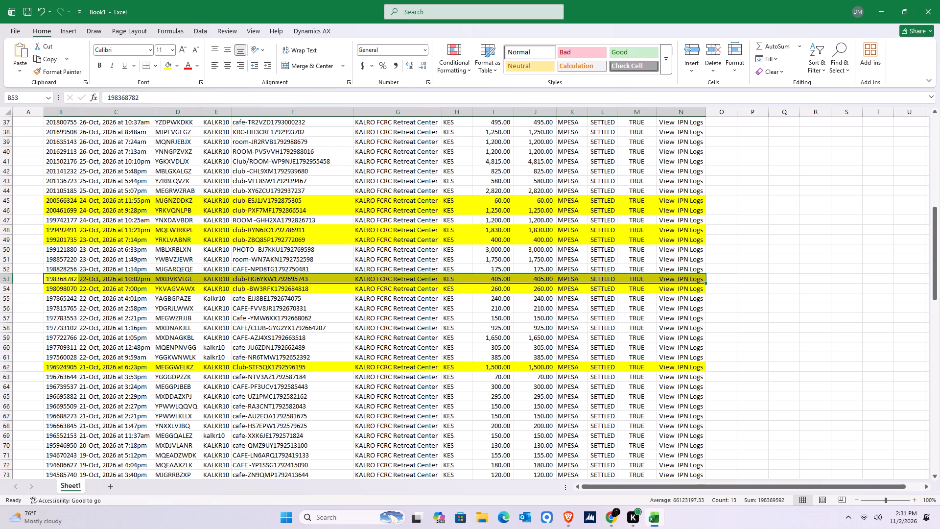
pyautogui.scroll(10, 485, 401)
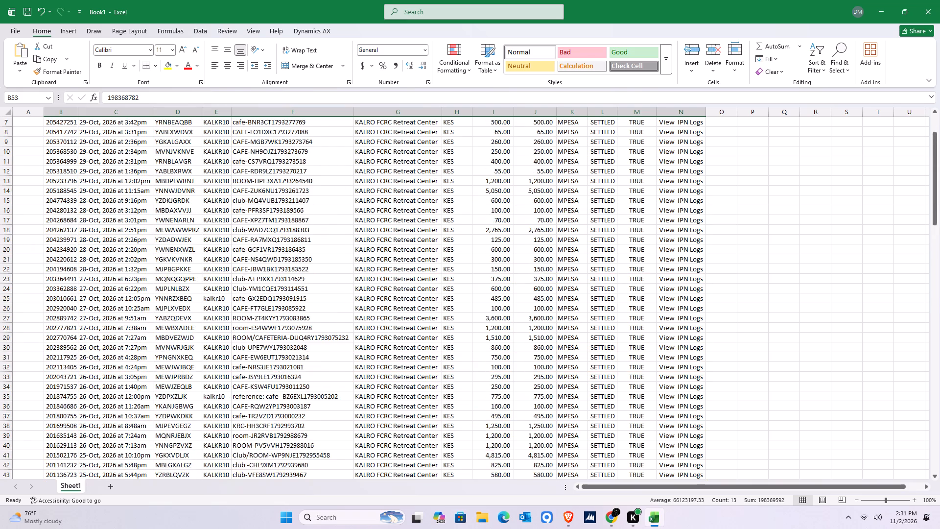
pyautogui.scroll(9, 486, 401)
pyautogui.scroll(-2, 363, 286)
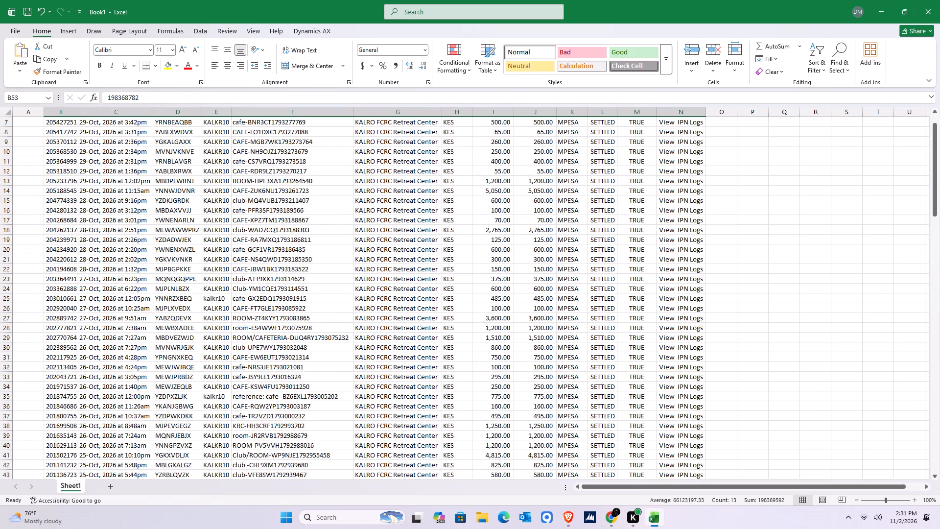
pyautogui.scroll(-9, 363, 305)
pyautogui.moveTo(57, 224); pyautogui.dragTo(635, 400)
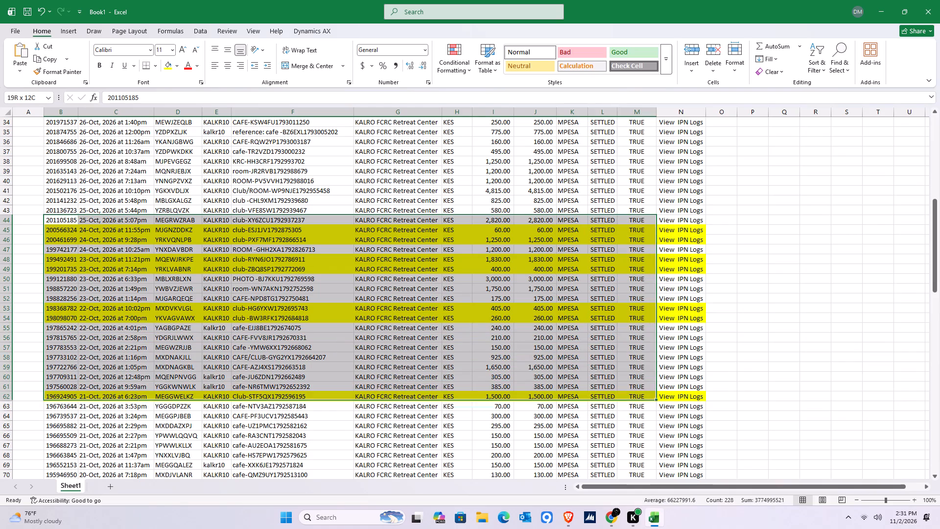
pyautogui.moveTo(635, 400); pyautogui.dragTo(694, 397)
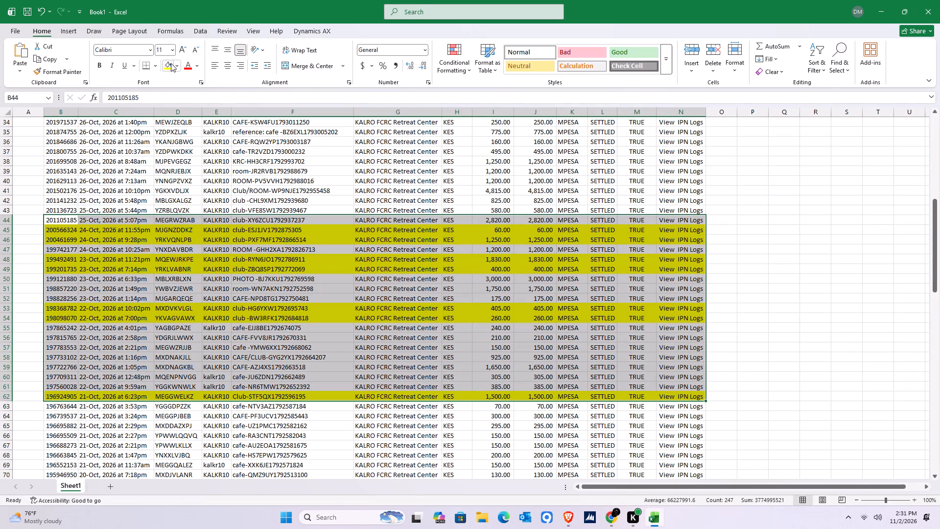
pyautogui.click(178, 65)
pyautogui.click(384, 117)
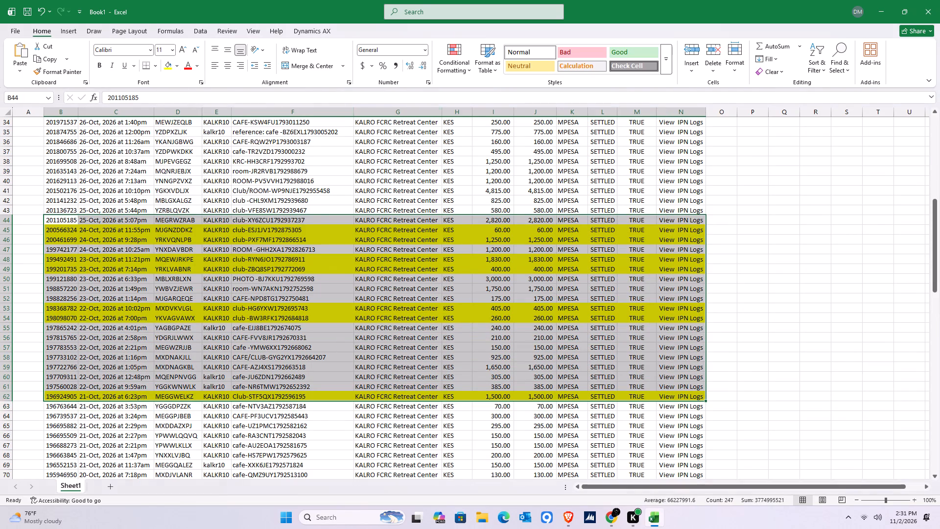
# Add a filter to the Client Ref No. column and open its filter choices to look through the references.
pyautogui.scroll(15, 366, 236)
pyautogui.click(277, 106)
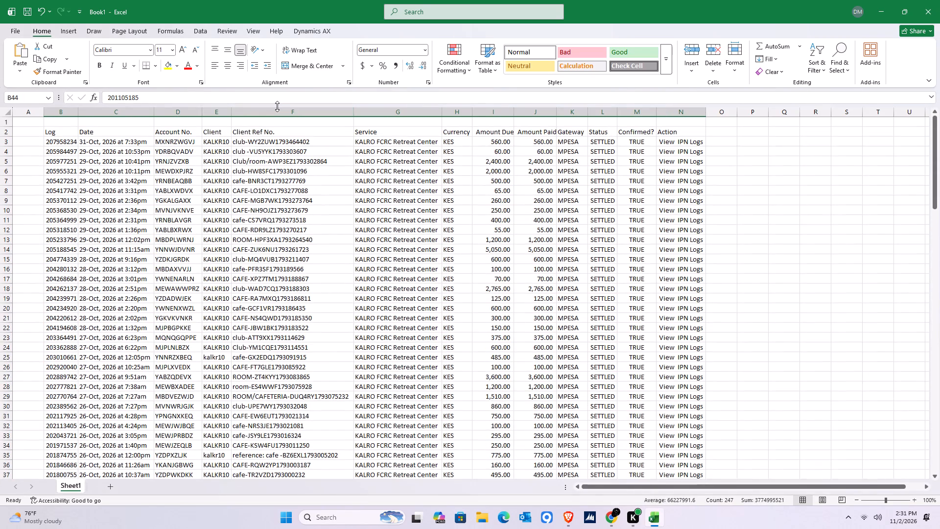
pyautogui.click(290, 112)
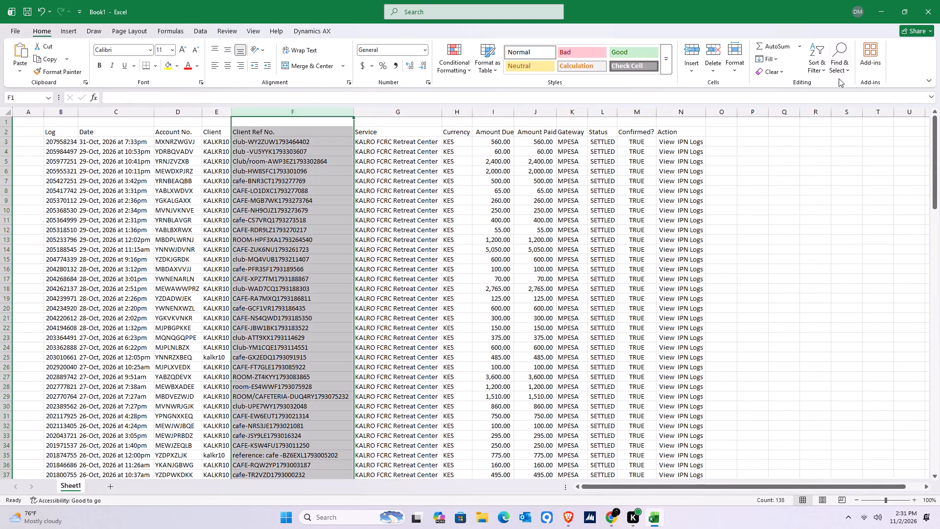
pyautogui.click(821, 69)
pyautogui.click(843, 126)
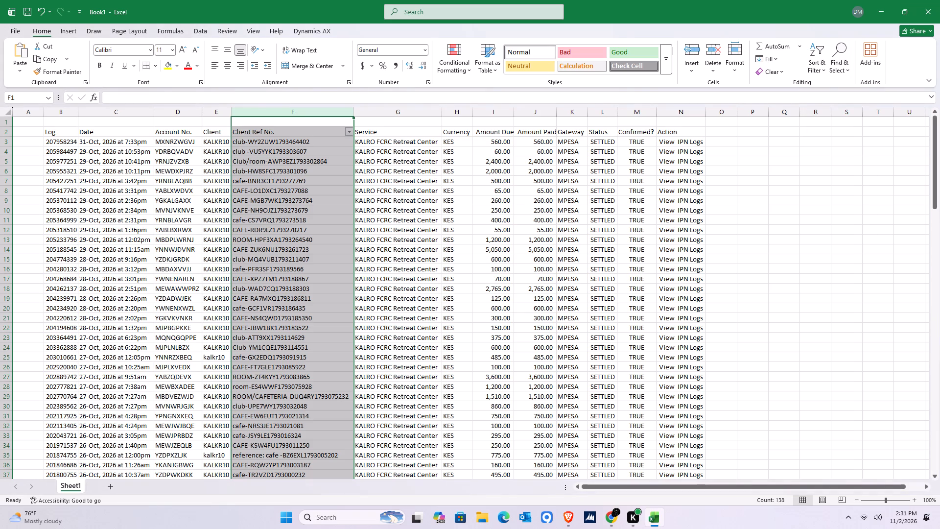
pyautogui.click(348, 133)
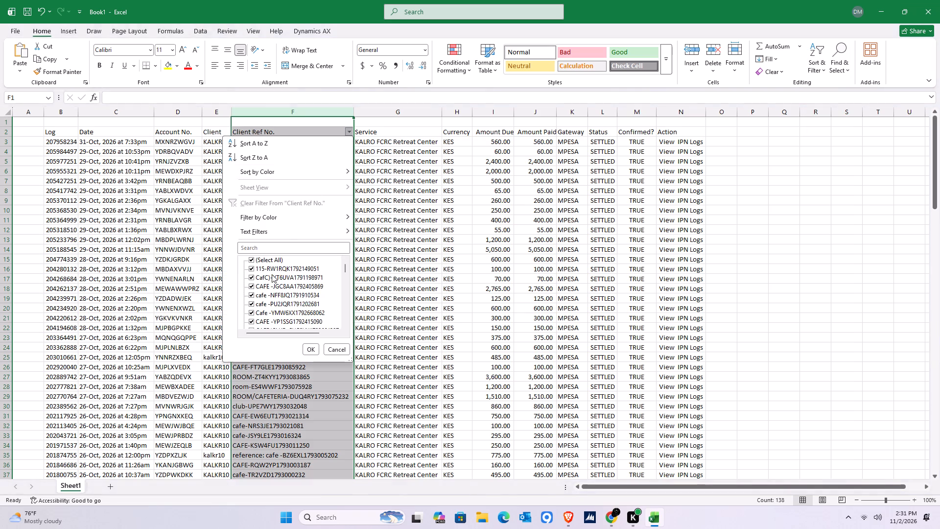
pyautogui.scroll(-11, 258, 285)
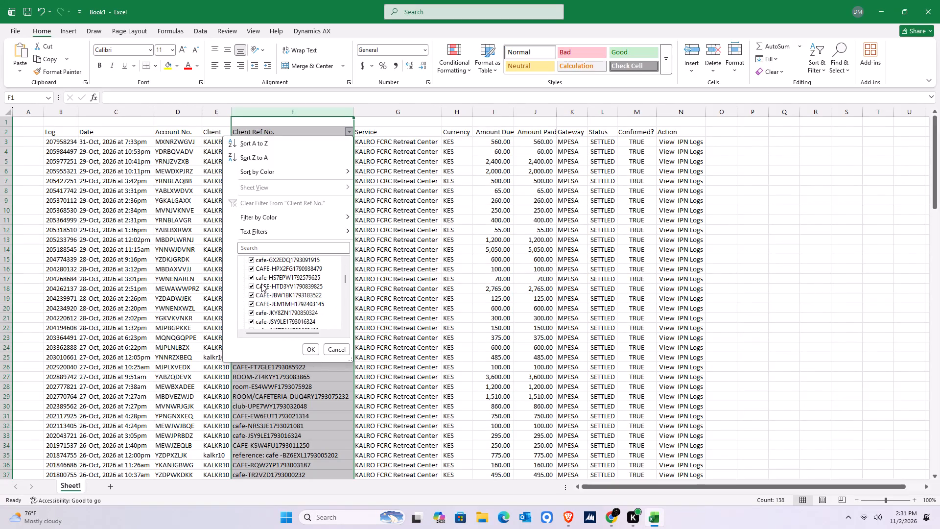
pyautogui.scroll(-20, 261, 284)
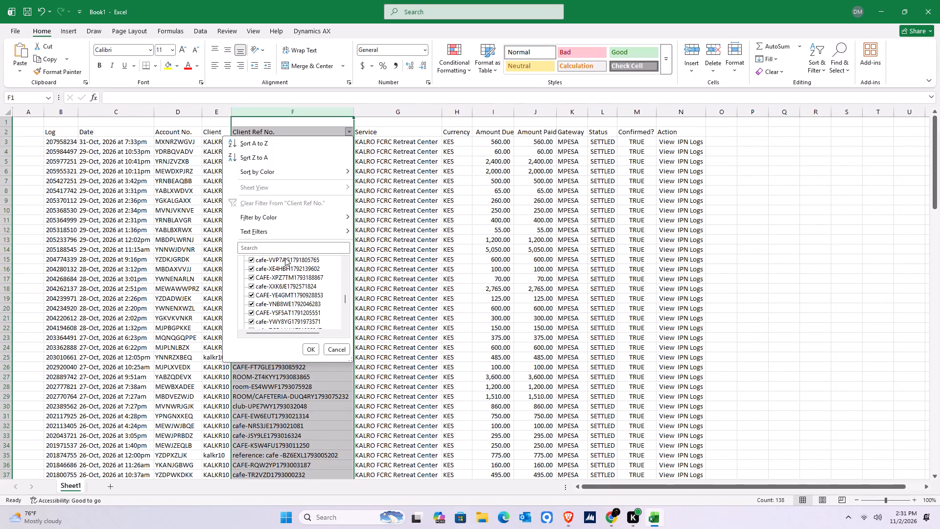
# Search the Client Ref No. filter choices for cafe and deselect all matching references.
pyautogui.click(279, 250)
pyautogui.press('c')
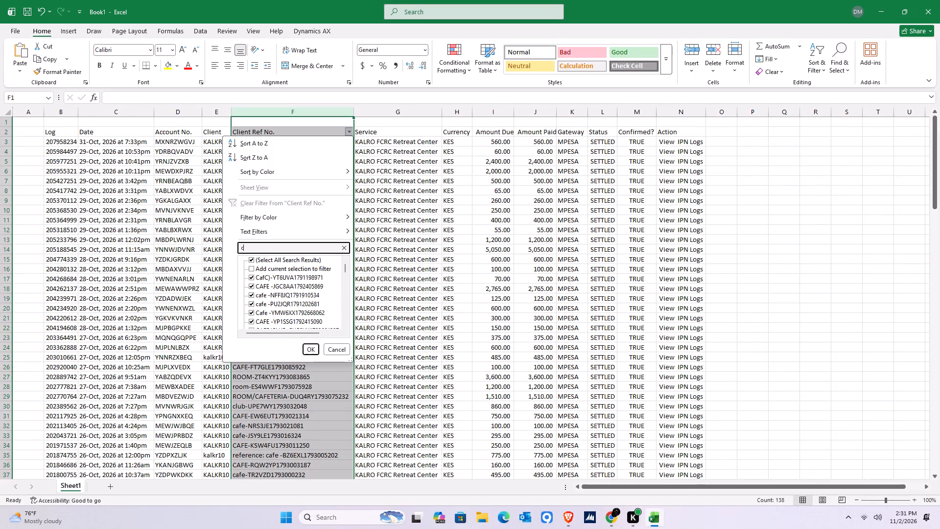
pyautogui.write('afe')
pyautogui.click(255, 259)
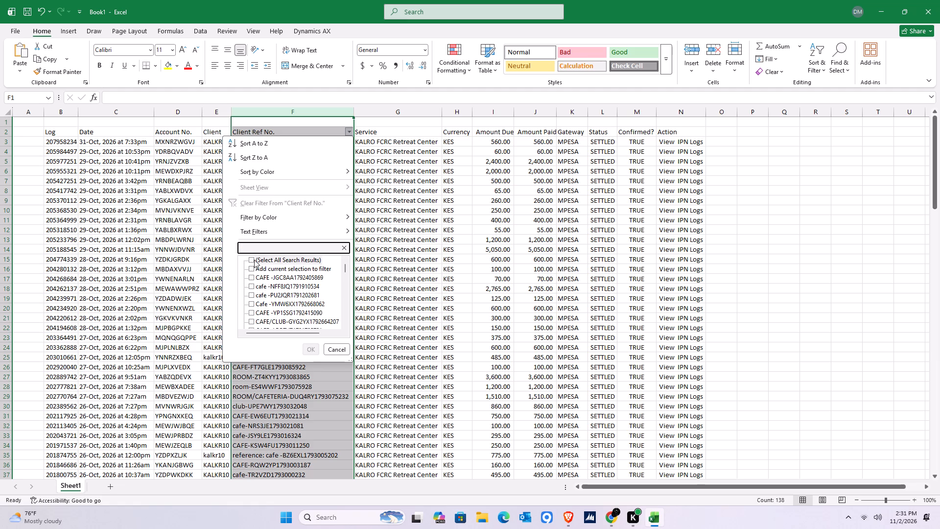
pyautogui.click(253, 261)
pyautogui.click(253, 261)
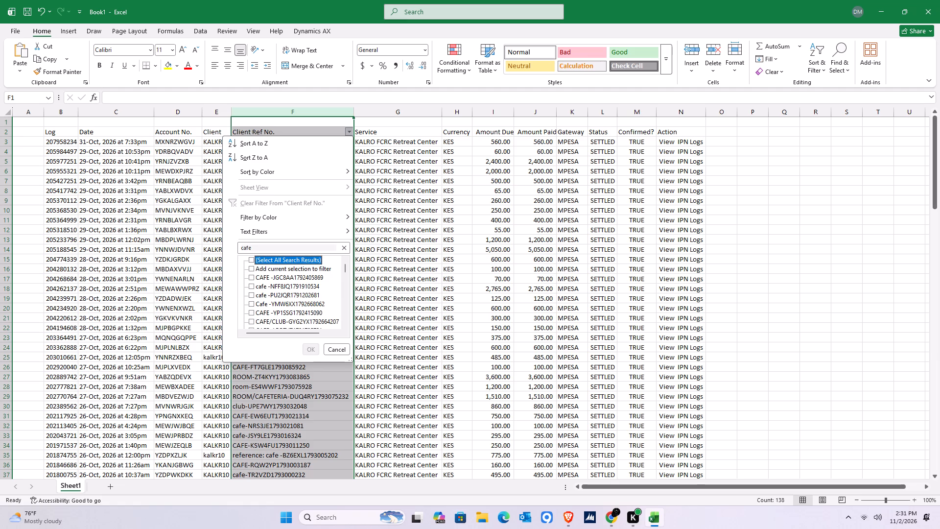
# Filter the Client Ref No. column to all references matching club.
pyautogui.click(259, 249)
pyautogui.write('club')
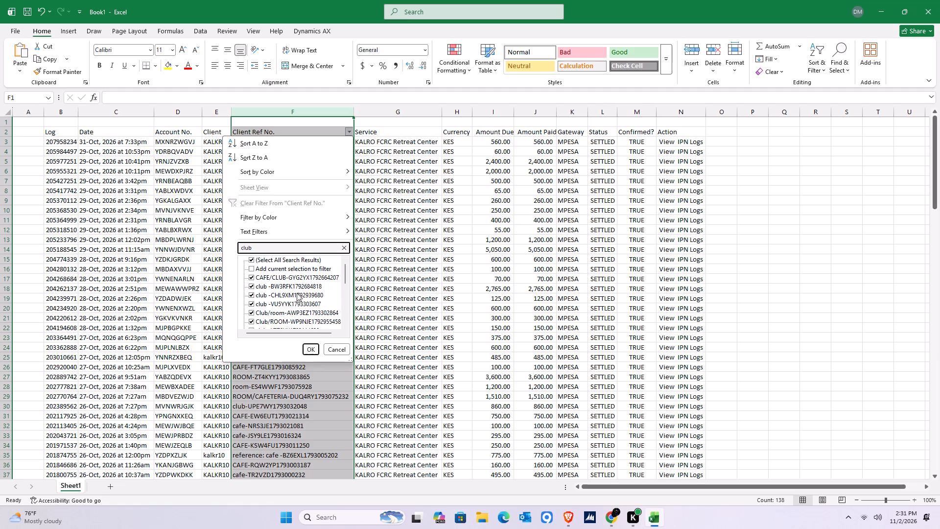
pyautogui.scroll(-16, 297, 294)
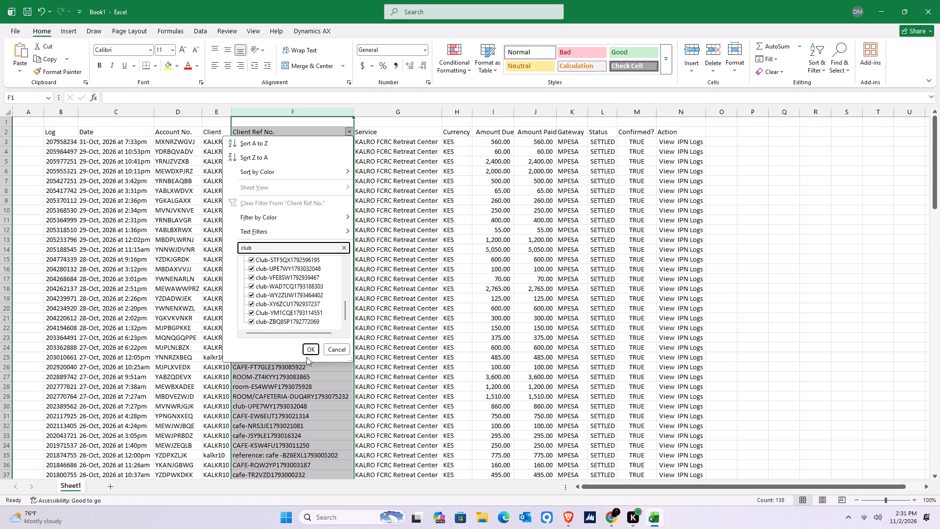
pyautogui.click(306, 351)
pyautogui.click(301, 403)
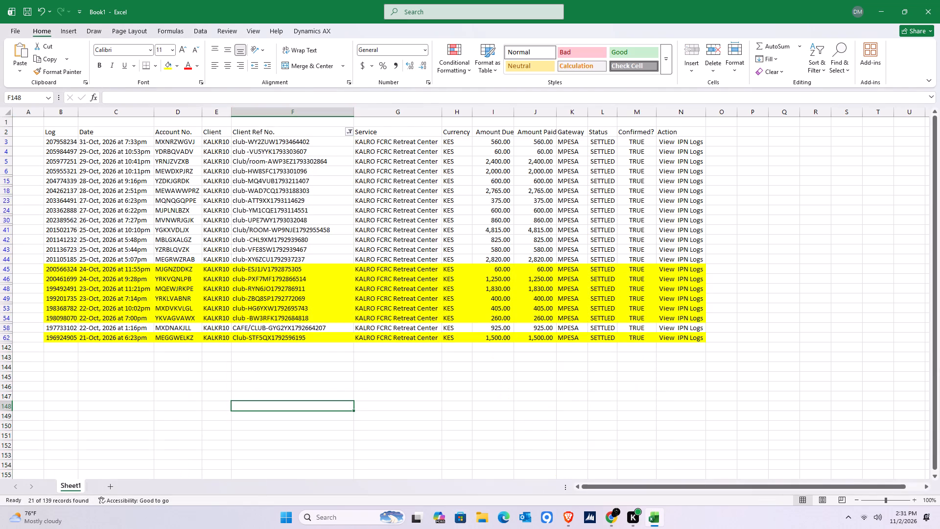
# Select the Amount Due values of the filtered club rows, I3:I62, to check their sum.
pyautogui.moveTo(500, 145); pyautogui.dragTo(502, 331)
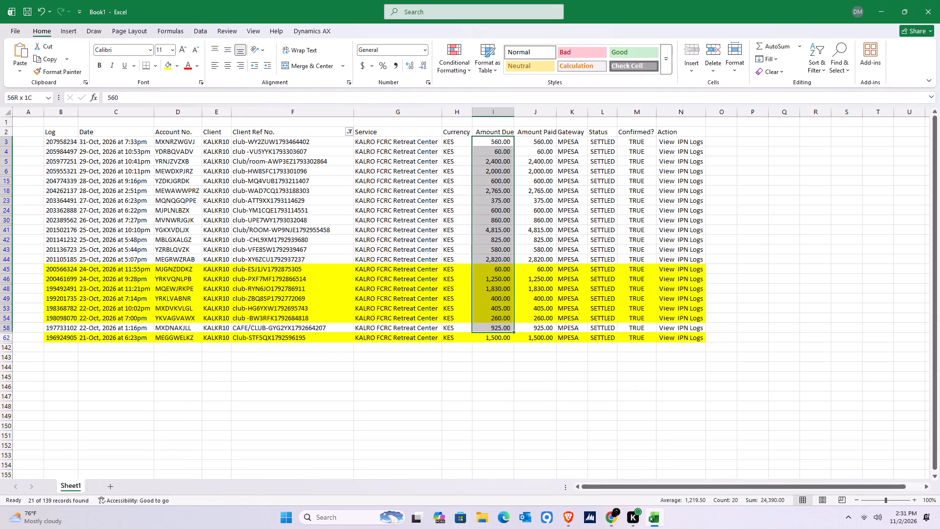
pyautogui.moveTo(502, 331); pyautogui.dragTo(500, 334)
pyautogui.click(494, 350)
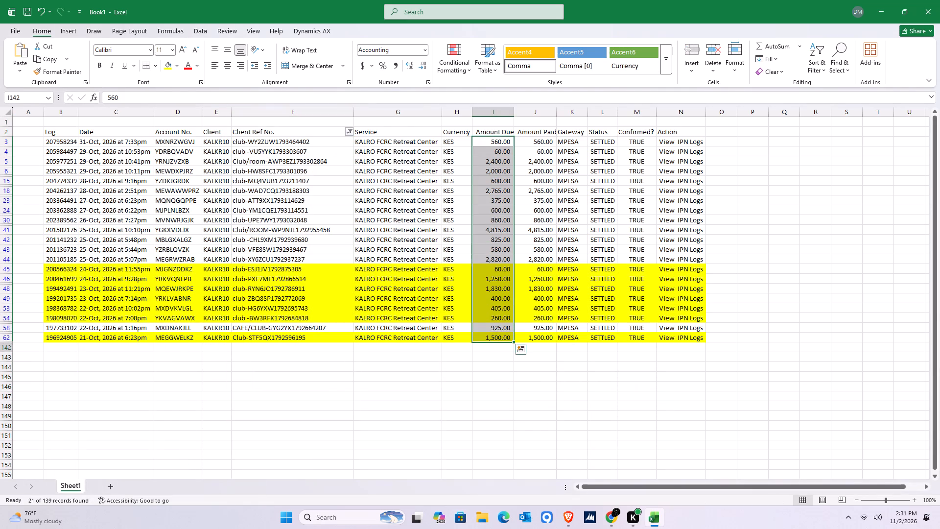
pyautogui.moveTo(495, 140); pyautogui.dragTo(502, 288)
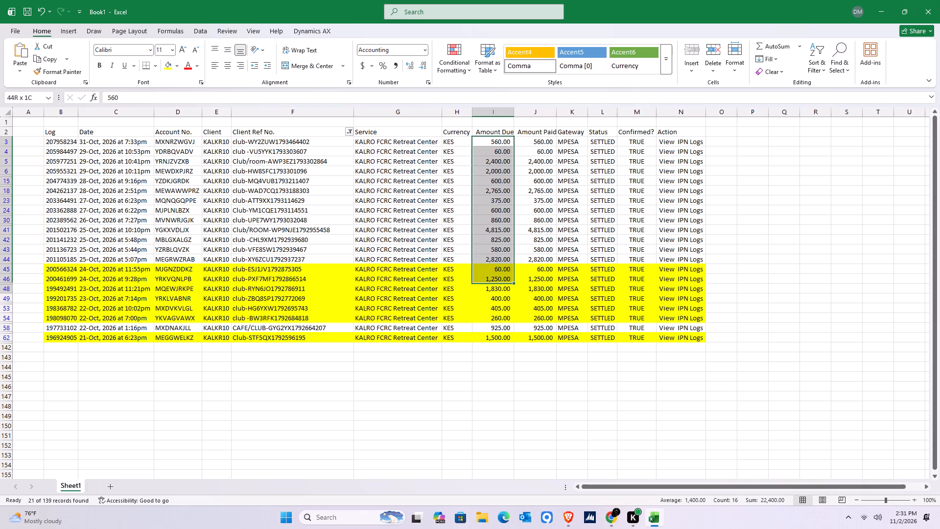
pyautogui.moveTo(502, 288); pyautogui.dragTo(499, 336)
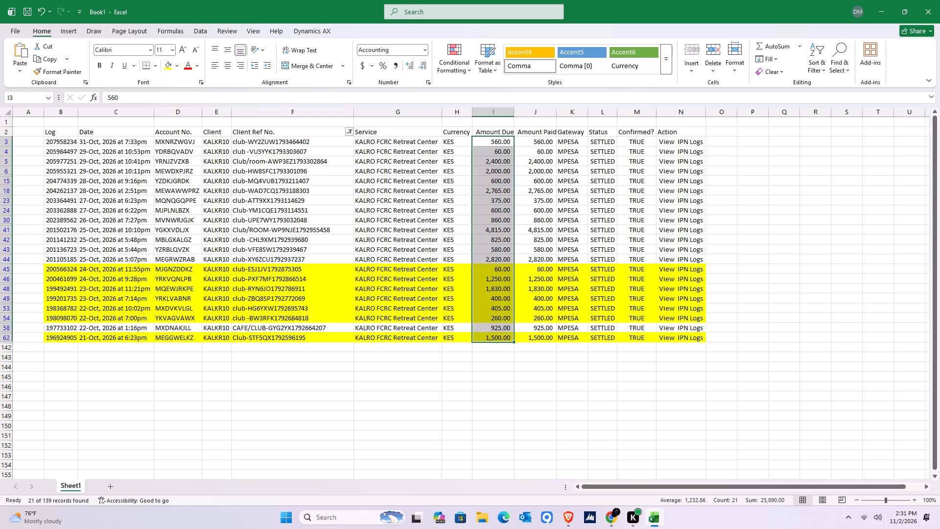
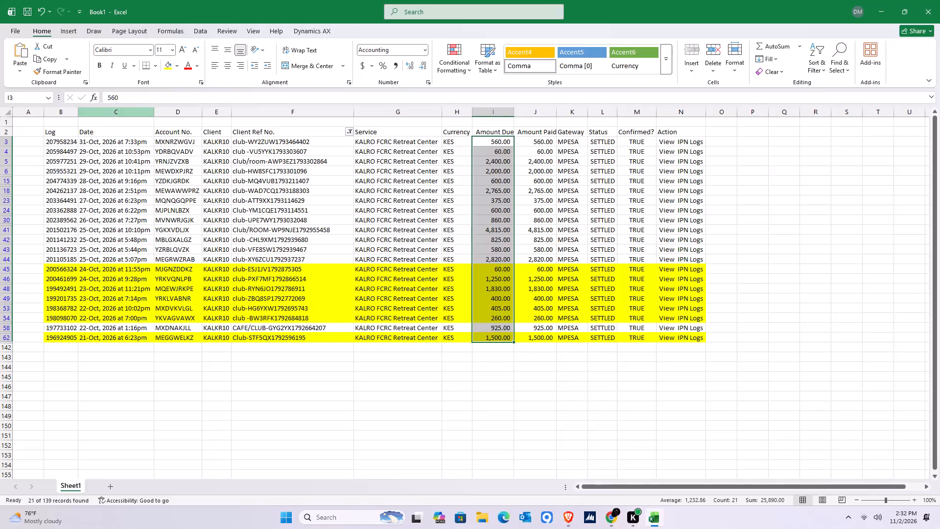
# Select the filtered club rows' Amount Due values in I30:I62, then in I18:I62, to check the sum of each range.
pyautogui.click(96, 196)
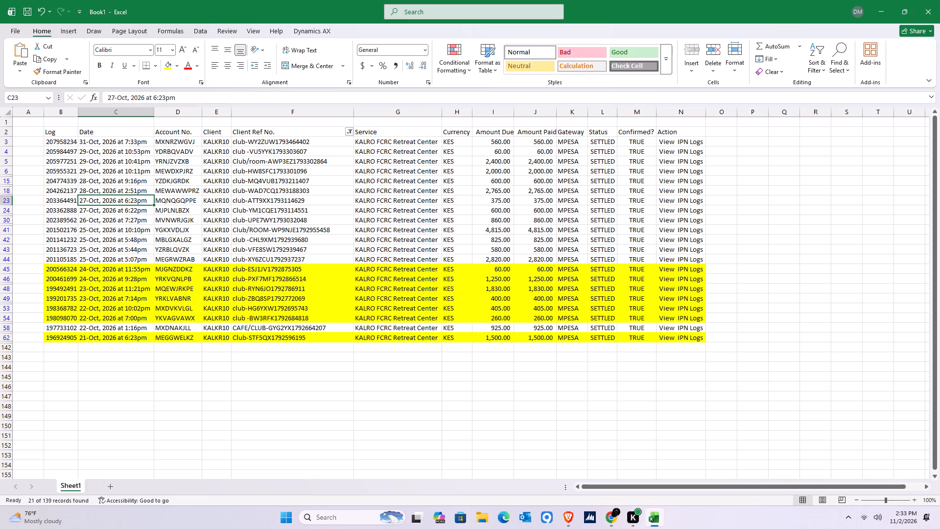
pyautogui.click(112, 219)
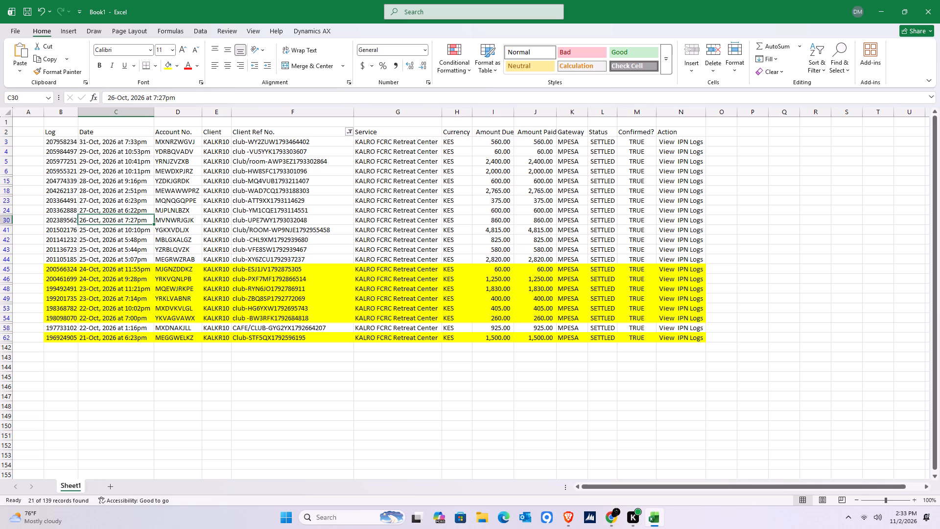
pyautogui.moveTo(495, 222); pyautogui.dragTo(498, 340)
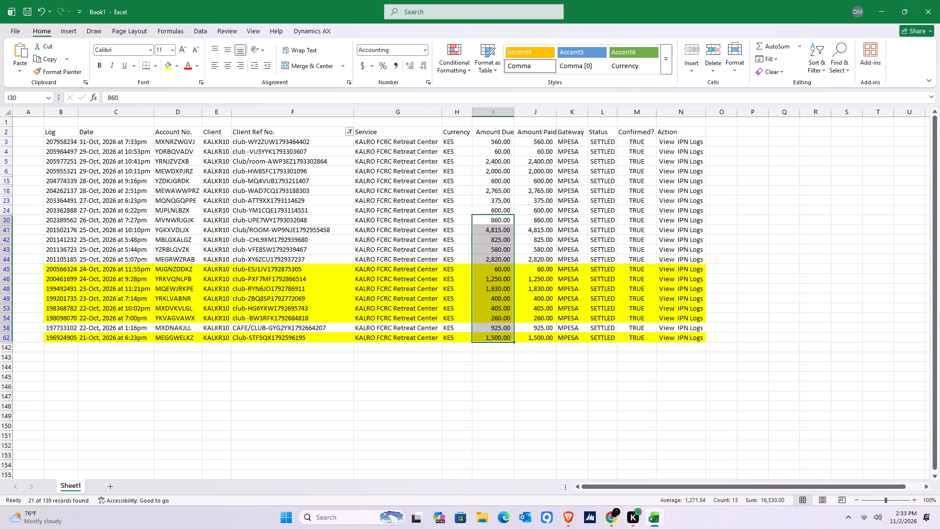
pyautogui.moveTo(505, 189); pyautogui.dragTo(501, 323)
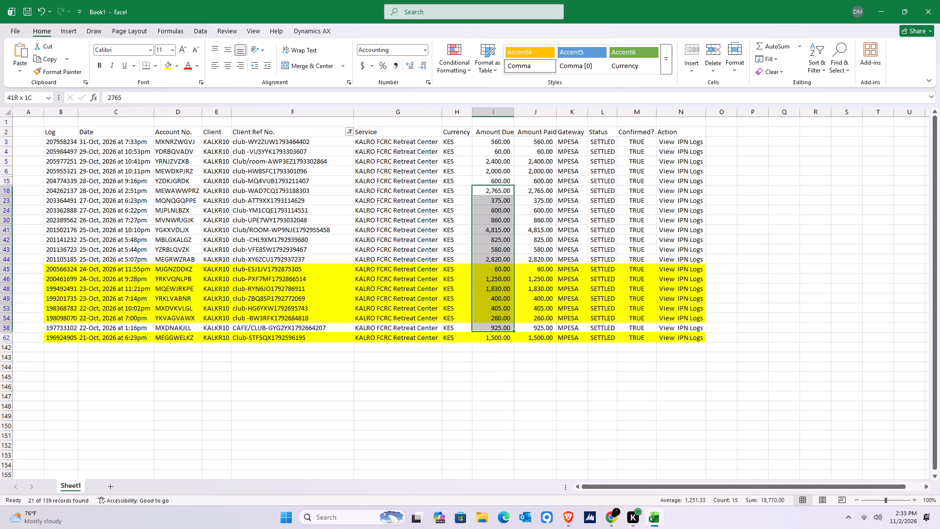
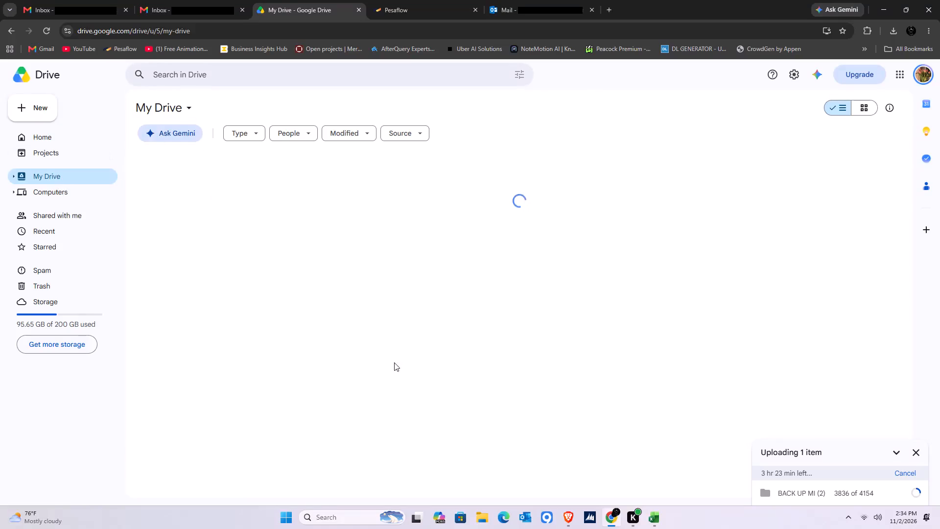
# Switch to the Book1 workbook in Excel and clear the club filter from the Client Ref No. column.
pyautogui.click(652, 518)
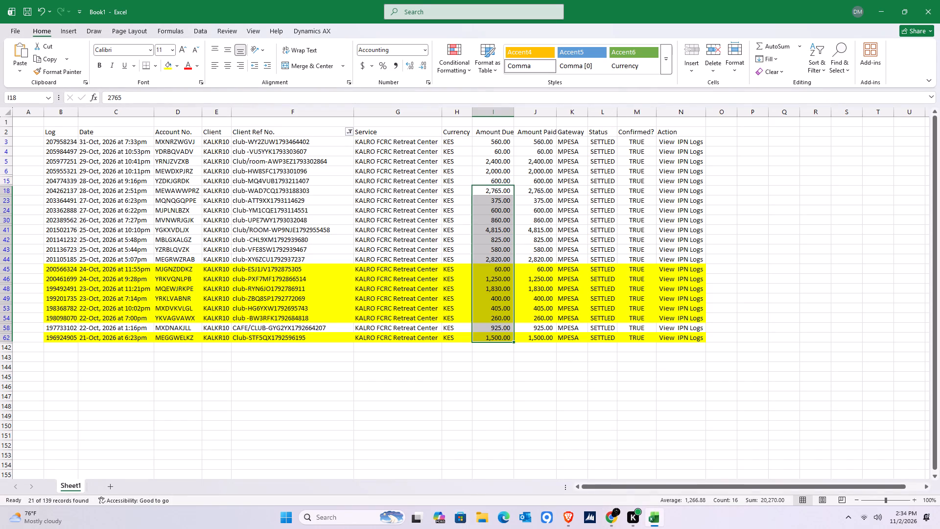
pyautogui.click(349, 135)
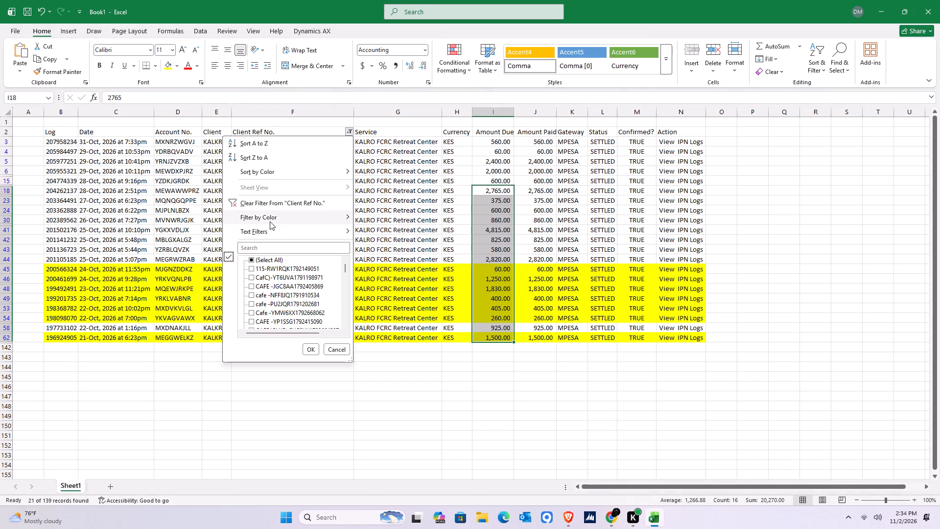
pyautogui.click(271, 204)
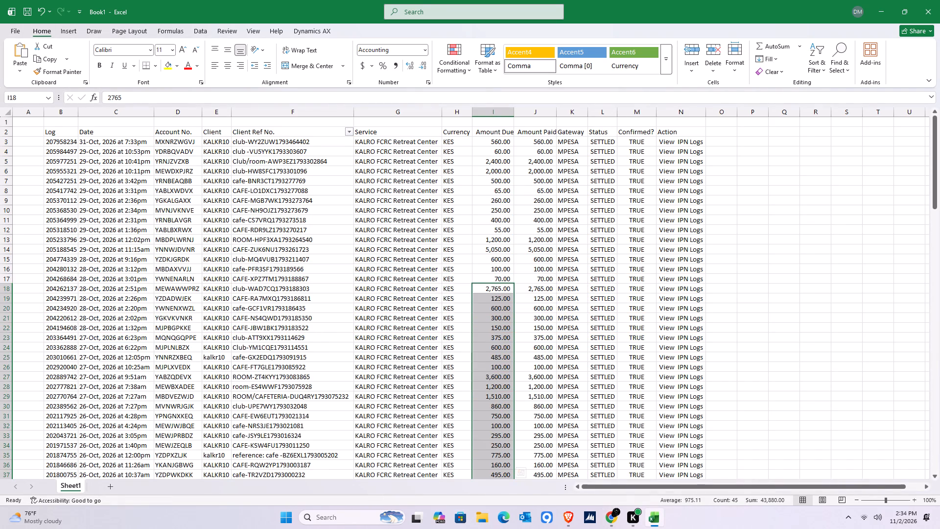
# Turn off filtering on the Client Ref No. column so its header has no filter control.
pyautogui.click(351, 135)
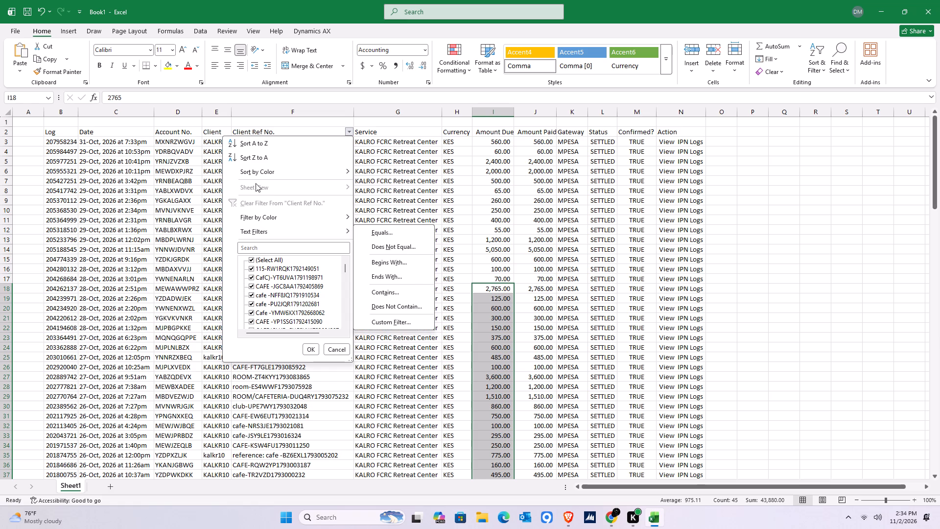
pyautogui.click(342, 350)
pyautogui.rightClick(352, 132)
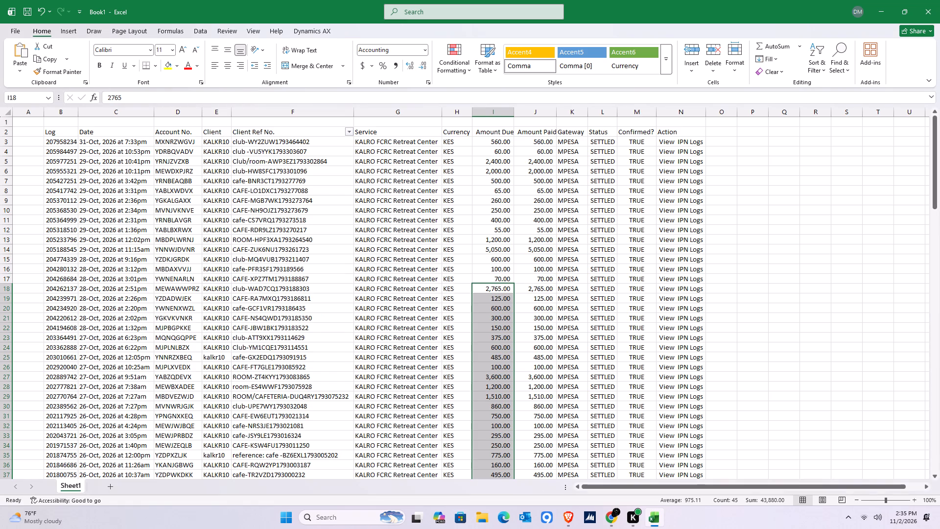
pyautogui.click(329, 115)
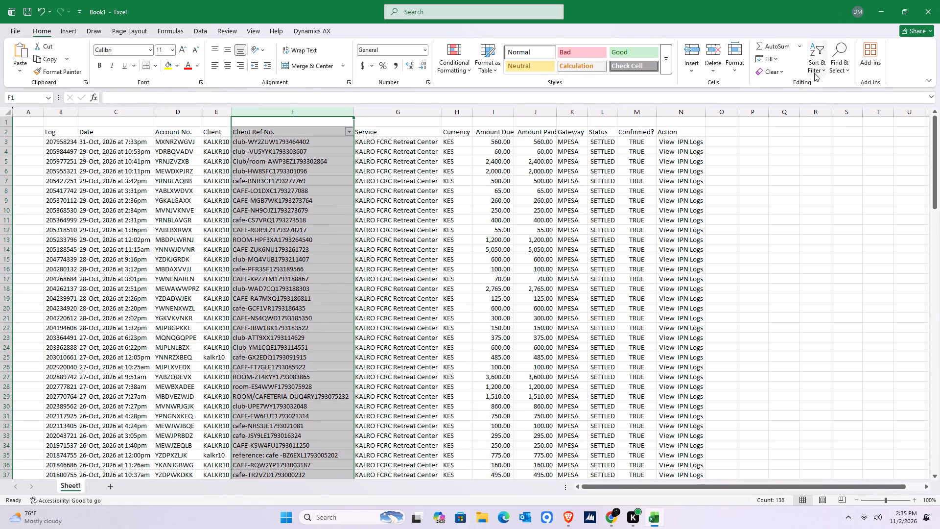
pyautogui.click(779, 74)
pyautogui.click(822, 72)
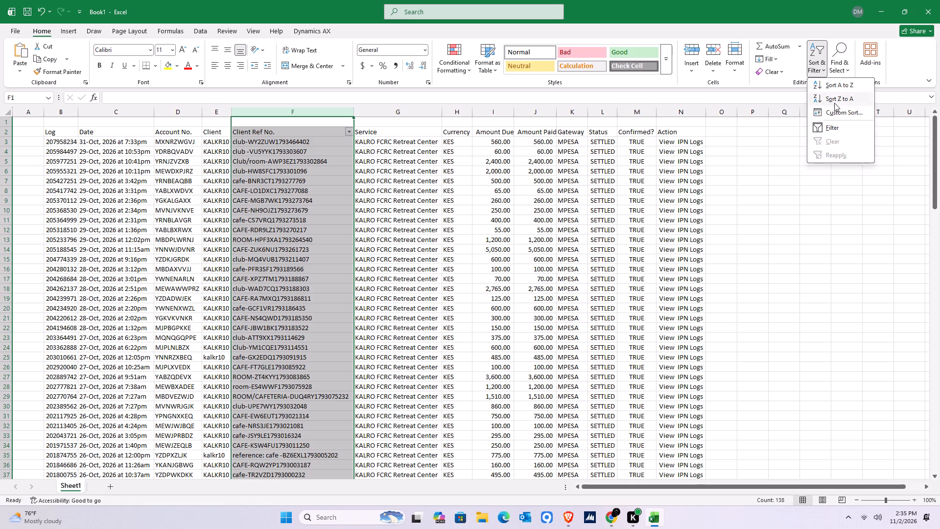
pyautogui.click(833, 131)
pyautogui.click(270, 210)
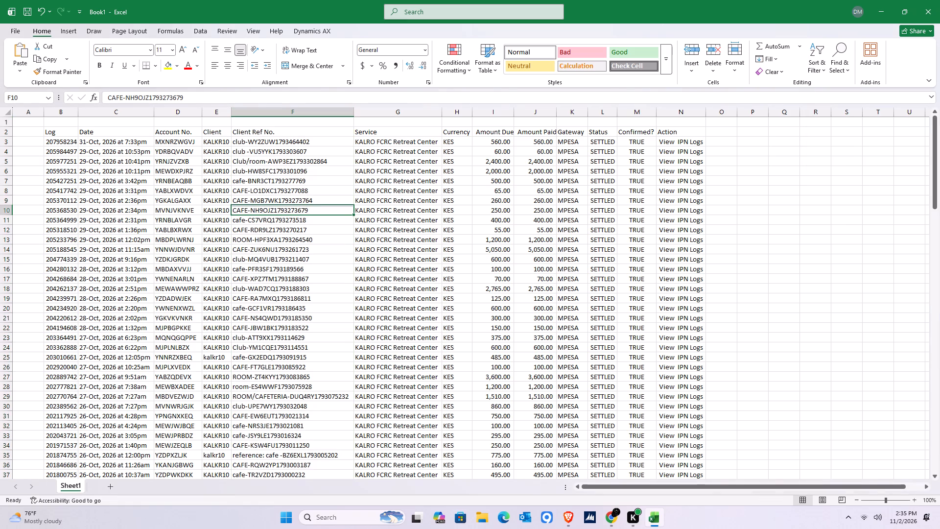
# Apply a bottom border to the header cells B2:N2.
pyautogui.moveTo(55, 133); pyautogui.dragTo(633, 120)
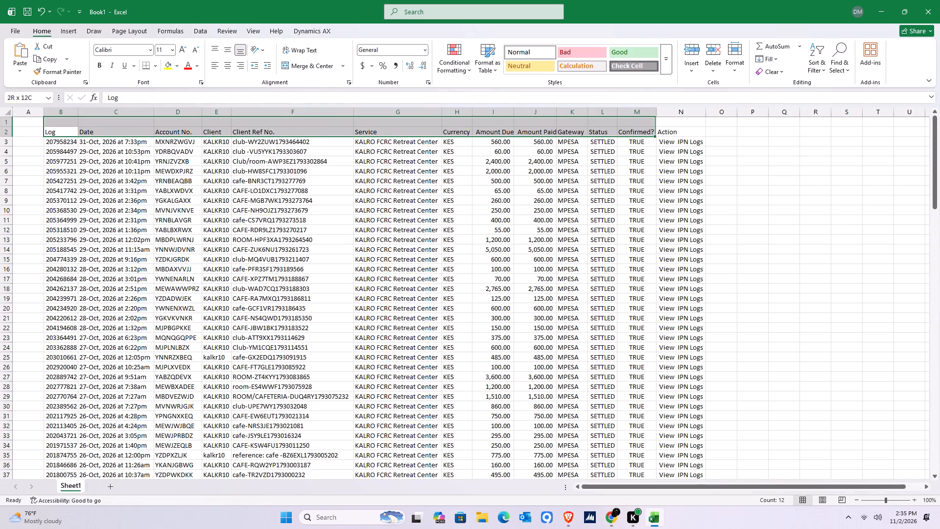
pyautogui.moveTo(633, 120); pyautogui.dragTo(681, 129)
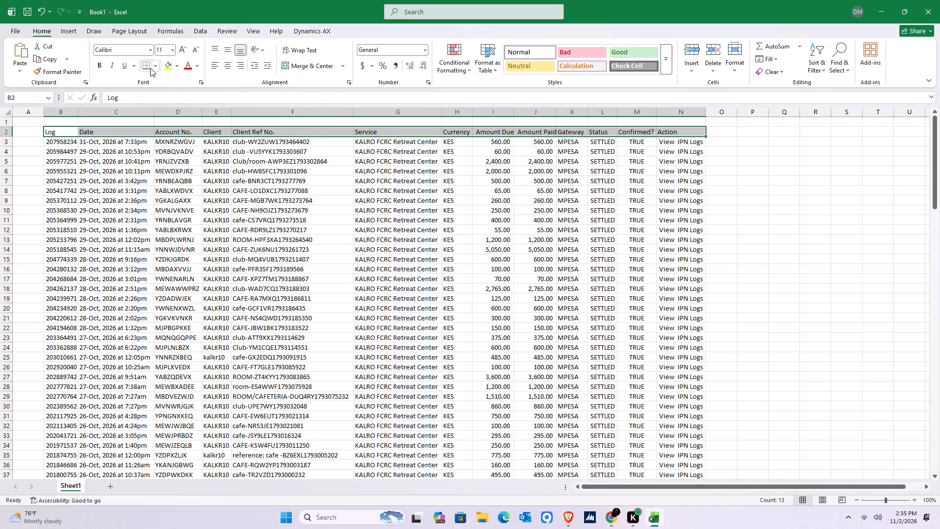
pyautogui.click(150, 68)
# Apply all borders to every cell of the invoice table, including the header row.
pyautogui.click(138, 222)
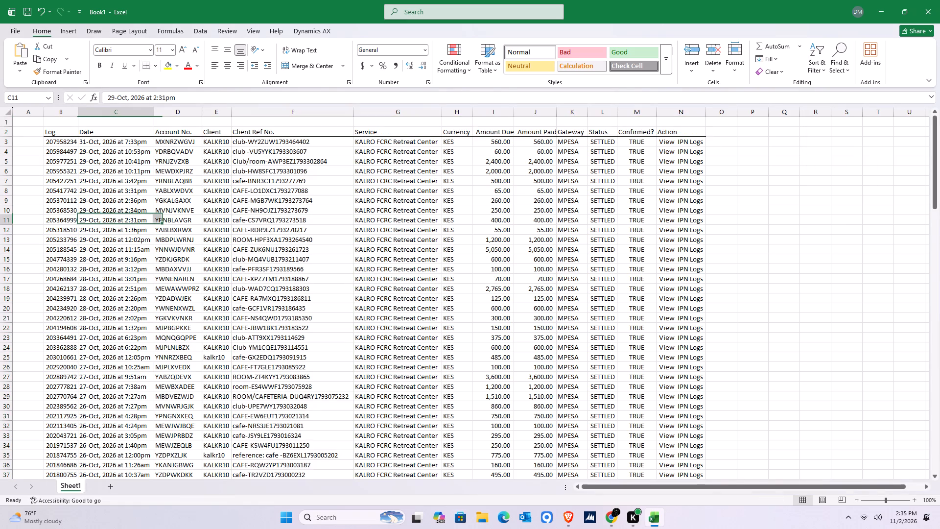
pyautogui.hotkey('ctrl', 'a')
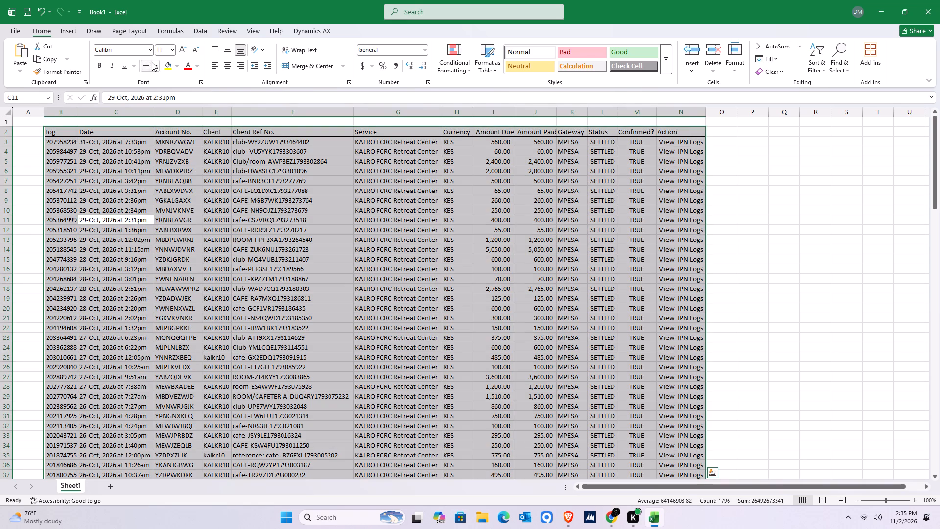
pyautogui.click(152, 58)
pyautogui.click(156, 67)
pyautogui.click(184, 165)
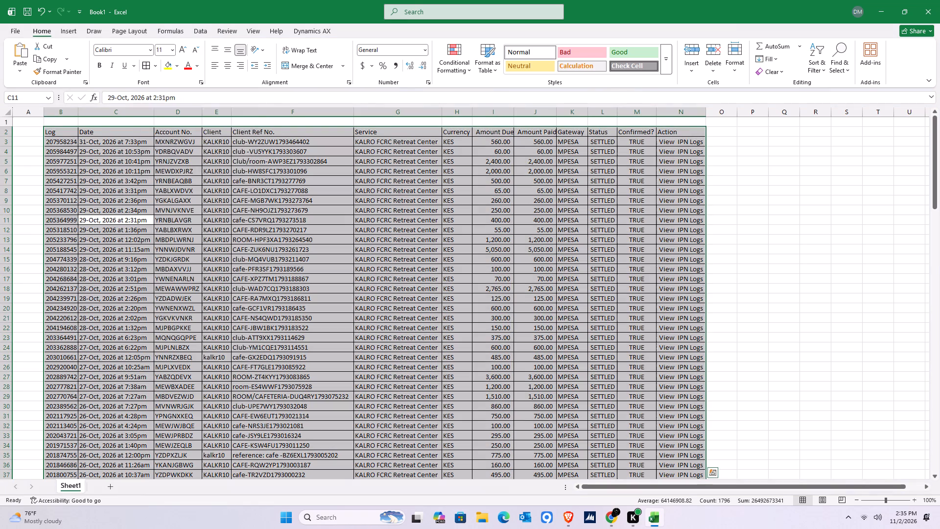
pyautogui.click(437, 270)
# Remove the fill colour from the invoice rows in B45:N62.
pyautogui.scroll(-9, 391, 395)
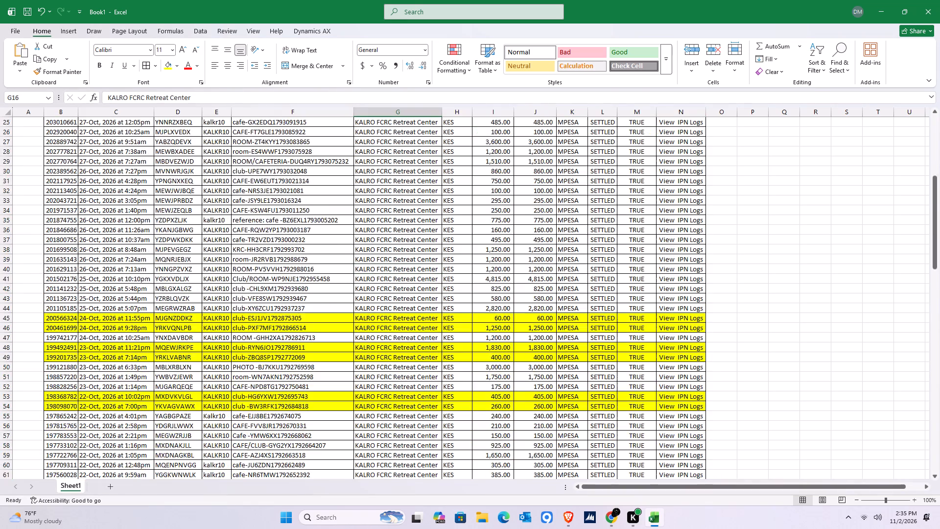
pyautogui.scroll(-3, 391, 395)
pyautogui.moveTo(59, 203); pyautogui.dragTo(549, 344)
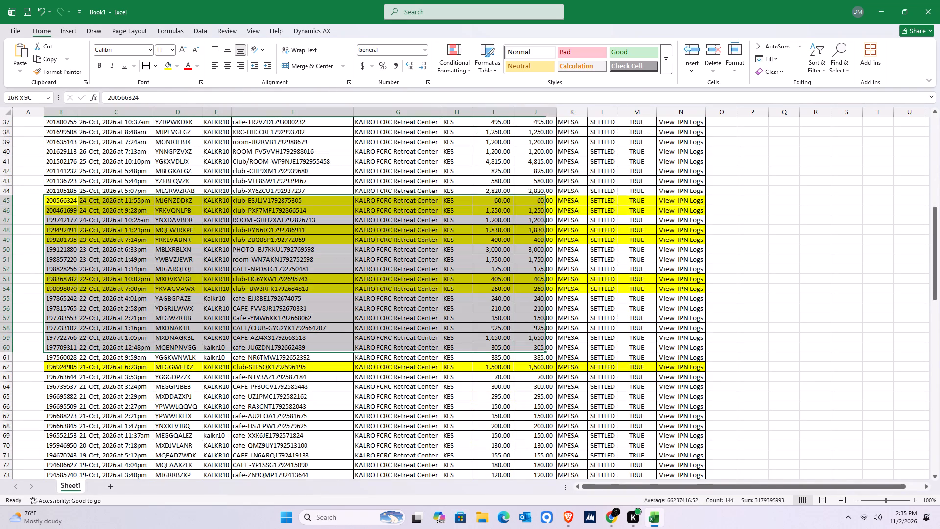
pyautogui.moveTo(549, 344); pyautogui.dragTo(693, 368)
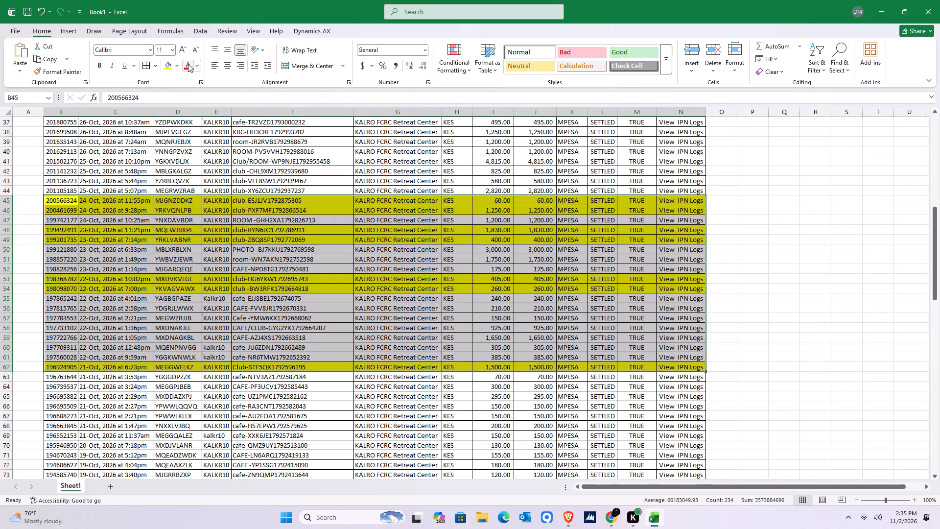
pyautogui.click(181, 65)
pyautogui.click(176, 66)
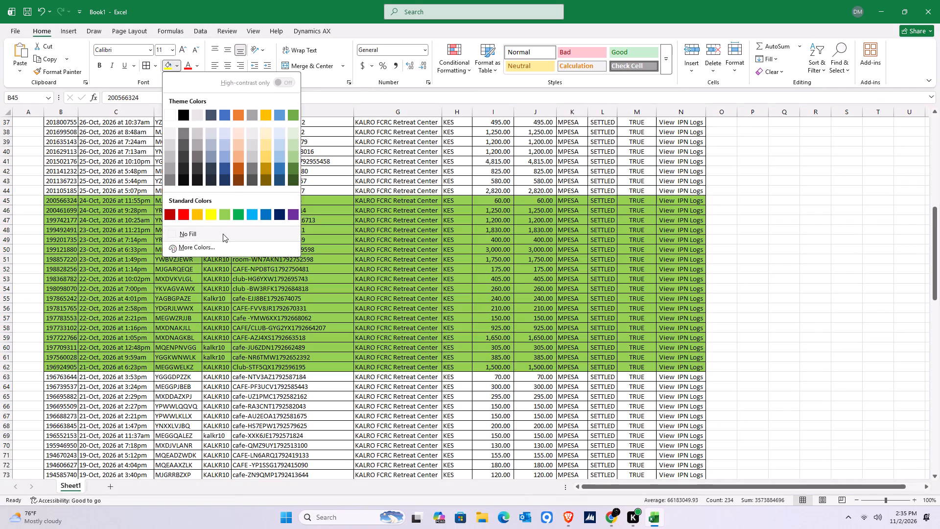
pyautogui.click(223, 234)
pyautogui.click(476, 400)
# Look through the remaining invoice rows down to the 01-Oct entries and back up to the header to check the formatting.
pyautogui.scroll(-13, 455, 426)
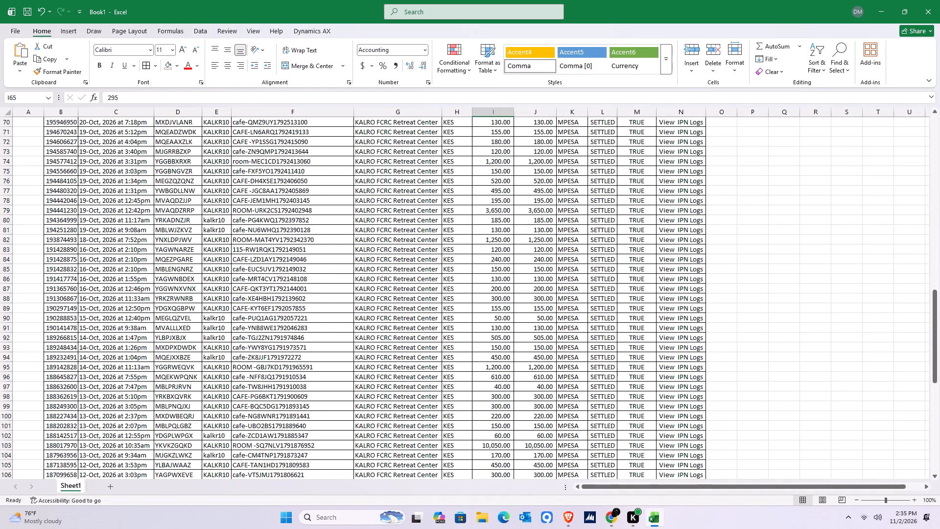
pyautogui.scroll(-2, 469, 430)
pyautogui.moveTo(934, 381); pyautogui.dragTo(932, 476)
pyautogui.scroll(-2, 677, 438)
pyautogui.scroll(4, 642, 430)
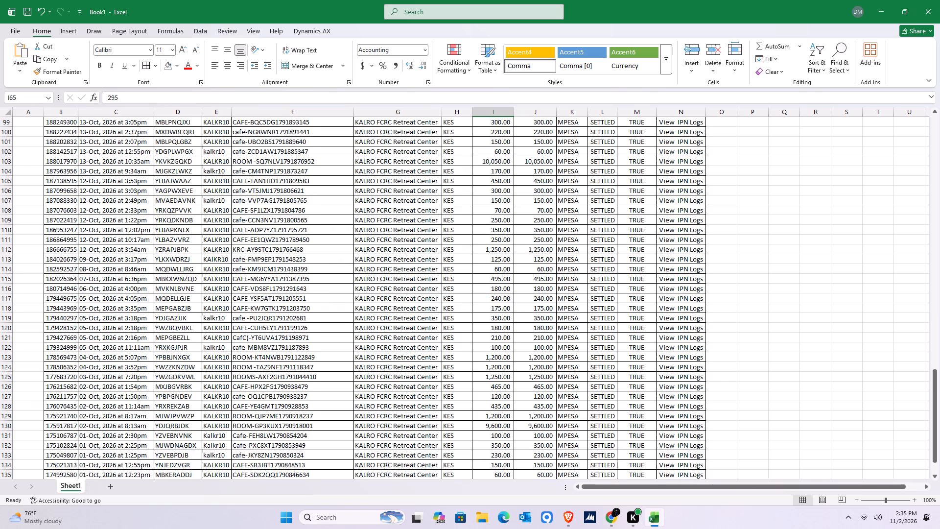
pyautogui.scroll(20, 643, 430)
pyautogui.scroll(11, 643, 430)
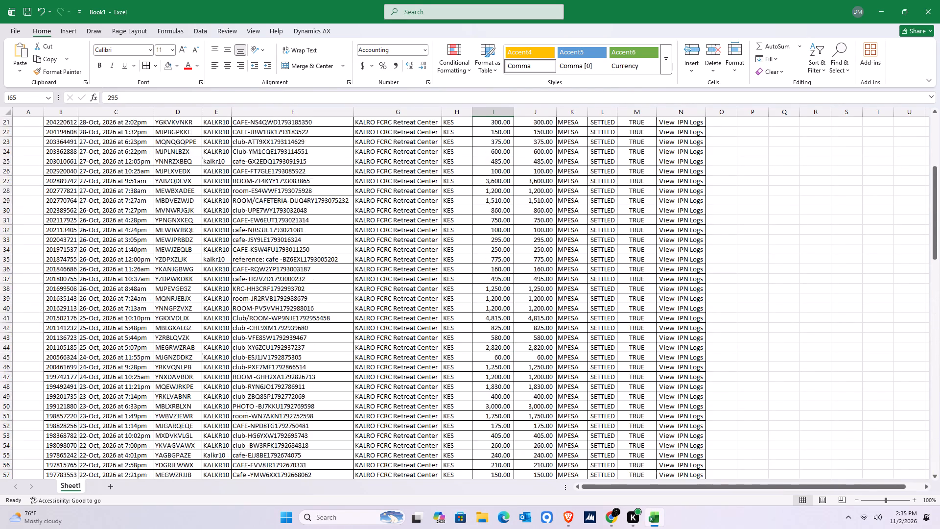
pyautogui.scroll(14, 643, 430)
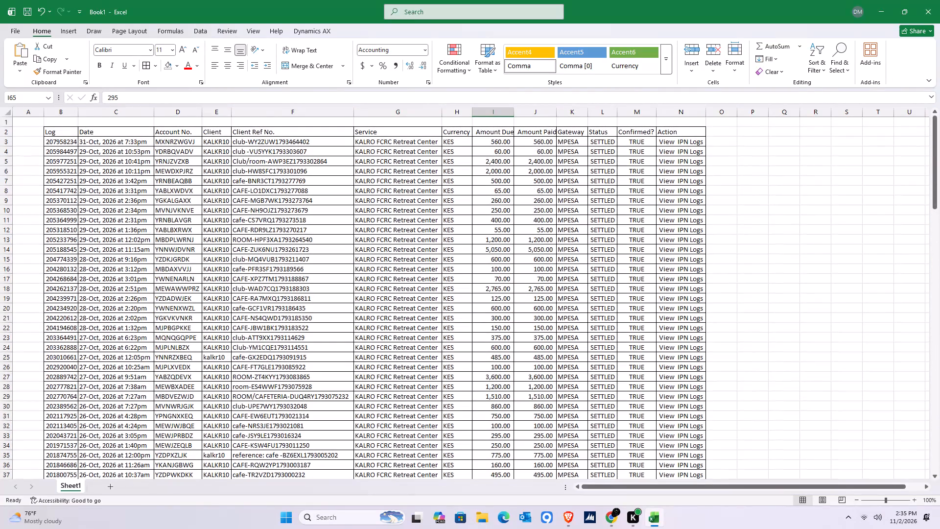
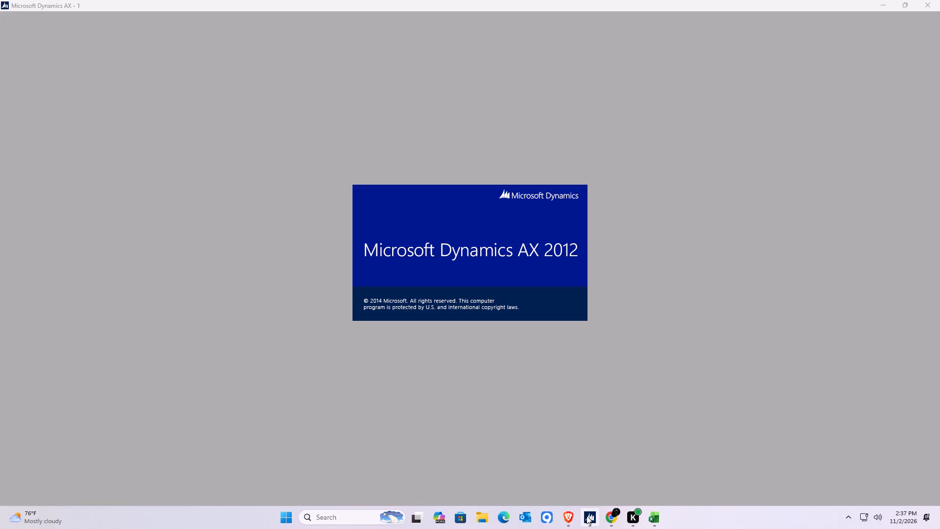
# Switch from Microsoft Dynamics AX to the Chrome browser window with Google Drive.
pyautogui.click(605, 512)
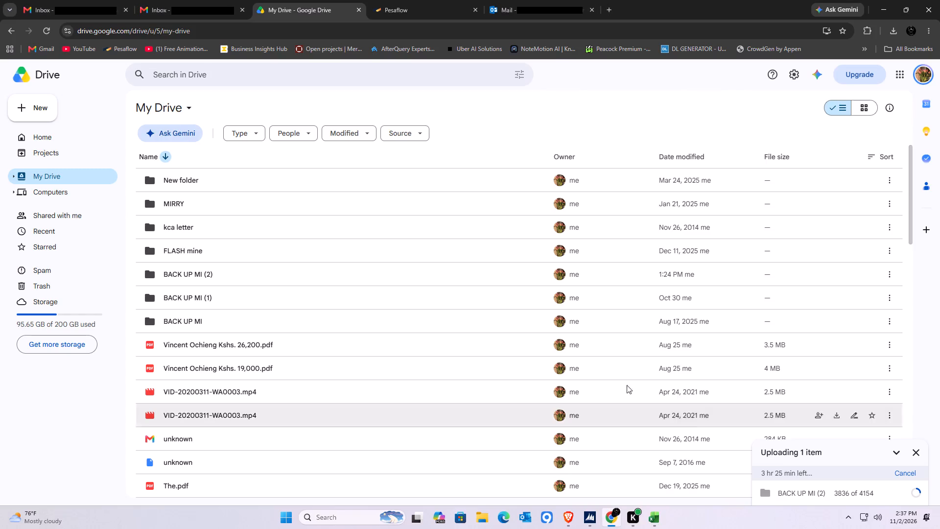
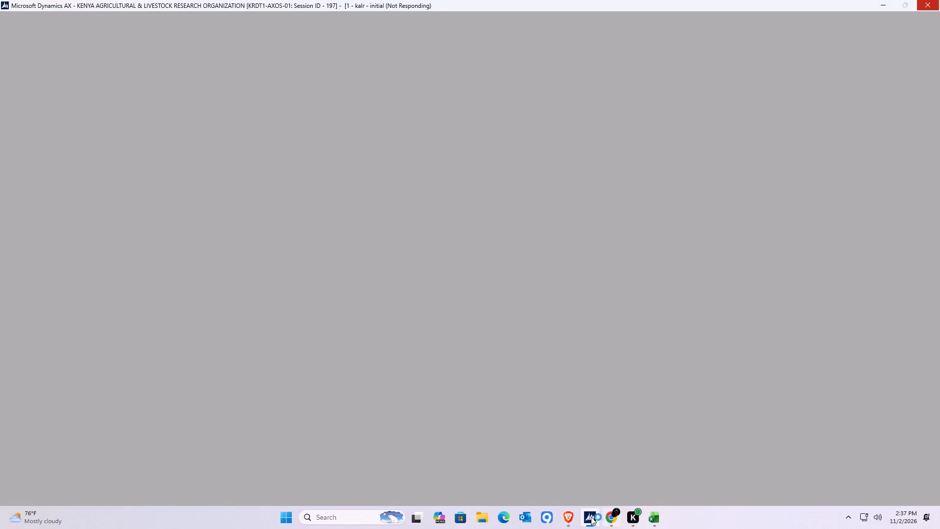
# Switch from Microsoft Dynamics AX to the Brave browser window with the YouTube video.
pyautogui.click(589, 516)
pyautogui.click(472, 302)
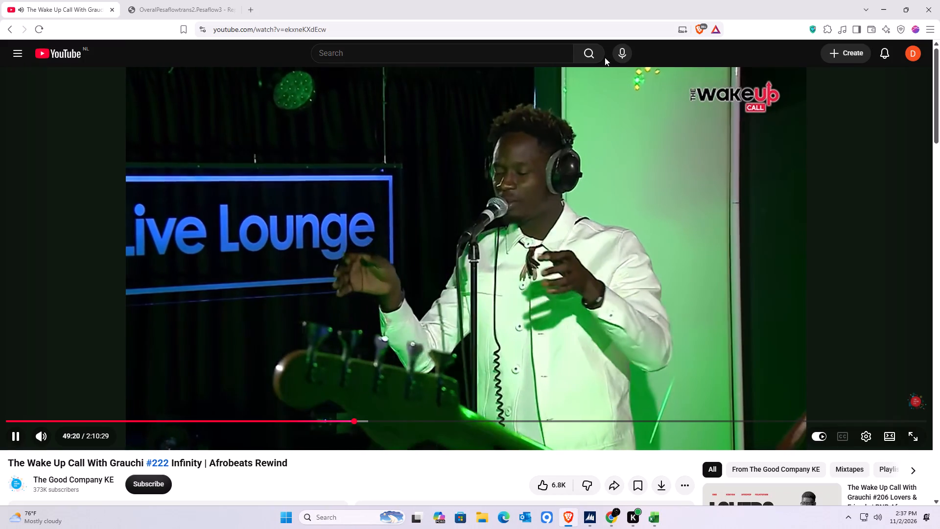
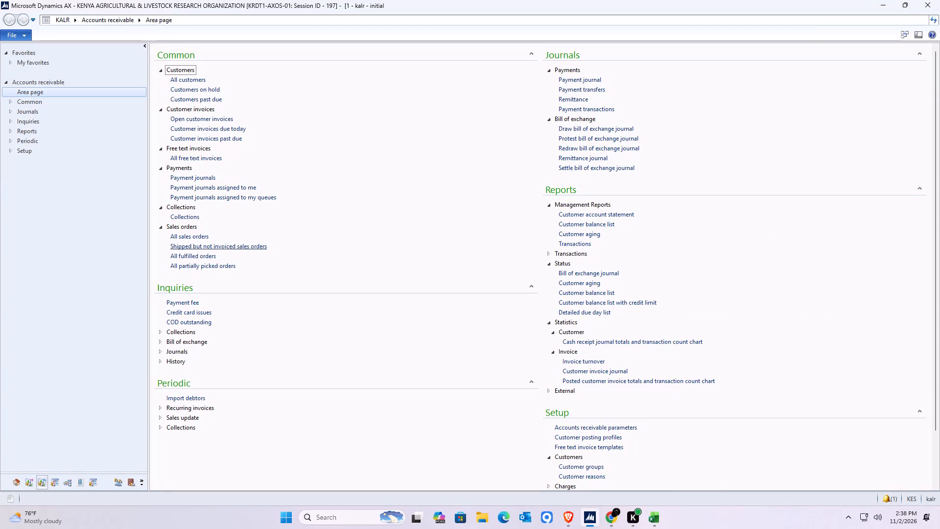
# Switch to the Funds Management module and open the My Receipts list.
pyautogui.click(11, 83)
pyautogui.click(8, 98)
pyautogui.click(12, 105)
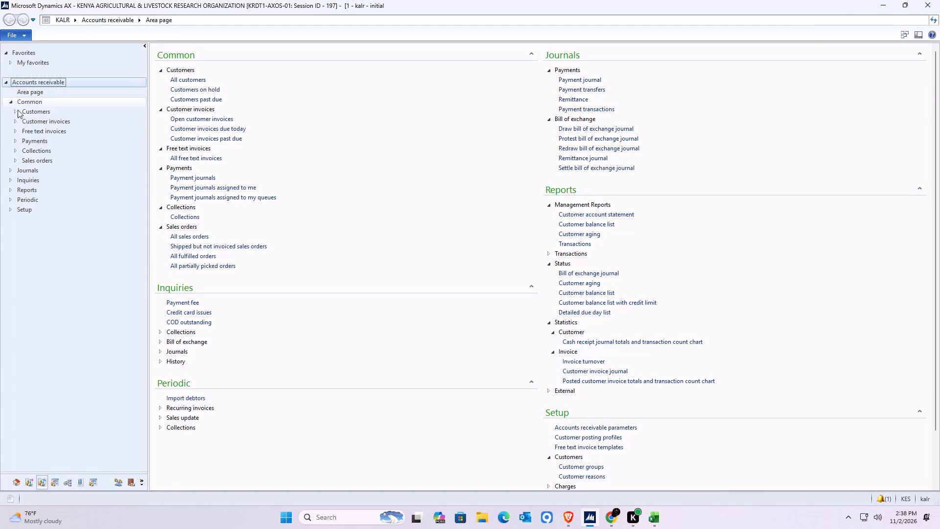
pyautogui.click(74, 20)
pyautogui.click(113, 117)
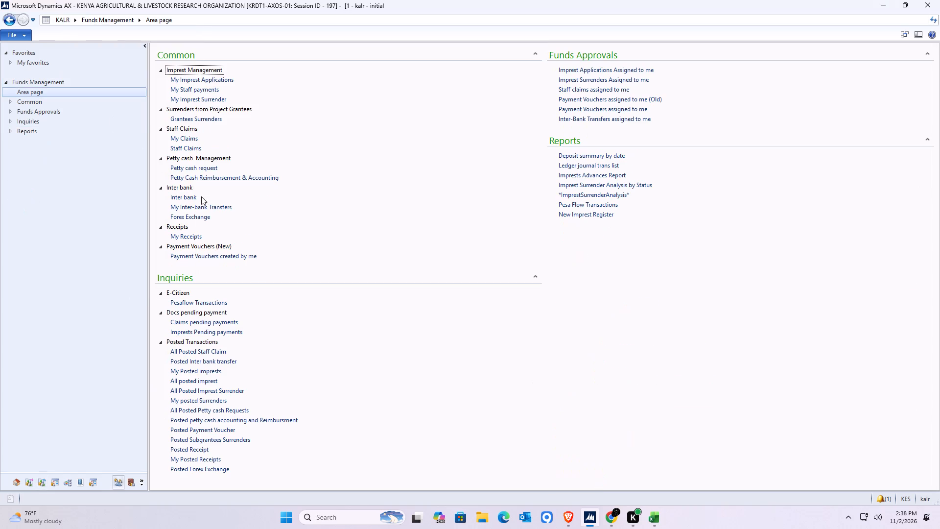
pyautogui.click(185, 236)
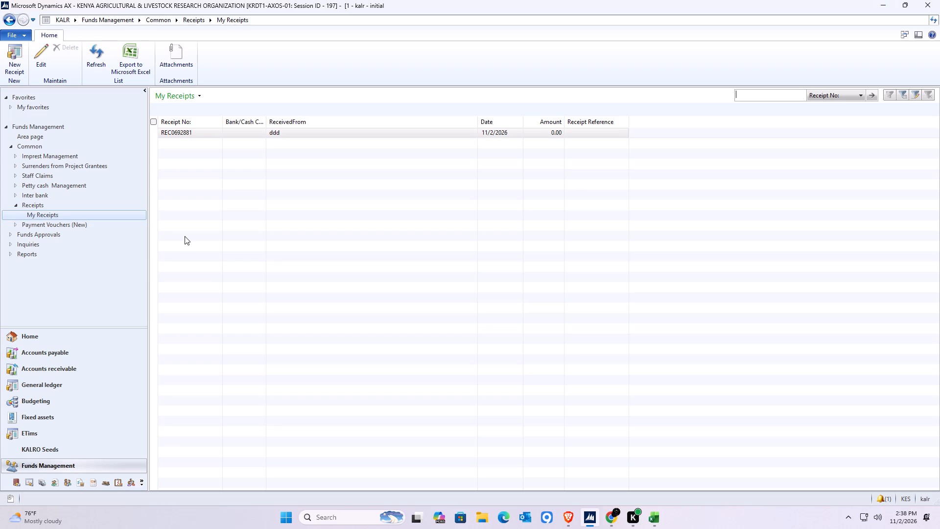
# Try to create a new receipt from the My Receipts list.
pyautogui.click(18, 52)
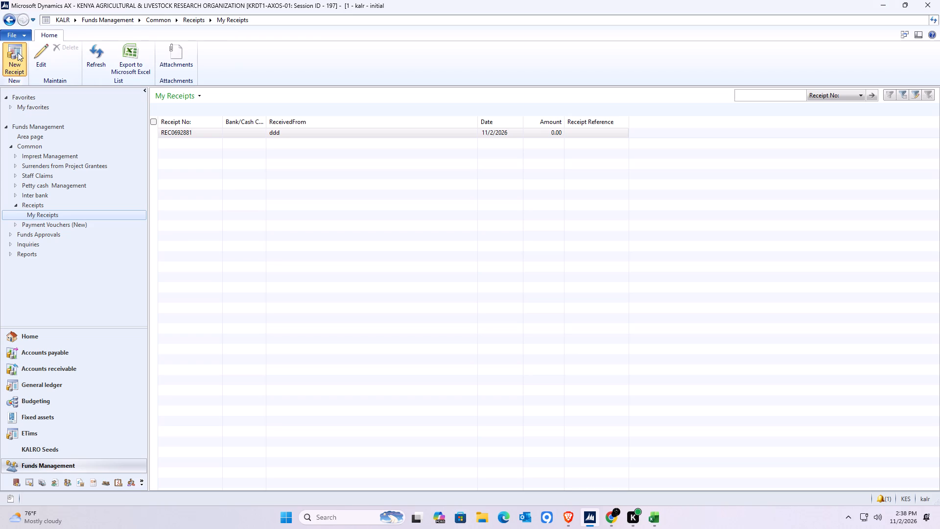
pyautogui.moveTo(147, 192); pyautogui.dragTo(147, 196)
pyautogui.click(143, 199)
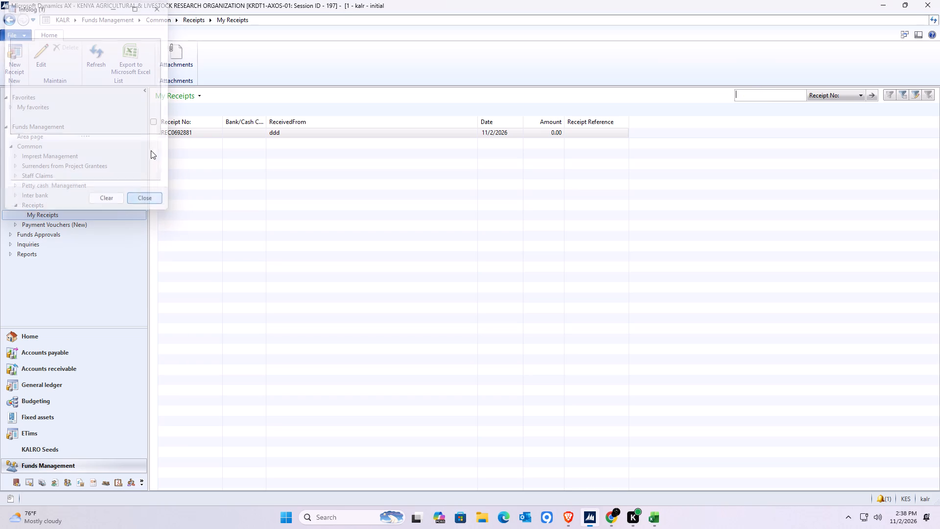
pyautogui.click(154, 135)
pyautogui.click(37, 65)
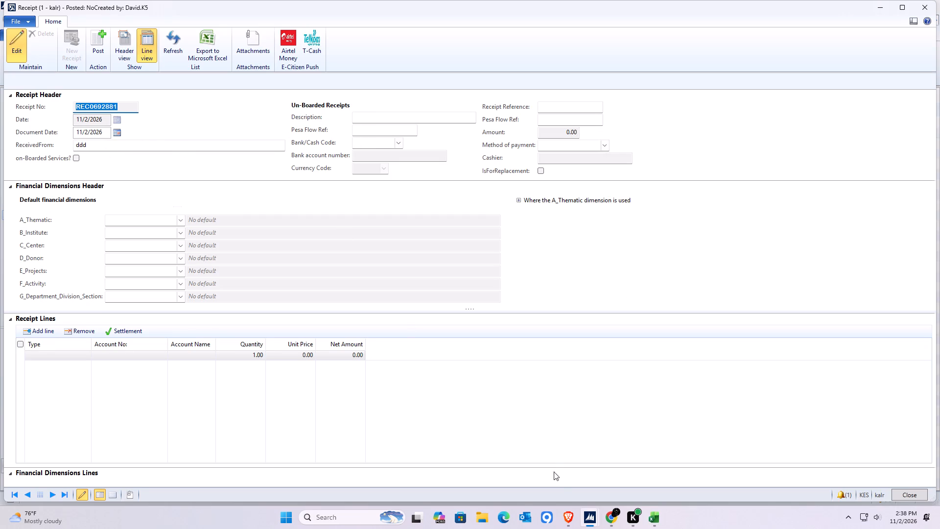
# Check the first invoice's date in the Excel table and set the receipt's document date to 10/31/2026.
pyautogui.click(663, 519)
pyautogui.click(658, 515)
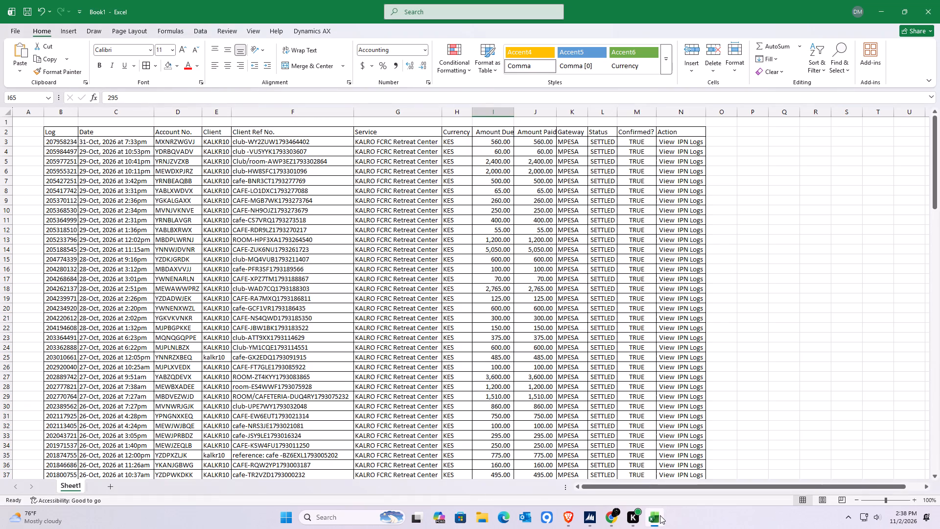
pyautogui.click(96, 143)
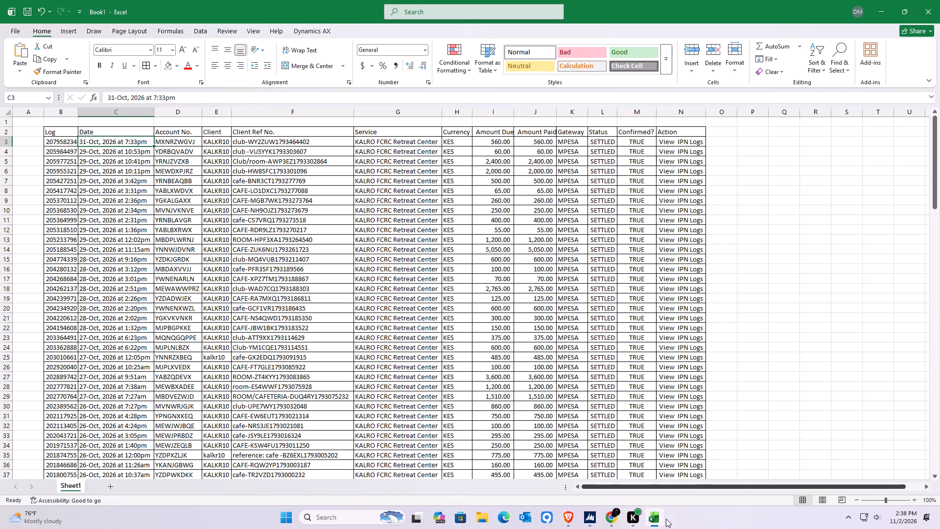
pyautogui.click(658, 517)
pyautogui.click(119, 130)
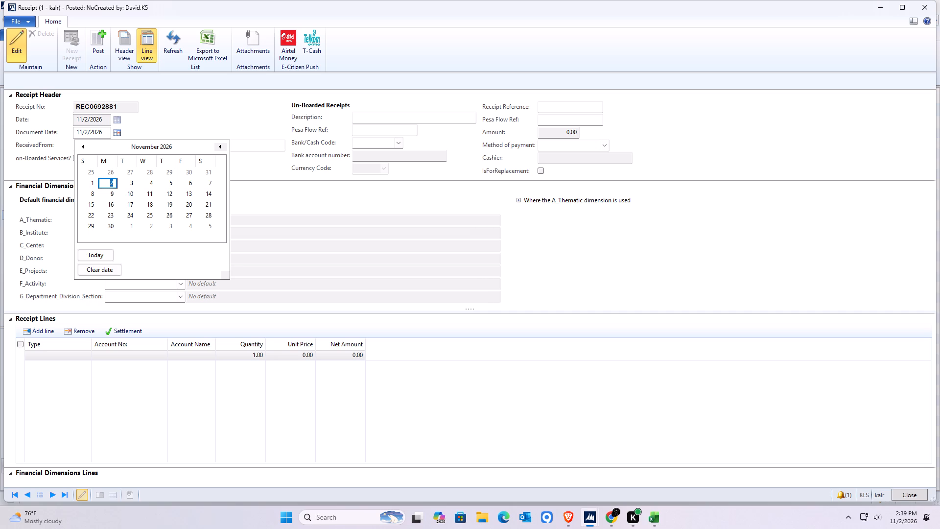
pyautogui.click(208, 170)
# Replace the ReceivedFrom entry with CUSTOMER and mark the receipt as on-boarded services.
pyautogui.click(141, 145)
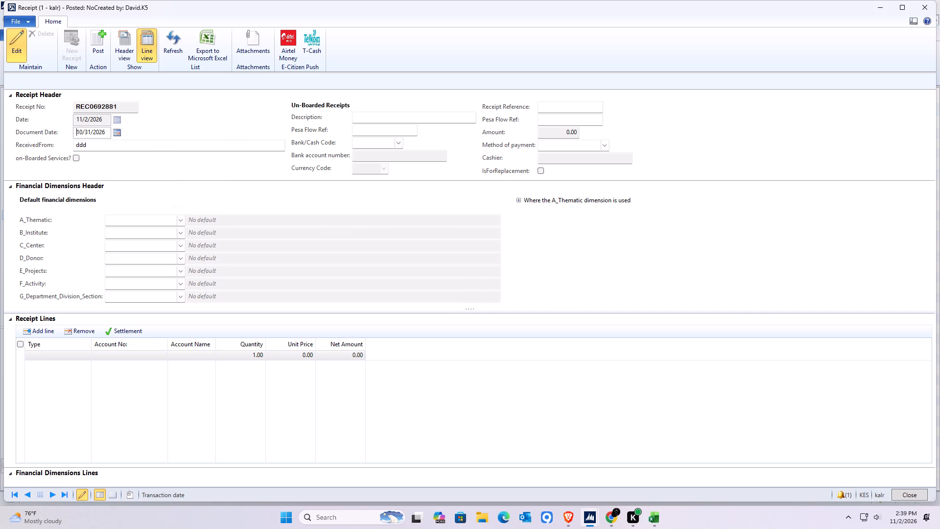
pyautogui.click(142, 145)
pyautogui.moveTo(139, 145); pyautogui.dragTo(9, 161)
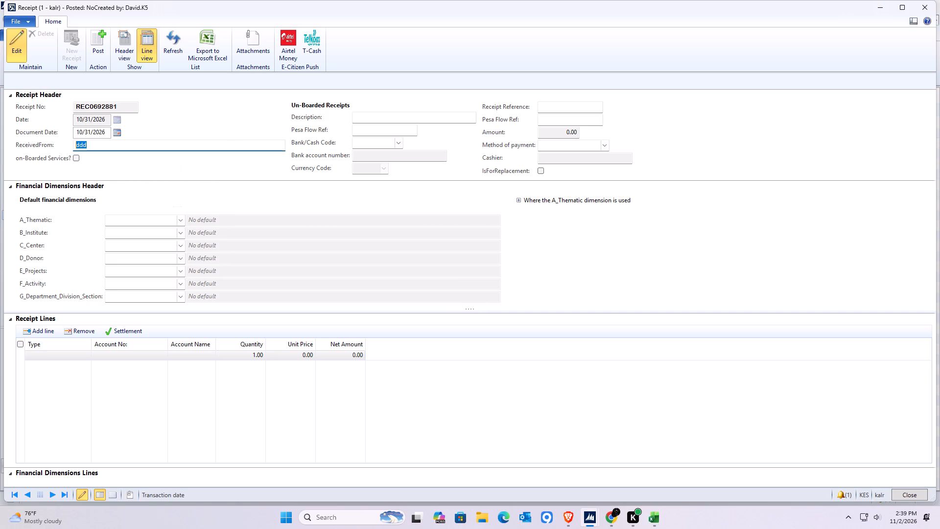
pyautogui.moveTo(9, 161); pyautogui.dragTo(4, 162)
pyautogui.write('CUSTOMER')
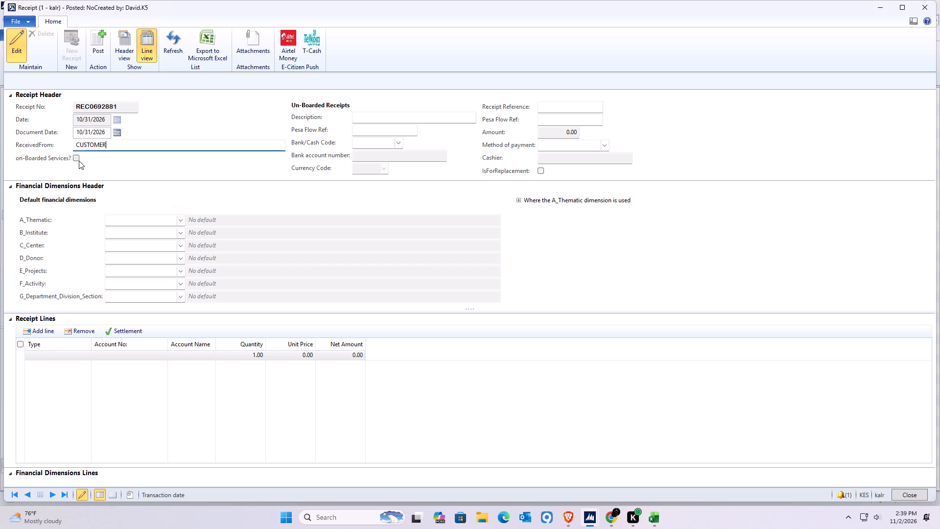
pyautogui.click(77, 157)
pyautogui.click(663, 515)
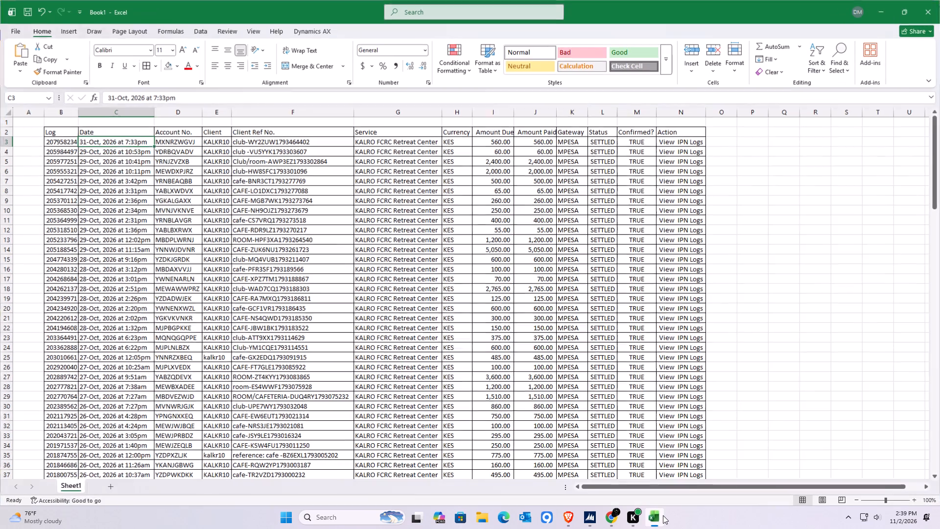
pyautogui.click(180, 144)
pyautogui.rightClick(181, 144)
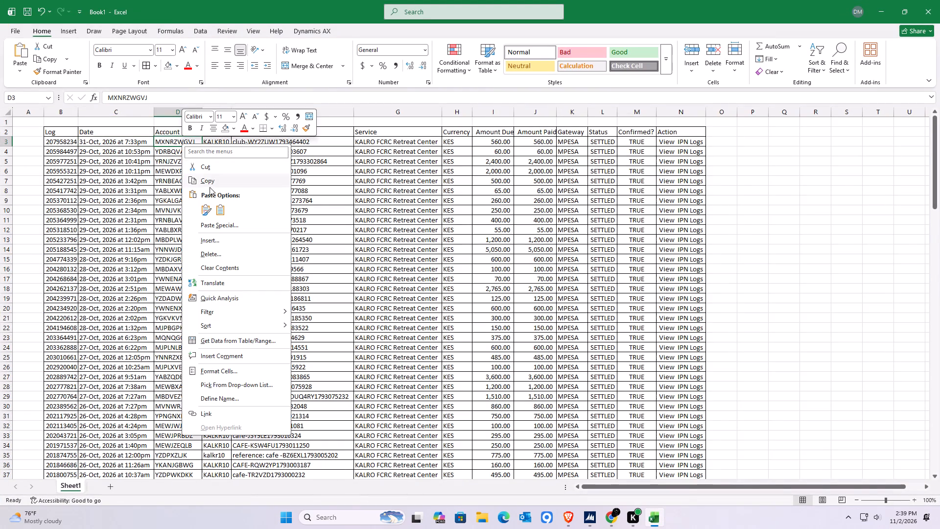
pyautogui.click(213, 182)
pyautogui.click(656, 520)
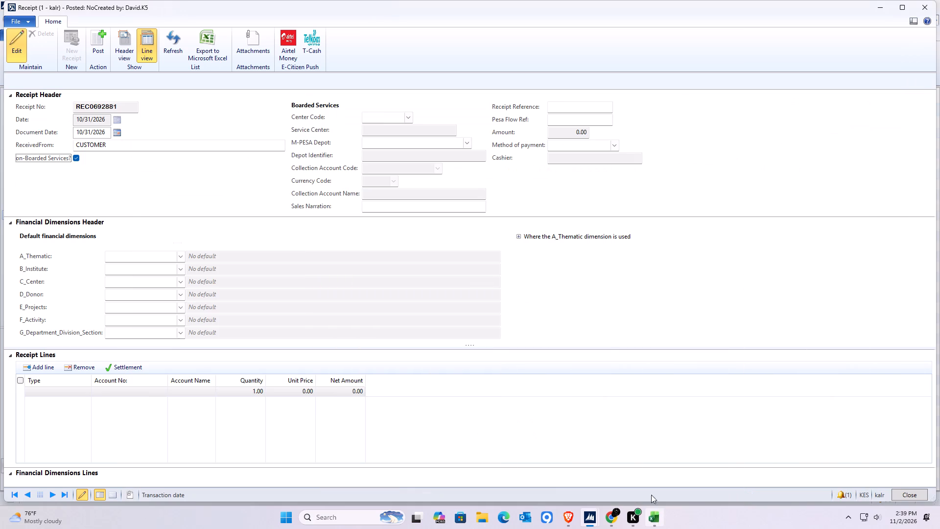
pyautogui.click(571, 104)
pyautogui.rightClick(571, 104)
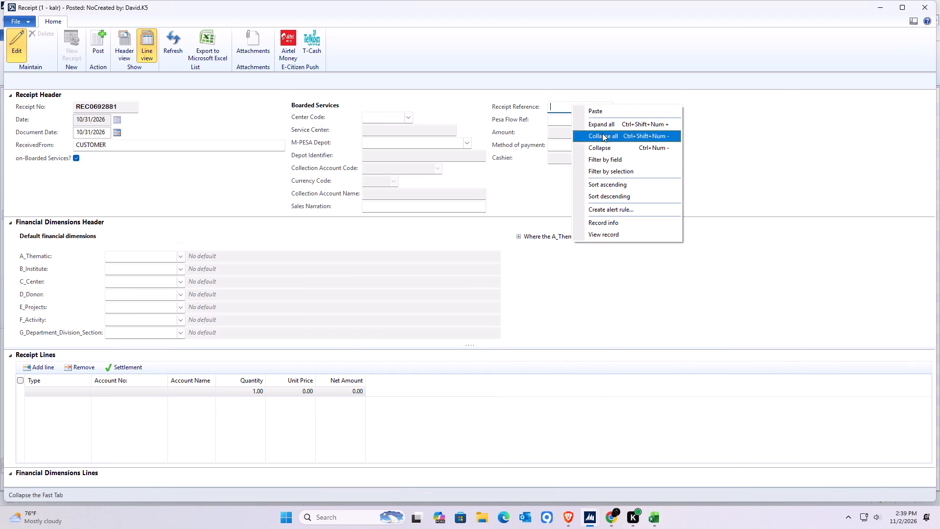
pyautogui.click(602, 110)
pyautogui.click(567, 120)
pyautogui.rightClick(567, 120)
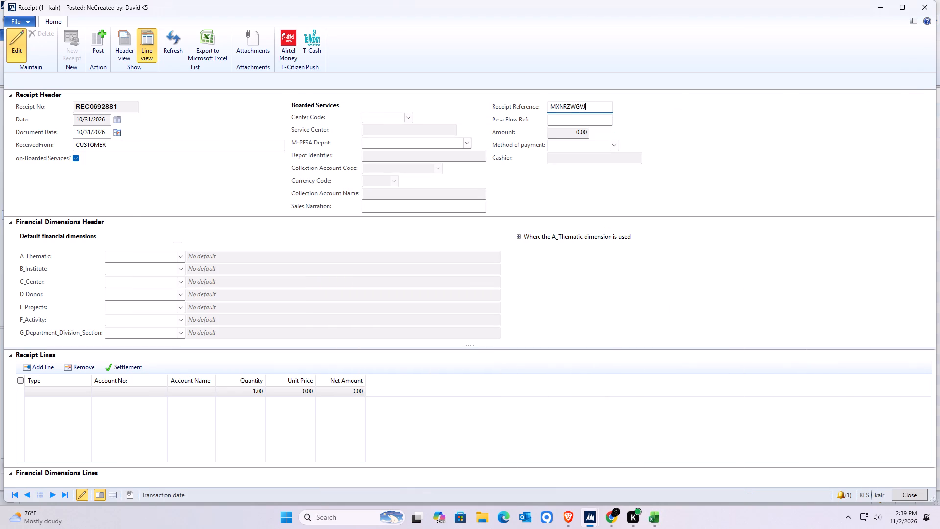
pyautogui.rightClick(586, 118)
pyautogui.click(597, 125)
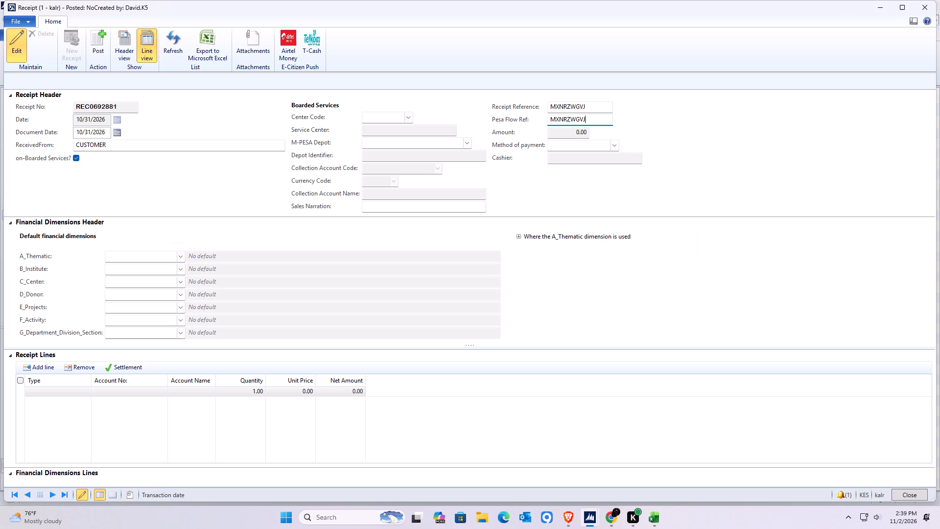
# Set the boarded service's center code to 10 and its M-PESA depot to KALKR10.
pyautogui.click(410, 120)
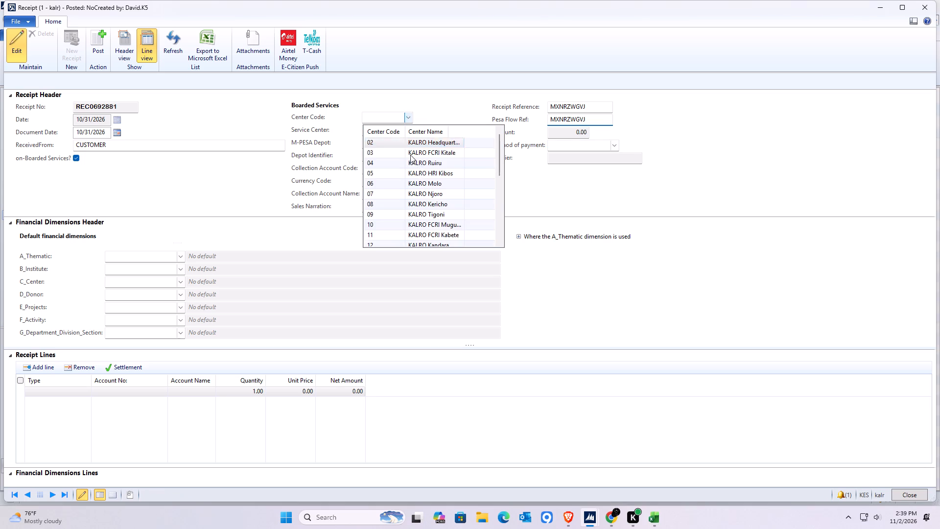
pyautogui.click(385, 224)
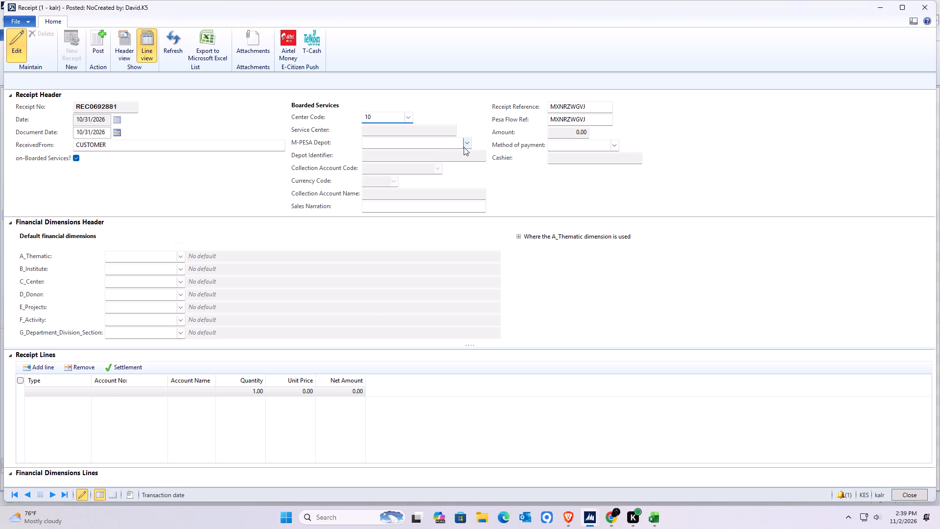
pyautogui.click(464, 147)
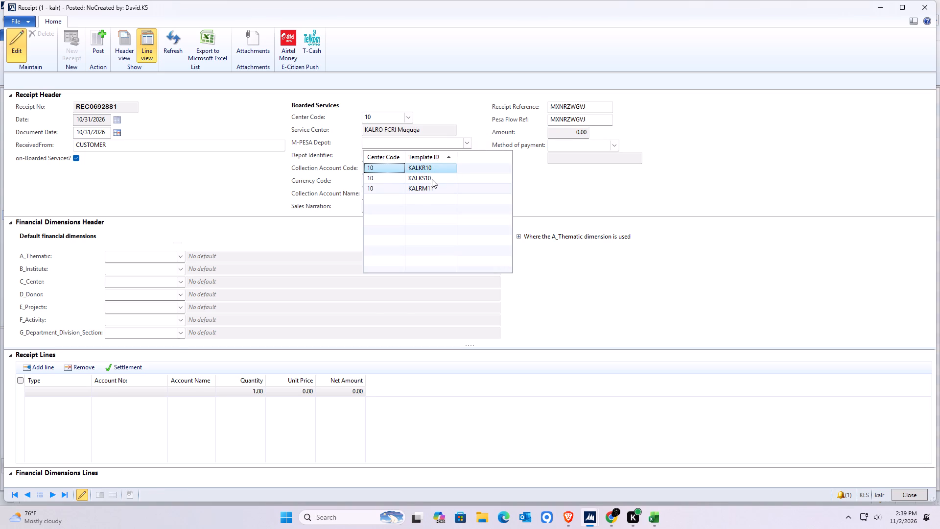
pyautogui.click(427, 168)
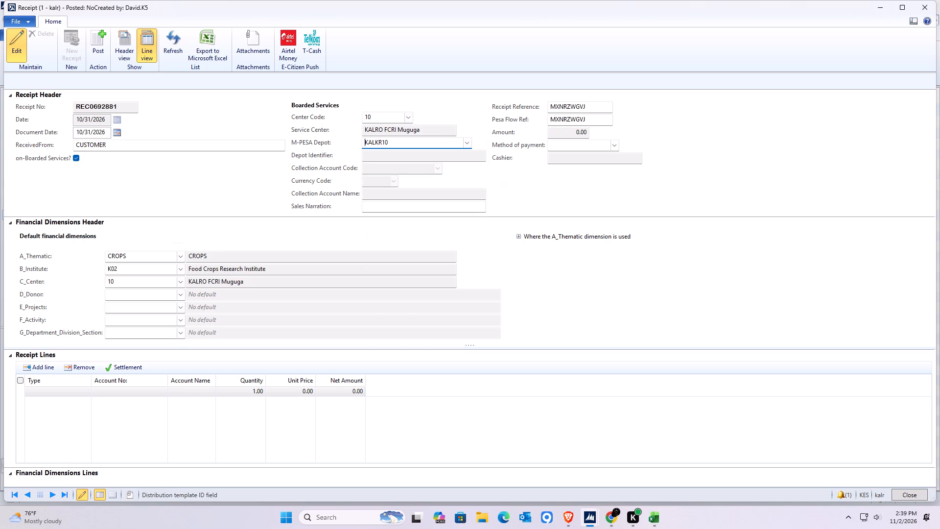
# Check the first invoice in Excel and enter CLUB as the receipt's sales narration.
pyautogui.click(395, 203)
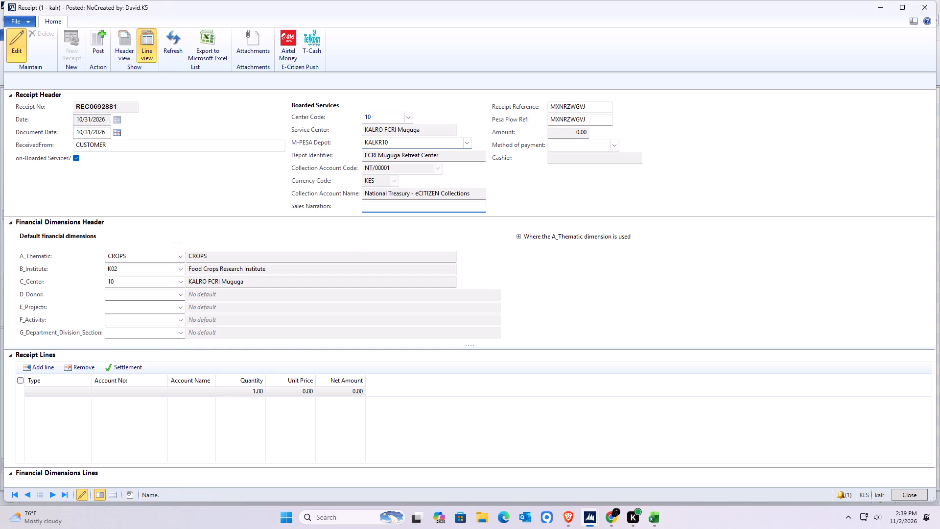
pyautogui.click(661, 516)
pyautogui.click(649, 513)
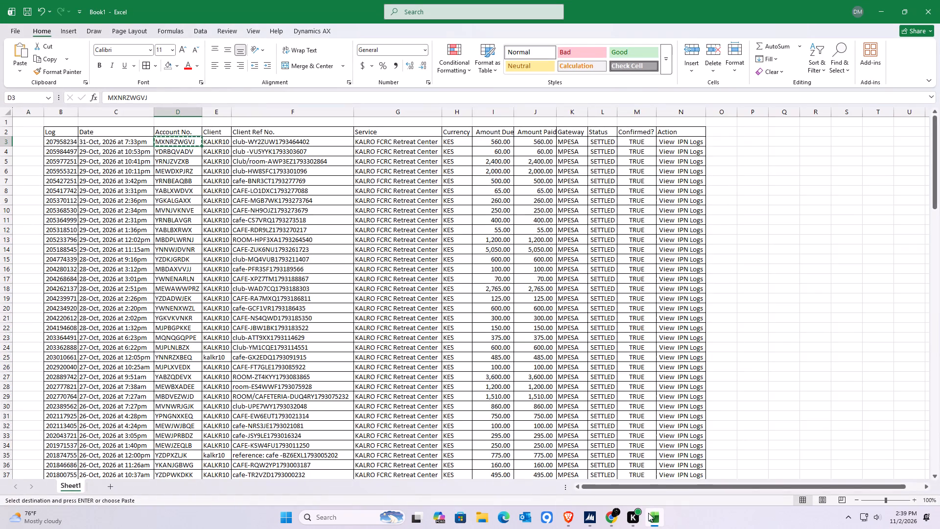
pyautogui.click(648, 513)
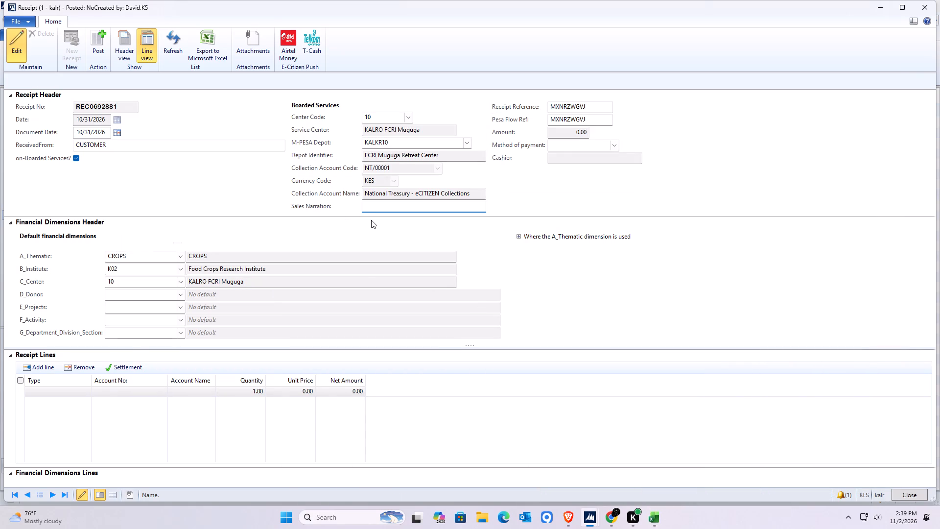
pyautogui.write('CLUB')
# Set the header's default dimensions to donor DNR0005 (AIA), project PRJ0062 (HOSPITALITY) and activity ACT0001 (Management and Administration).
pyautogui.click(182, 295)
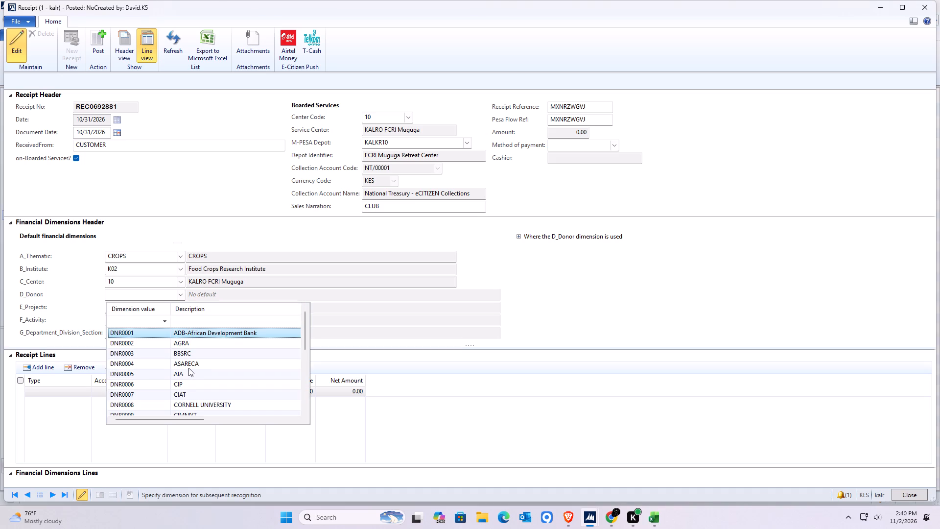
pyautogui.click(188, 372)
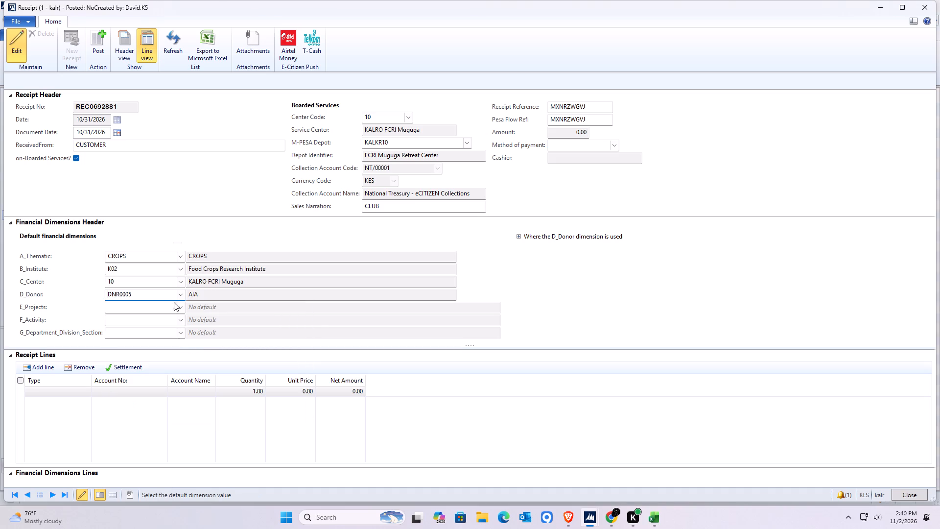
pyautogui.click(179, 306)
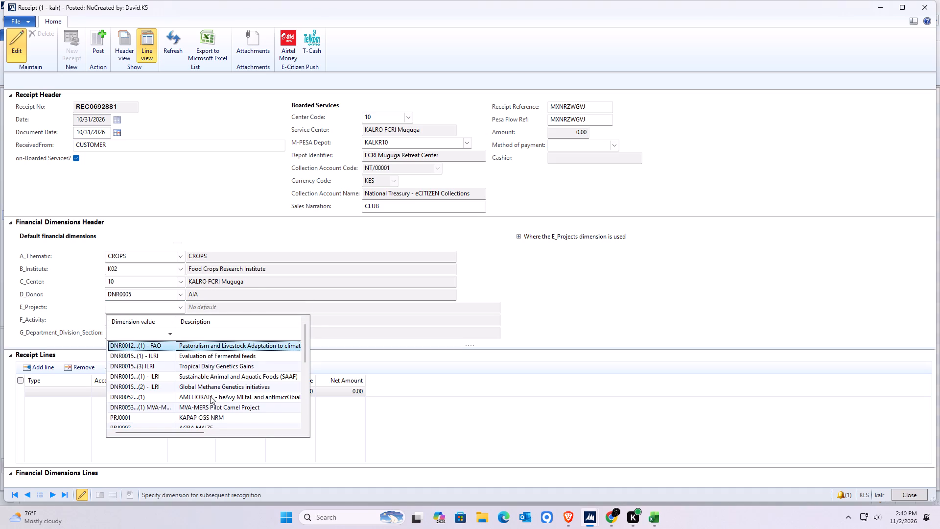
pyautogui.scroll(-19, 210, 396)
pyautogui.scroll(-4, 148, 423)
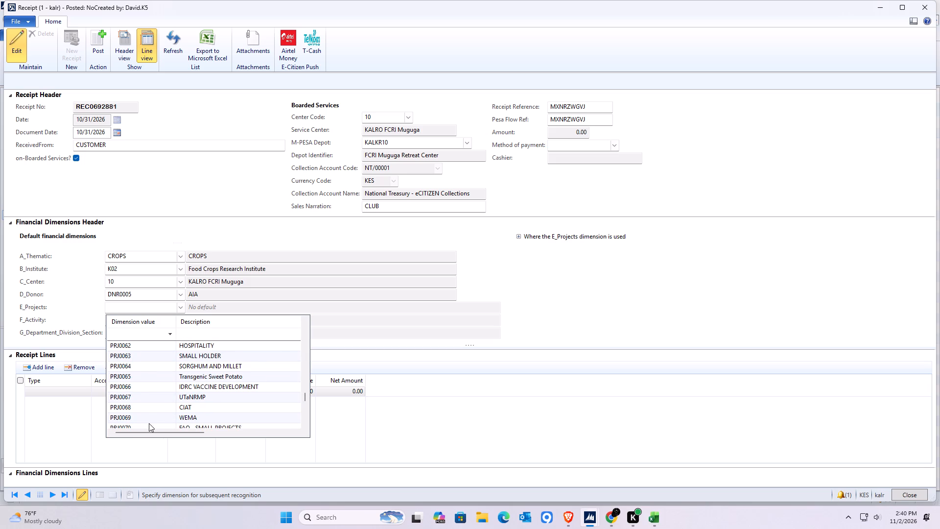
pyautogui.click(134, 349)
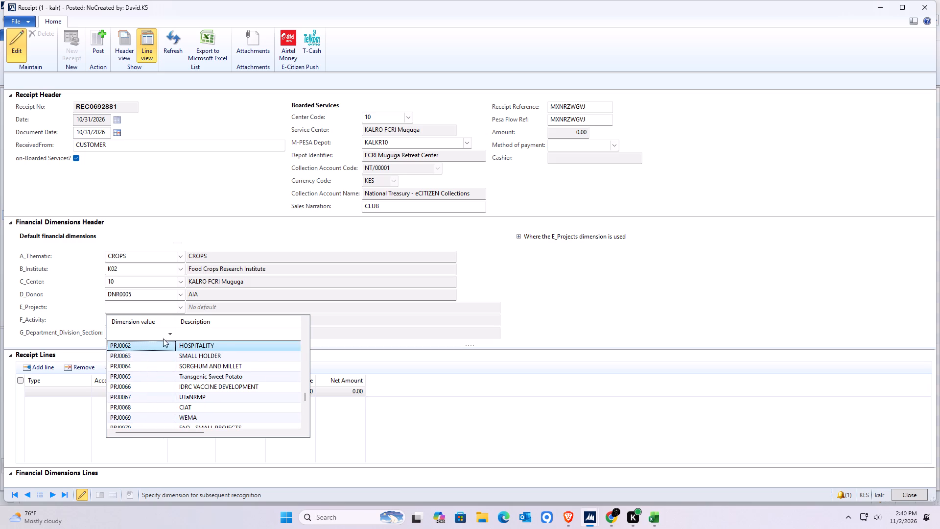
pyautogui.click(181, 319)
pyautogui.click(189, 361)
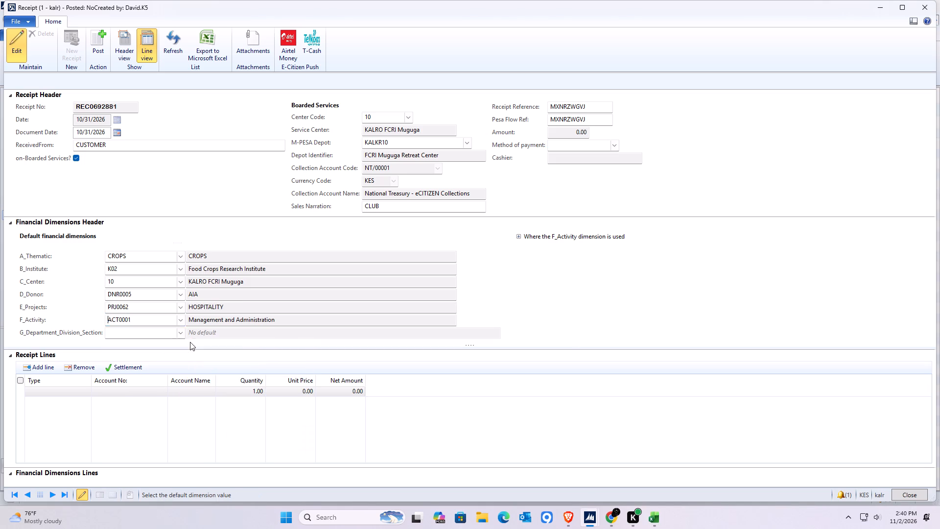
# Set the header's default department/division/section dimension to F0000002 (Food Crops Research Systems).
pyautogui.click(177, 335)
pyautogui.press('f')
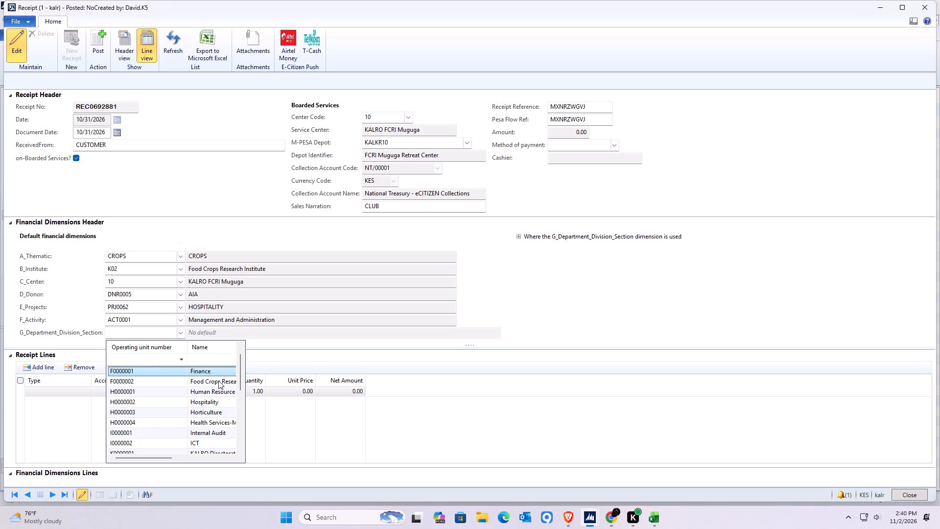
pyautogui.click(218, 381)
# Fill in the receipt line with type Cafetaria and the first Excel invoice's amount, 560.00, as unit price.
pyautogui.click(74, 392)
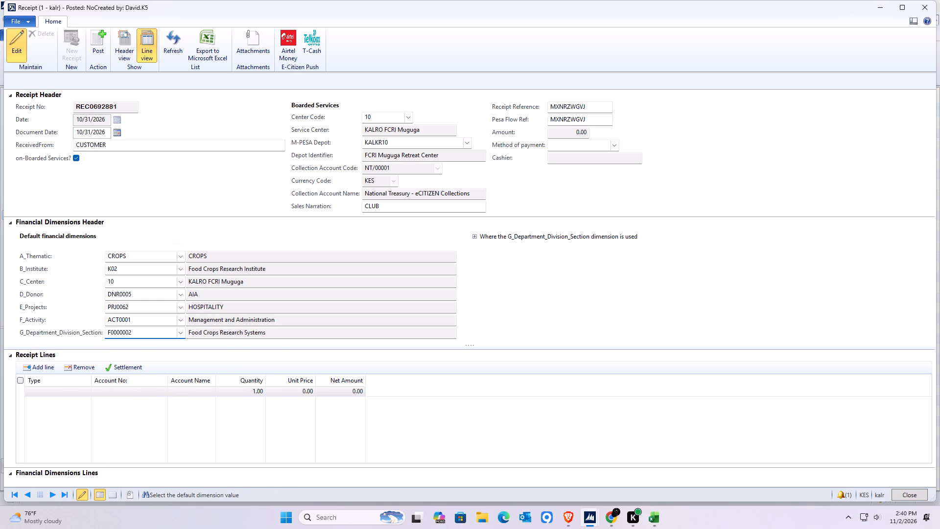
pyautogui.click(85, 393)
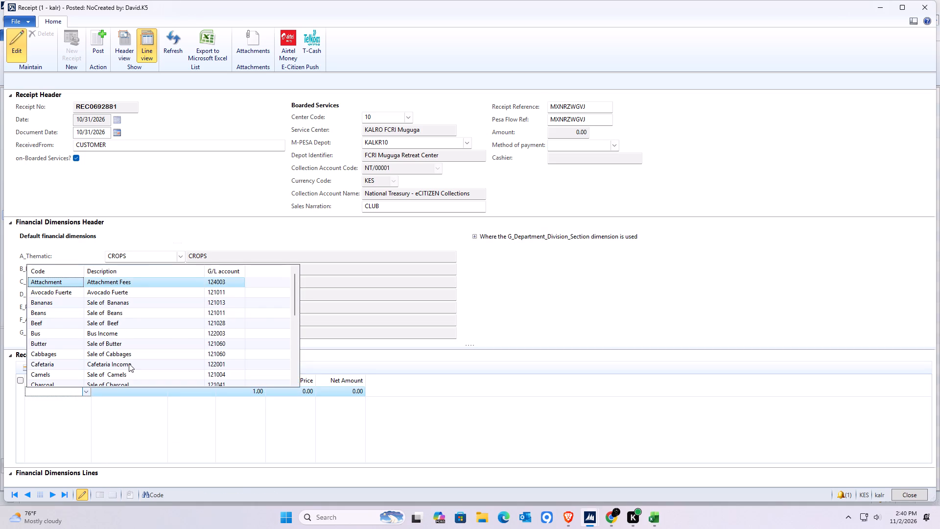
pyautogui.click(129, 363)
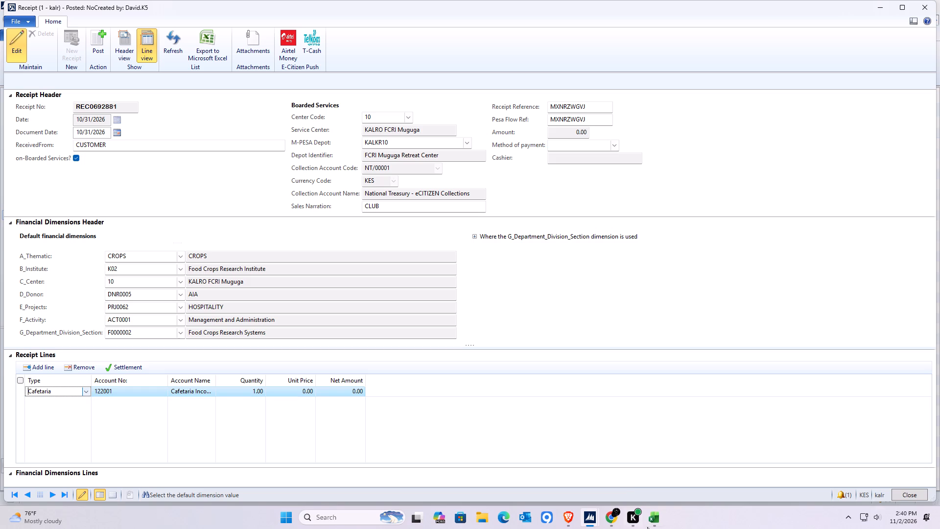
pyautogui.click(649, 527)
pyautogui.click(649, 527)
pyautogui.click(300, 391)
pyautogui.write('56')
# Set the receipt's method of payment to E-CITIZEN.
pyautogui.click(614, 144)
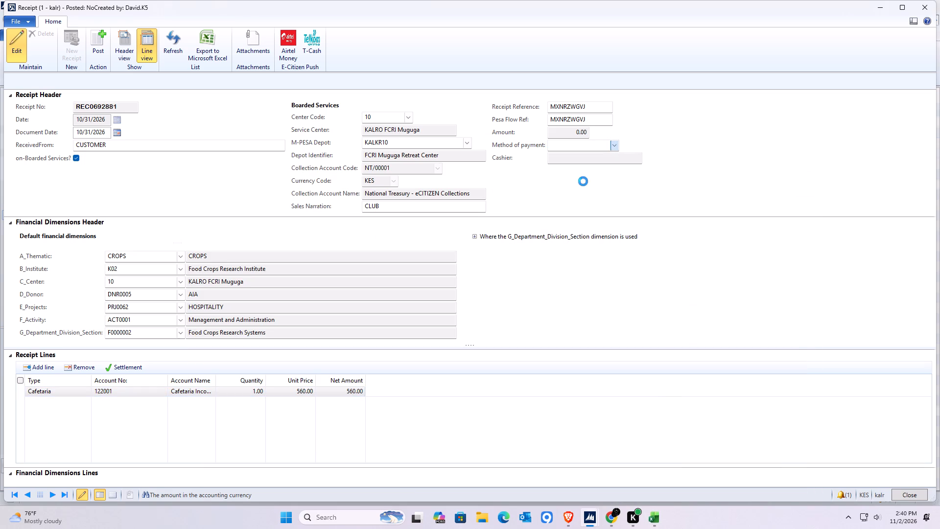
pyautogui.click(578, 203)
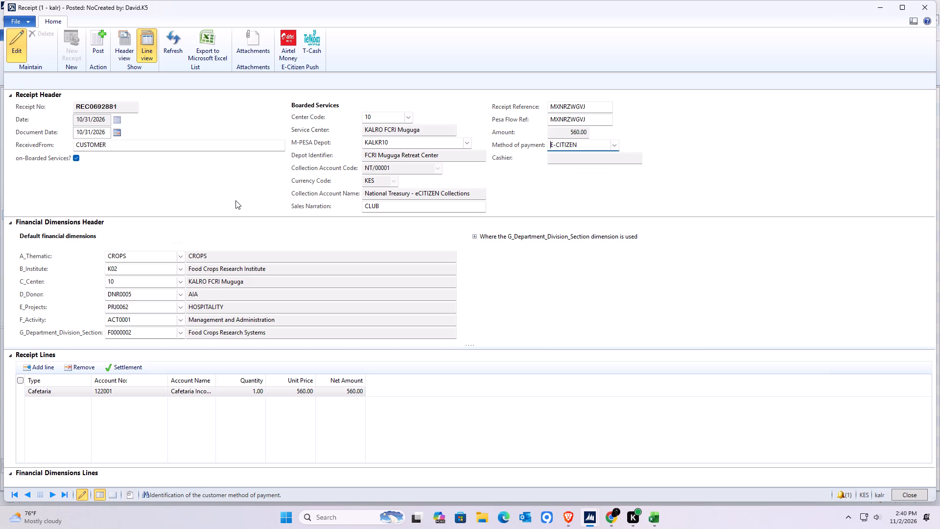
# Switch to Excel and fill the first invoice row (MXNRZWGVJ), from Log to Action, with yellow.
pyautogui.click(653, 517)
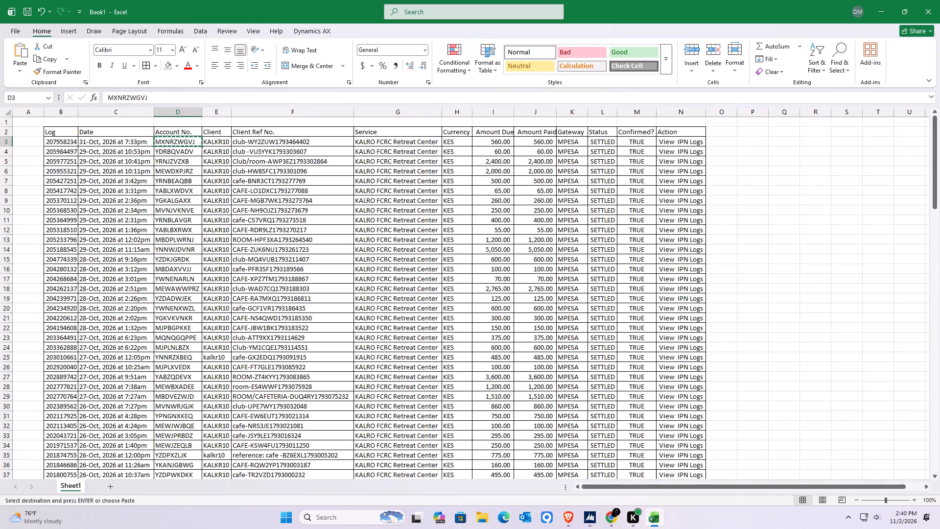
pyautogui.moveTo(57, 145); pyautogui.dragTo(671, 145)
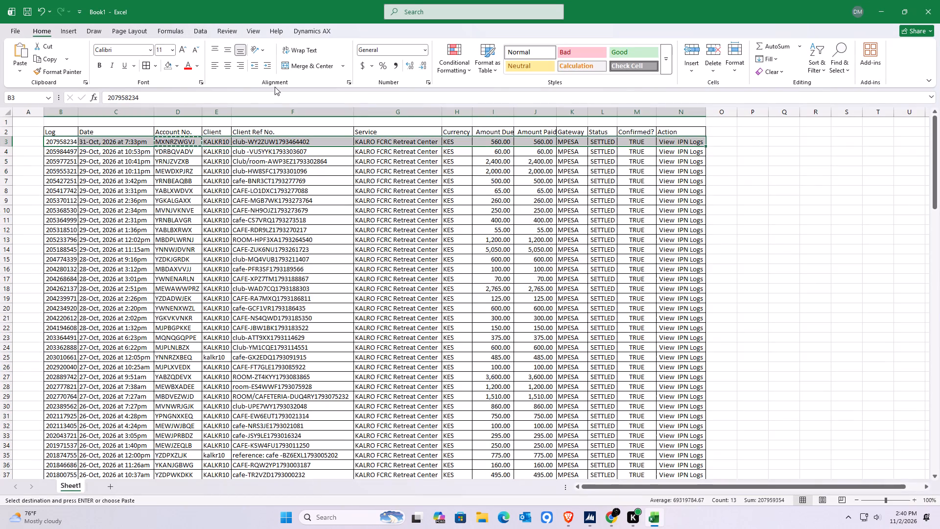
pyautogui.click(180, 69)
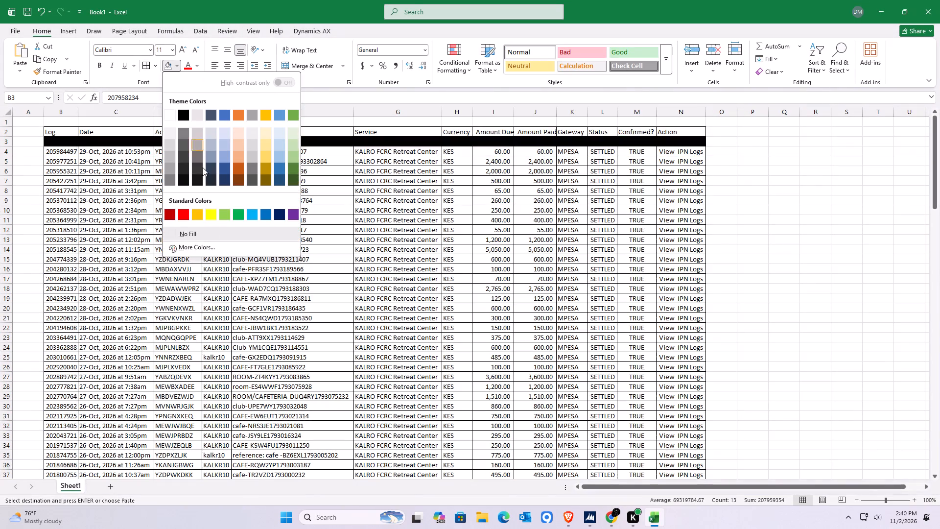
pyautogui.click(210, 215)
pyautogui.click(81, 153)
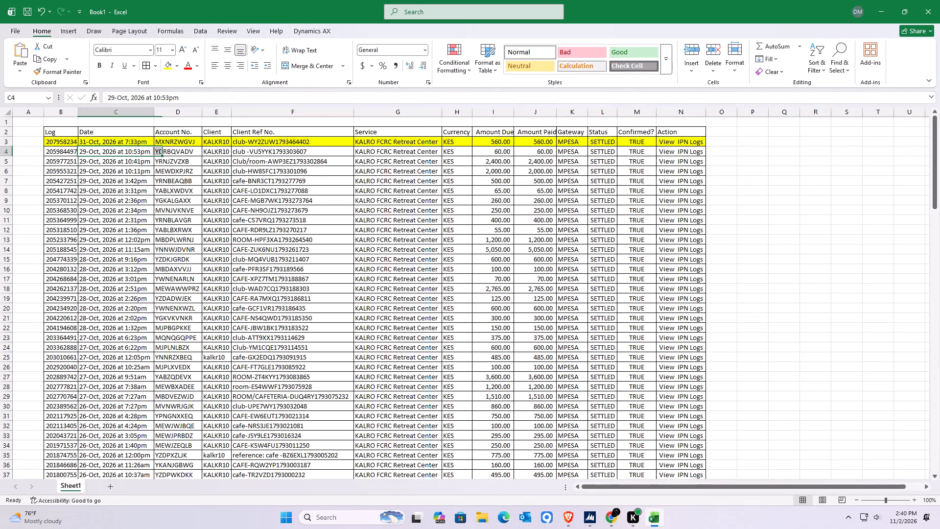
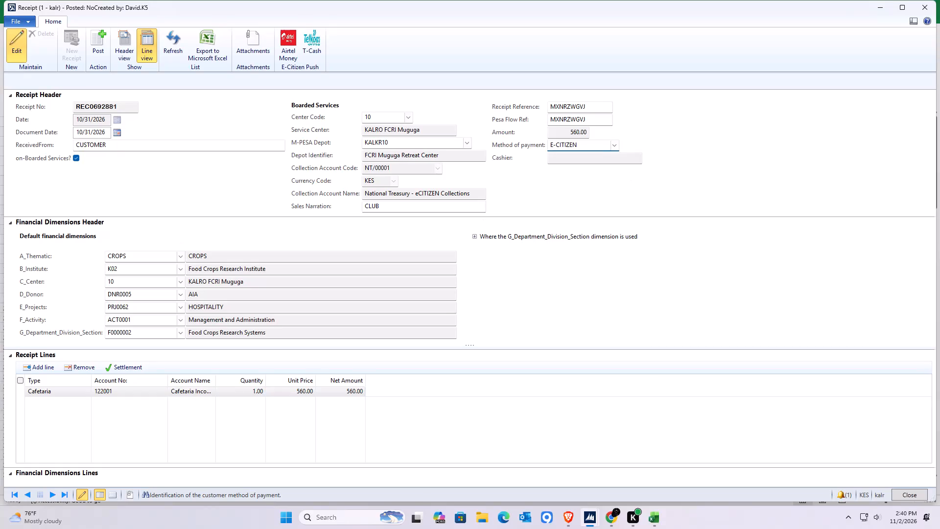
# Open the receipt header's ReceivedFrom field for editing.
pyautogui.click(123, 148)
# Post the completed 560.00 Cafetaria receipt with reference MXNRZWGVJ and answer the posting confirmation with Yes.
pyautogui.click(100, 46)
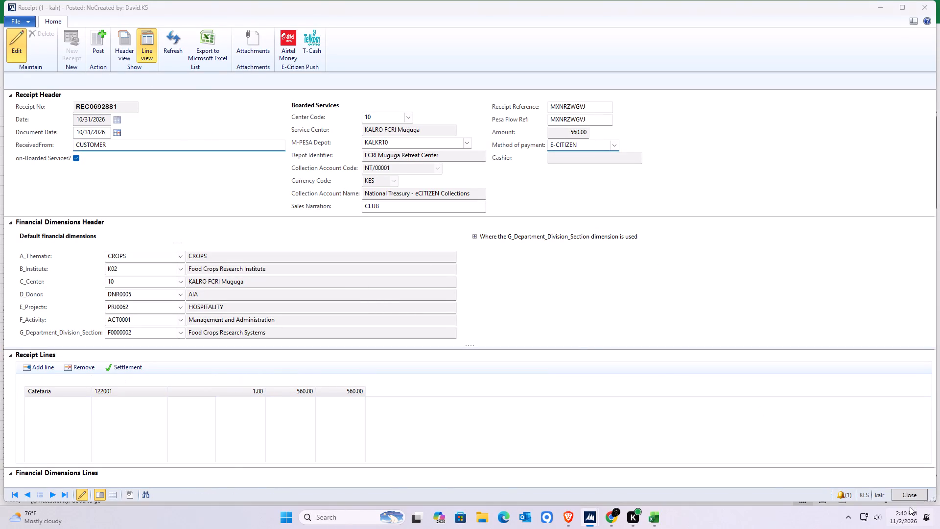
pyautogui.click(508, 289)
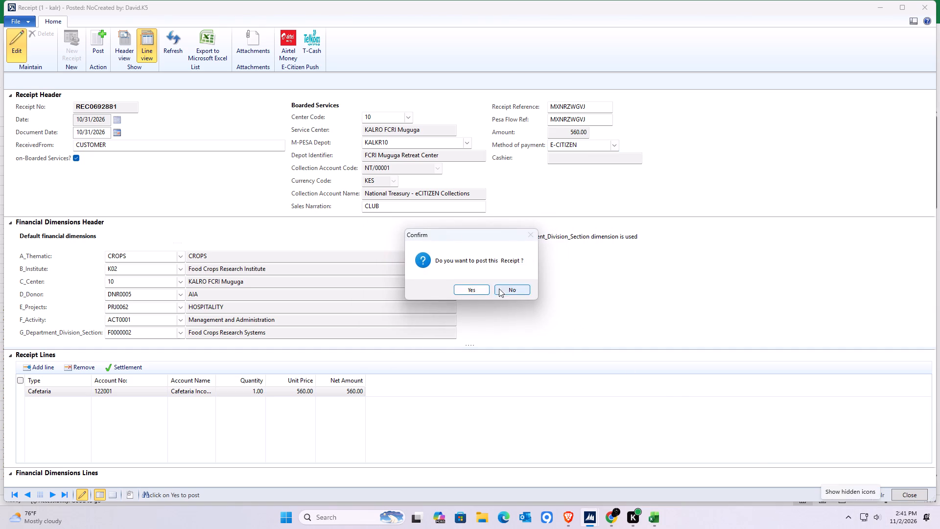
pyautogui.click(484, 289)
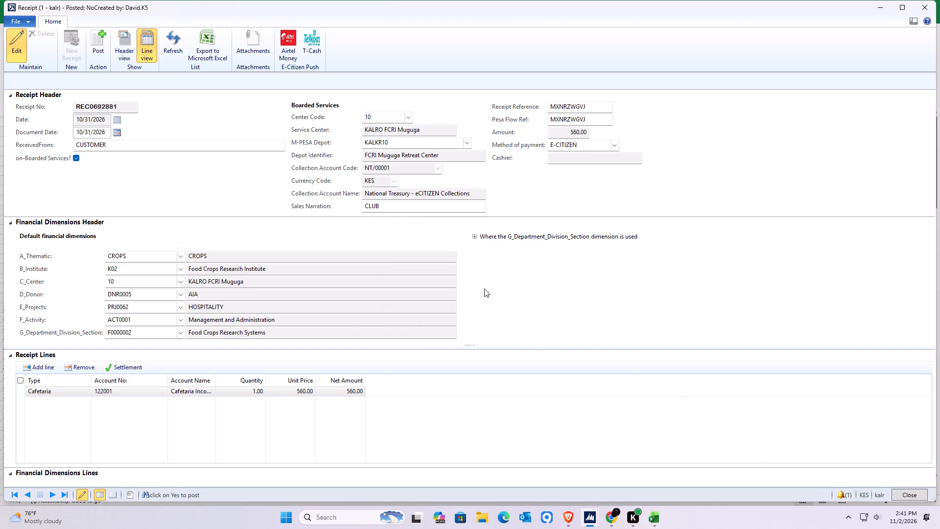
# Switch to the Excel workbook with the list of eCitizen payments.
pyautogui.click(646, 522)
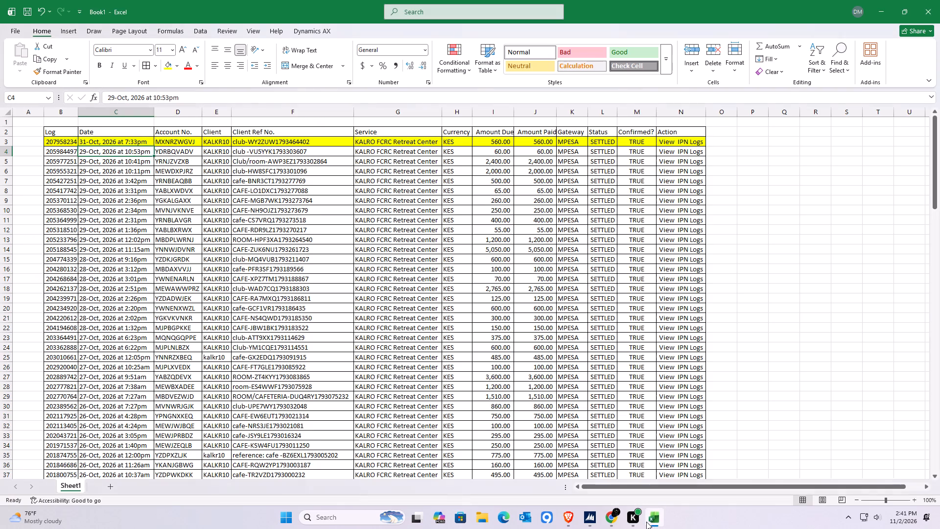
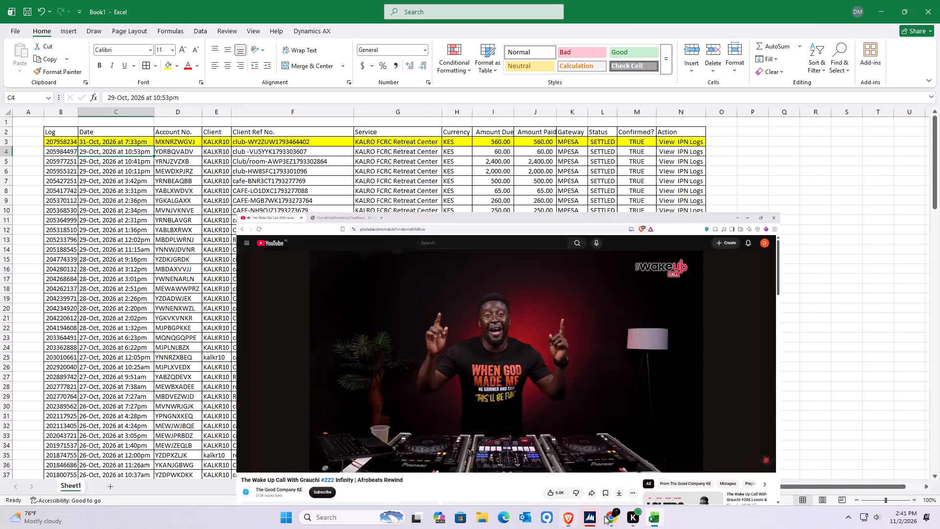
# Switch to Dynamics AX and close the Infolog for the posted receipt journal.
pyautogui.click(588, 518)
pyautogui.click(743, 468)
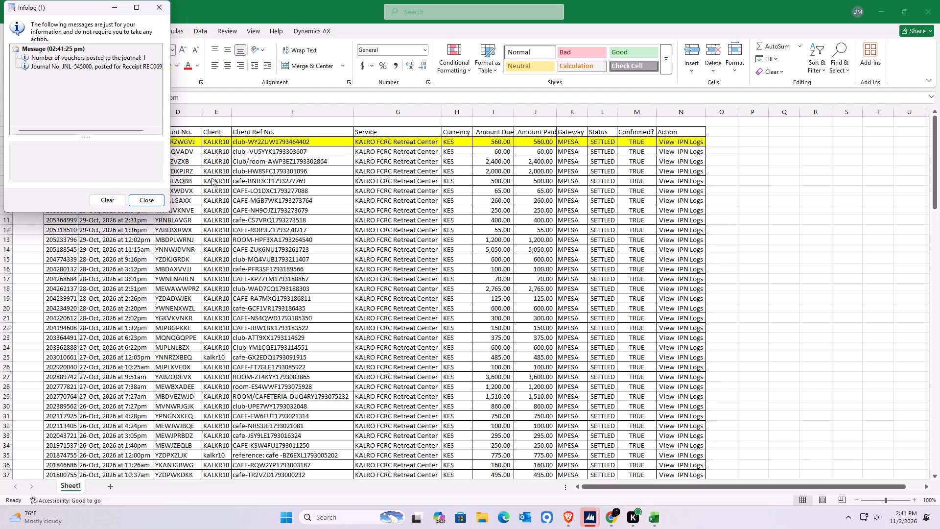
pyautogui.click(142, 197)
# Bring up the official receipt preview for the 31 October club payment in Dynamics AX and close it.
pyautogui.click(593, 518)
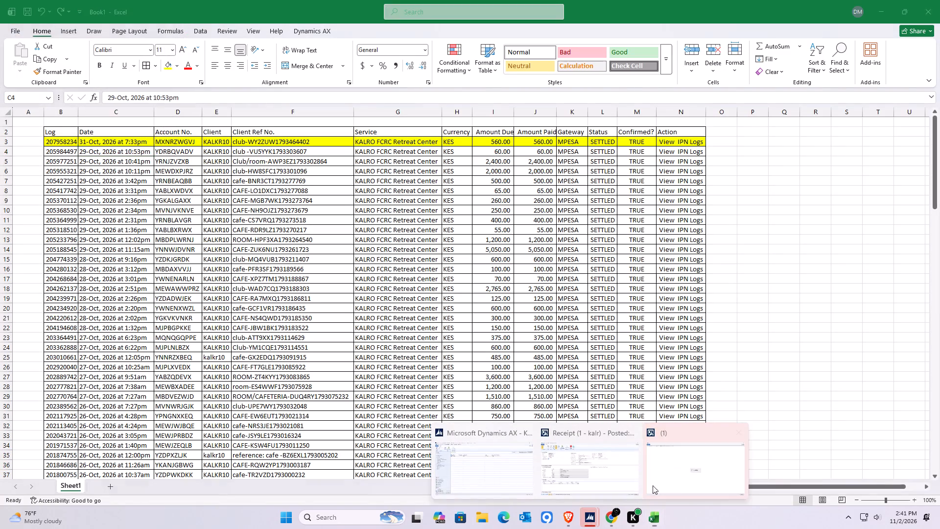
pyautogui.click(679, 471)
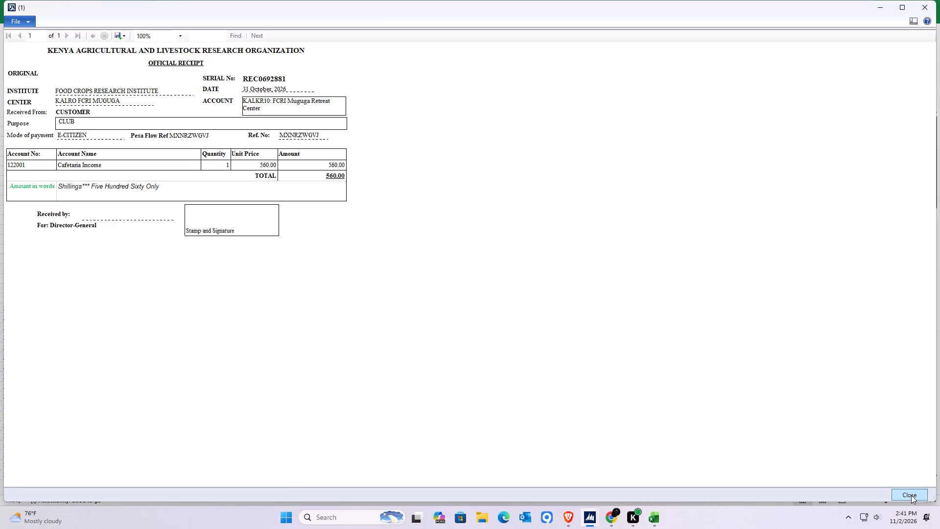
pyautogui.click(911, 495)
# Return to the My Receipts list in Dynamics AX and refresh it.
pyautogui.click(597, 512)
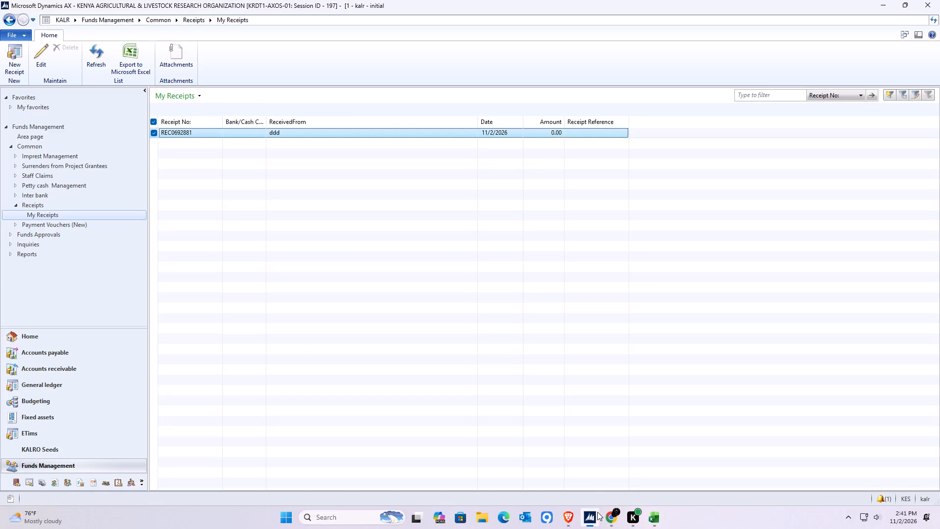
pyautogui.click(87, 52)
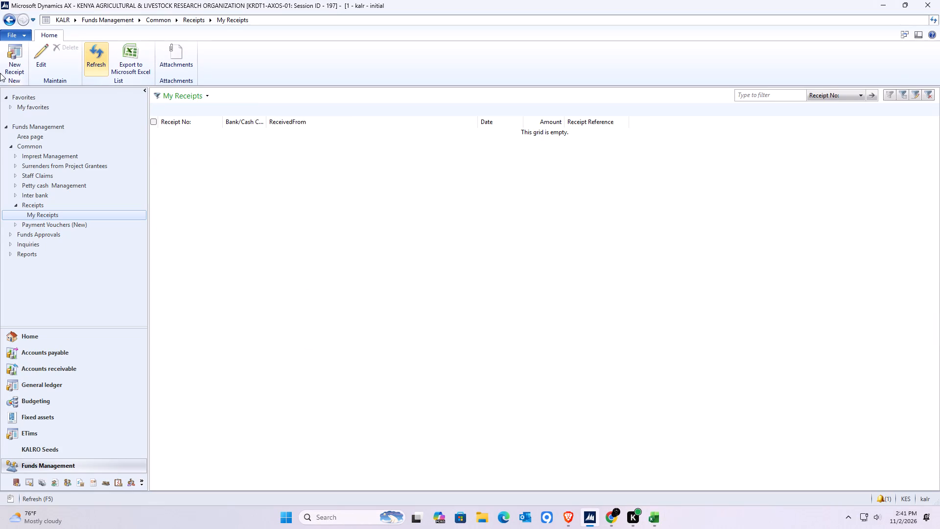
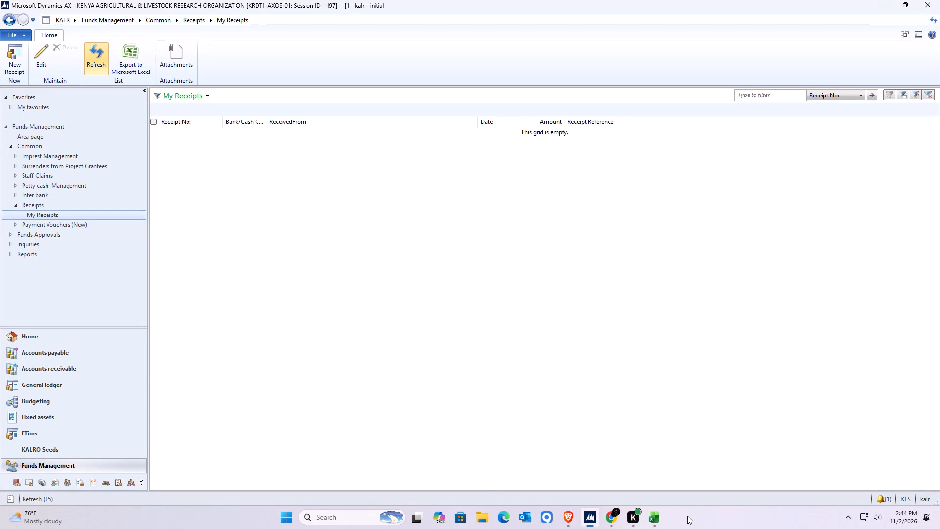
# Create a new receipt in Dynamics AX with document date 10/29/2026, received from CUSTOMER, for the 10:53pm payment in Excel.
pyautogui.click(589, 513)
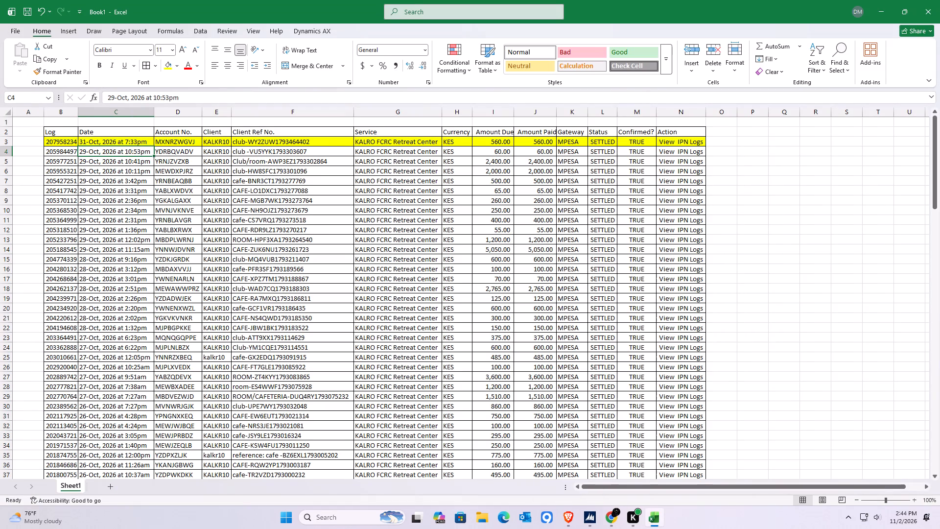
pyautogui.click(589, 517)
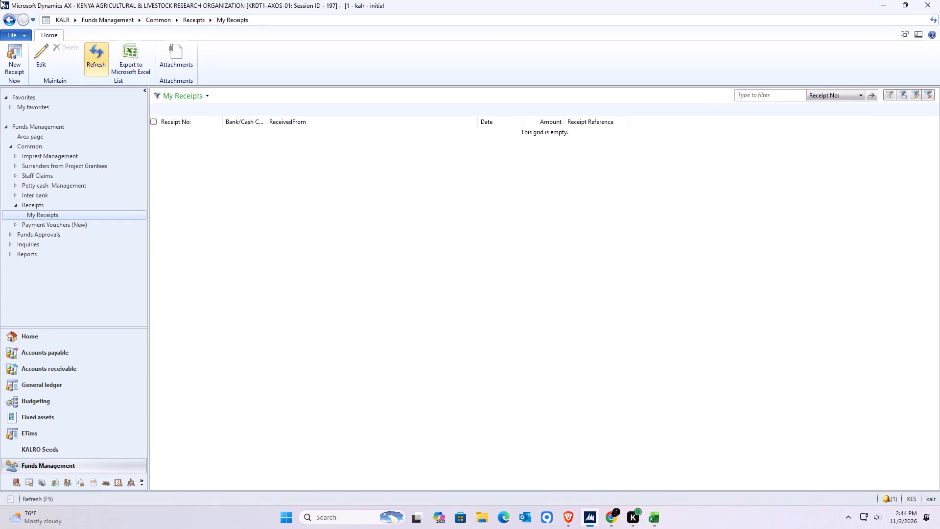
pyautogui.click(17, 62)
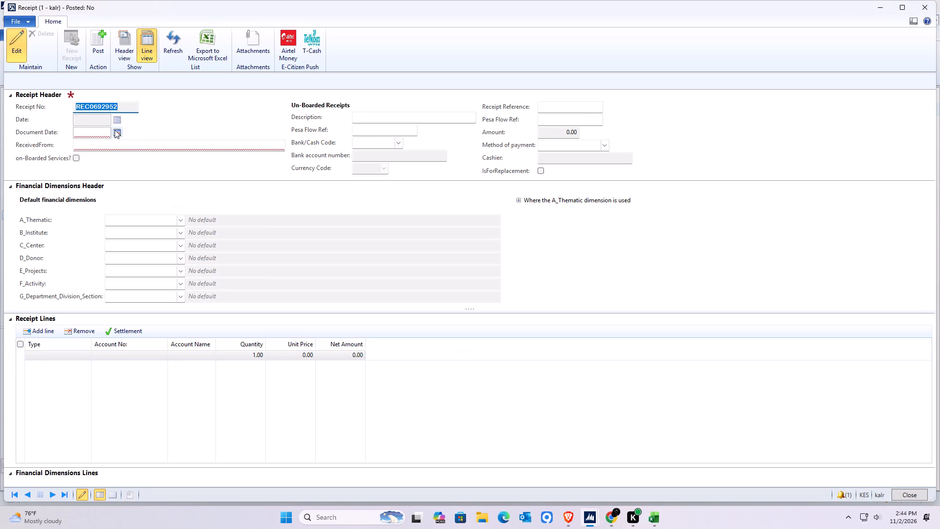
pyautogui.click(115, 131)
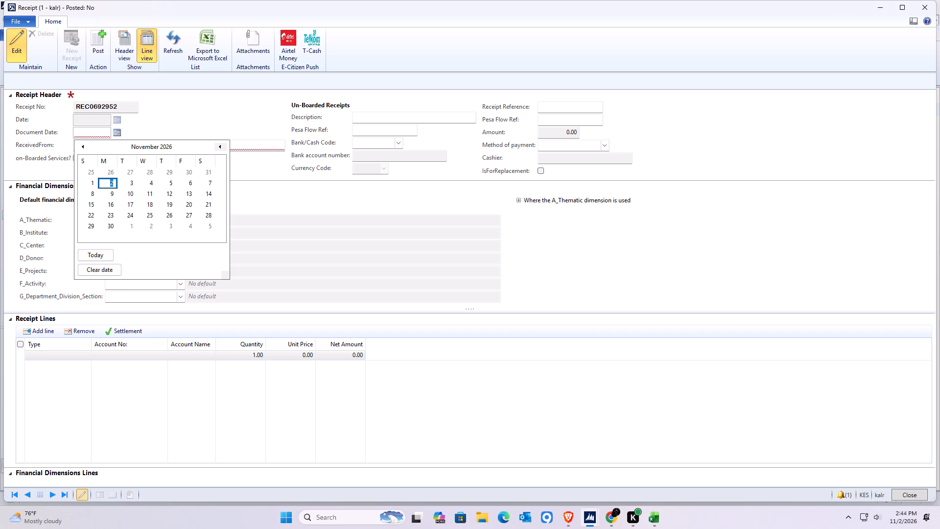
pyautogui.click(83, 146)
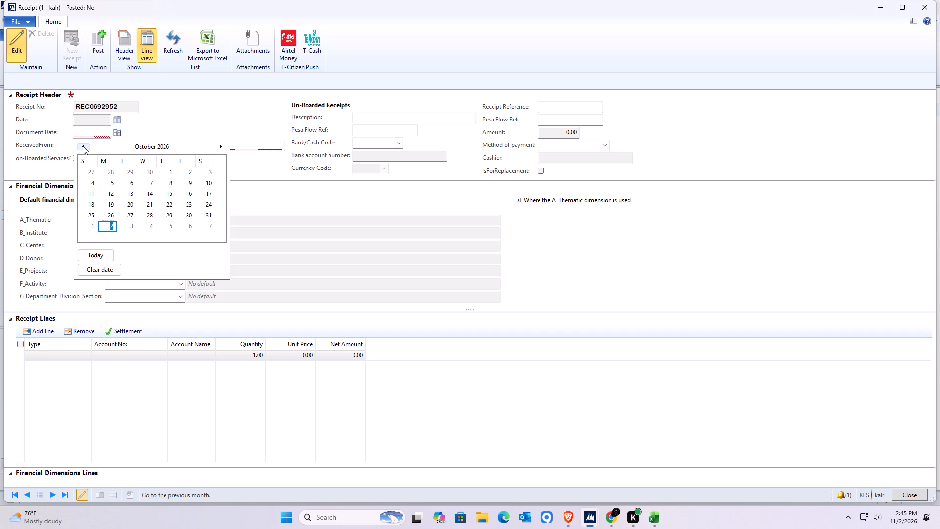
pyautogui.click(171, 220)
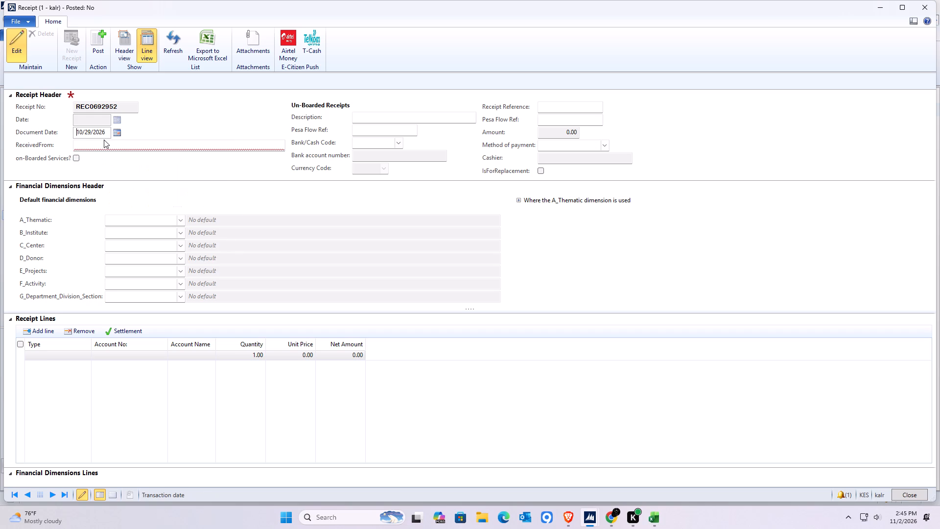
pyautogui.click(83, 146)
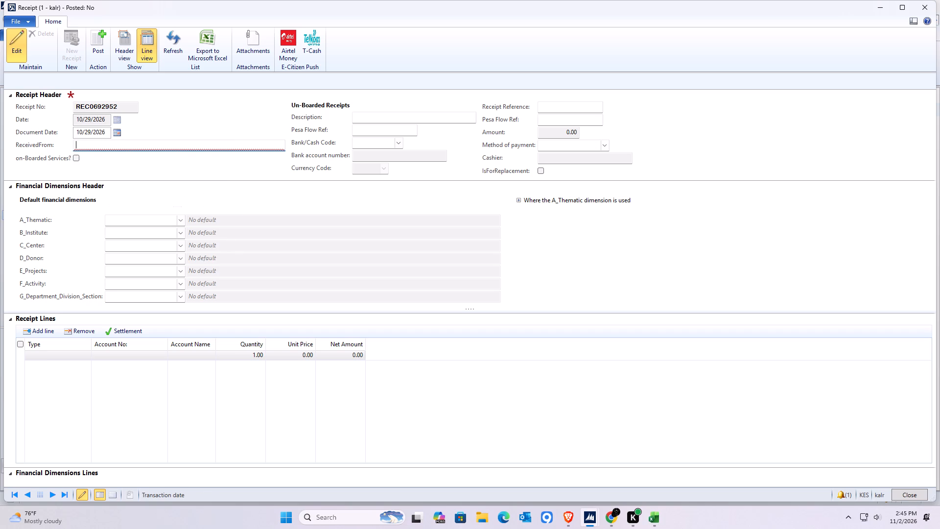
pyautogui.write('CUSTOMER')
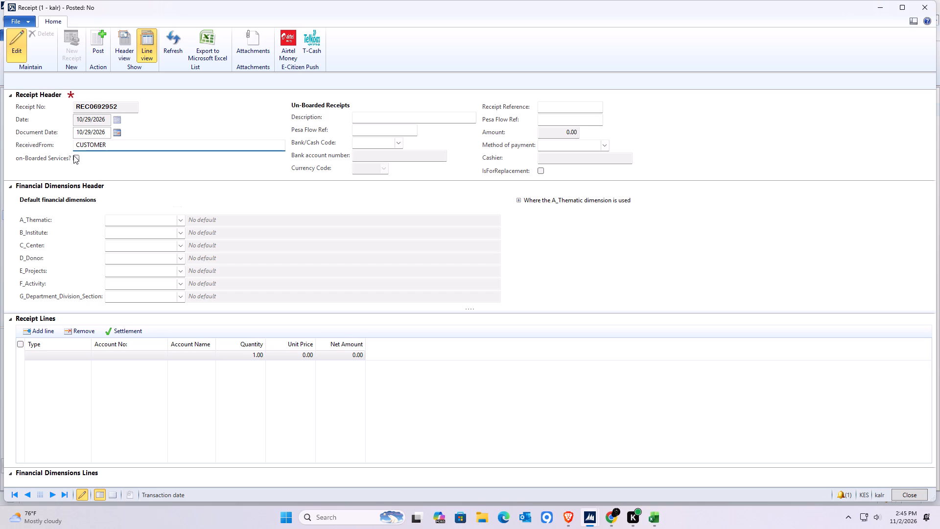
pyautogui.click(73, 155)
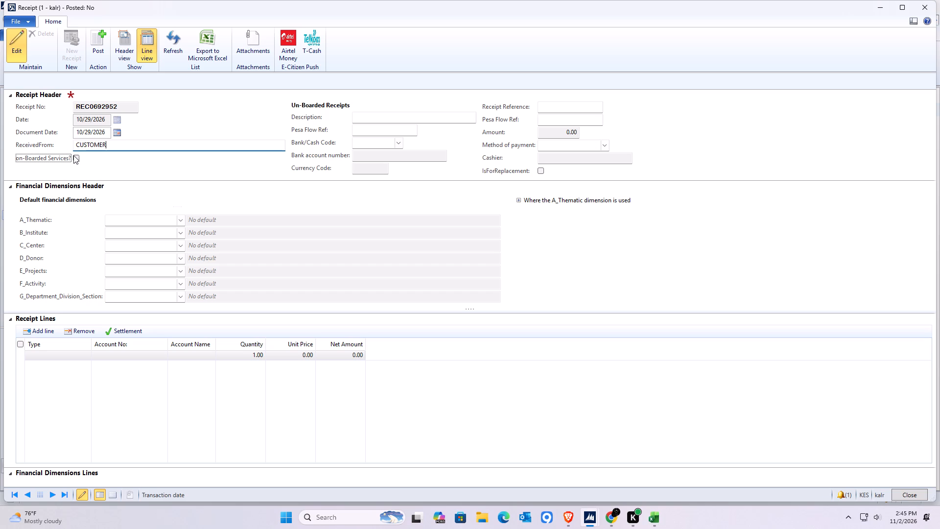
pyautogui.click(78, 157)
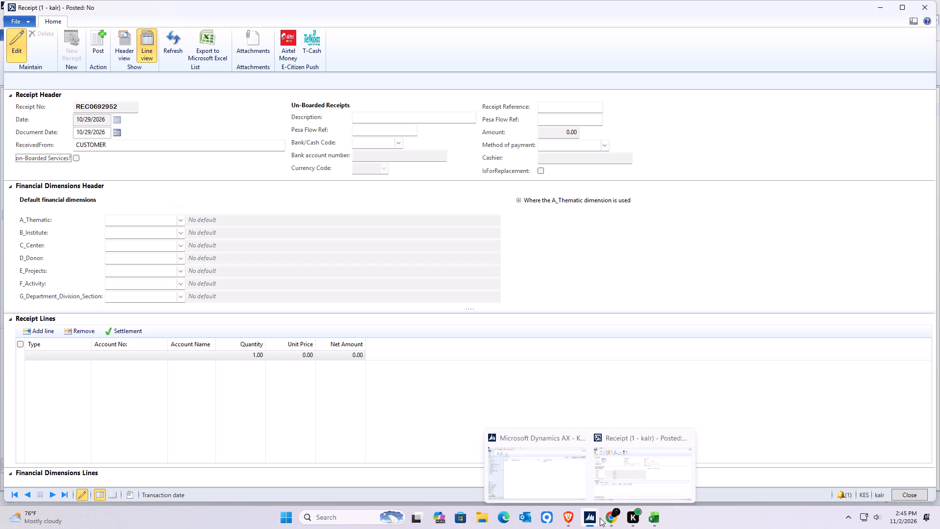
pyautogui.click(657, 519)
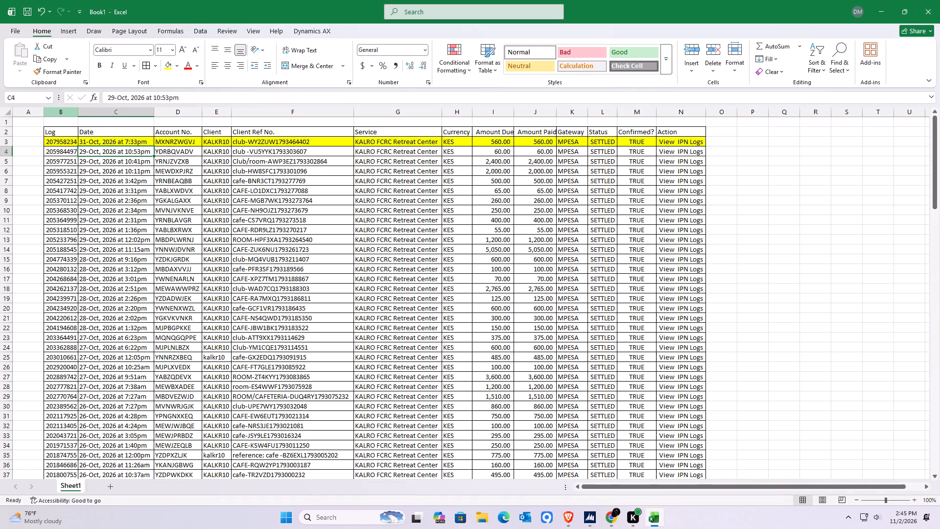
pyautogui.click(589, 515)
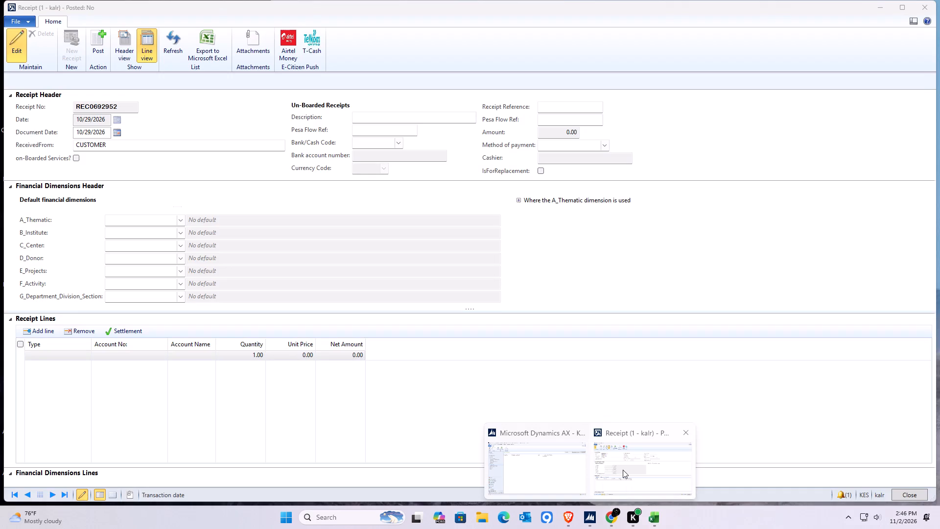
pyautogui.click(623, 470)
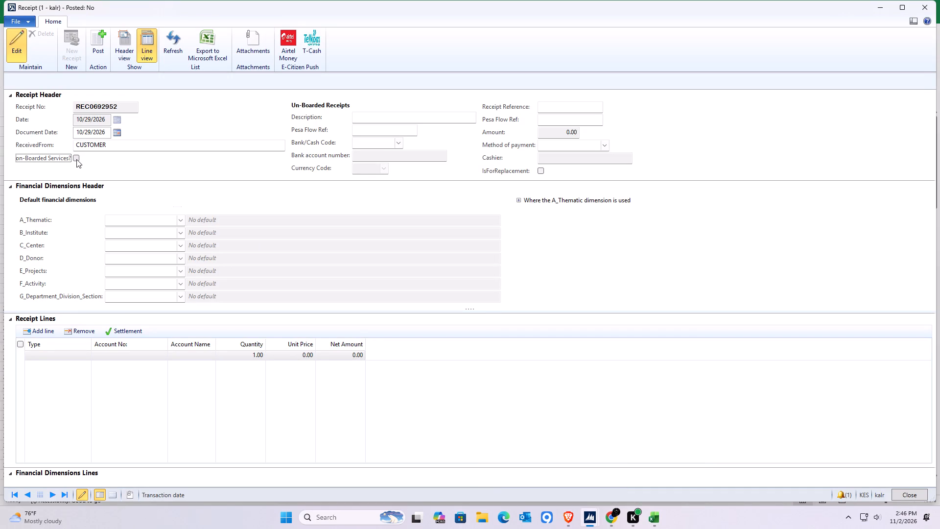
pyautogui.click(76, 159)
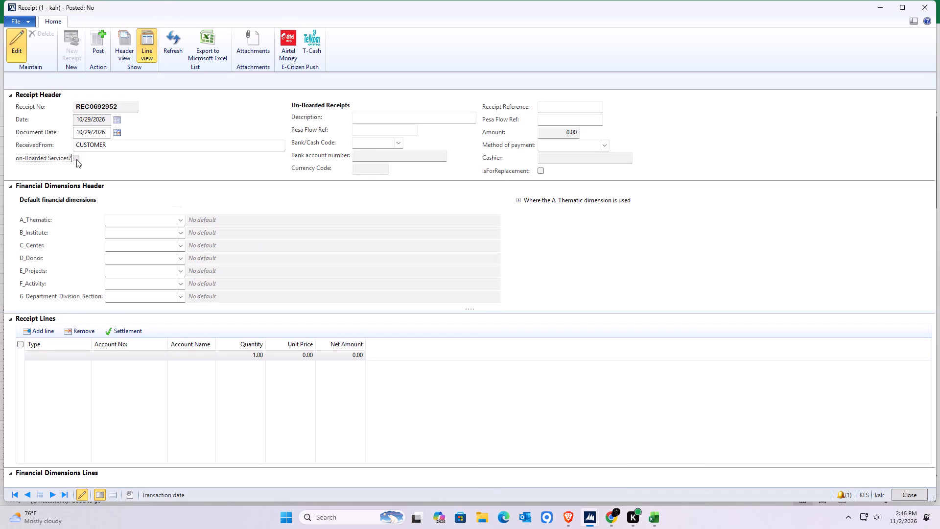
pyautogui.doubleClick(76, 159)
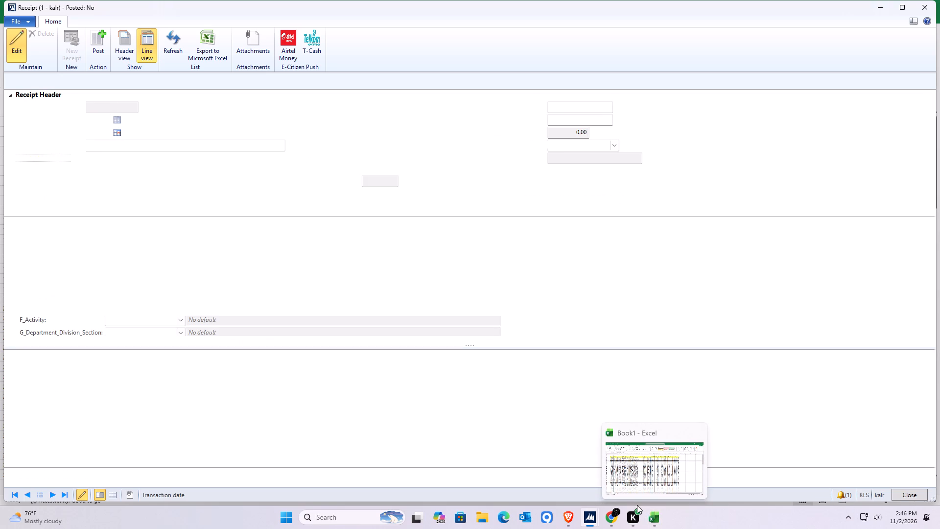
# Copy the Account No. of the 29-Oct 10:53pm payment from Excel into the AX receipt's Receipt Reference and its Pesa Flow Ref below.
pyautogui.click(653, 517)
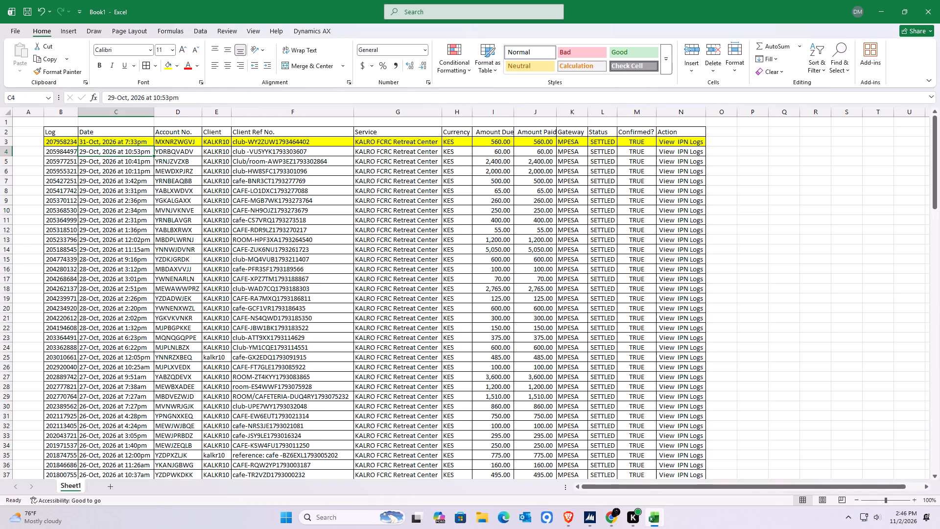
pyautogui.click(164, 152)
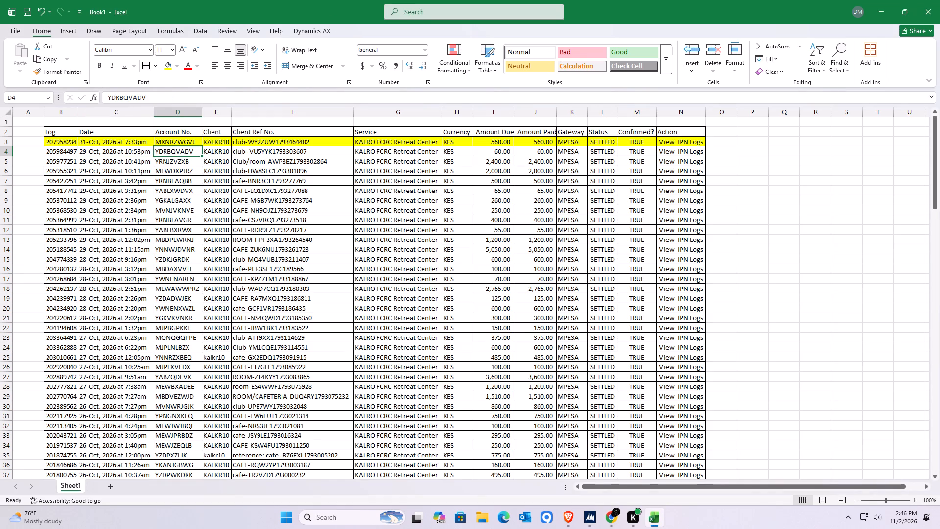
pyautogui.moveTo(159, 151); pyautogui.dragTo(201, 167)
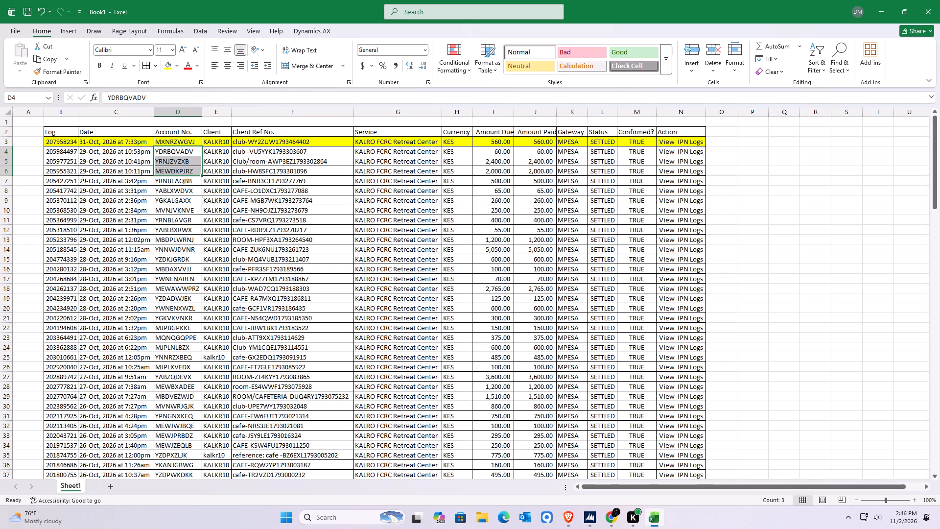
pyautogui.click(193, 154)
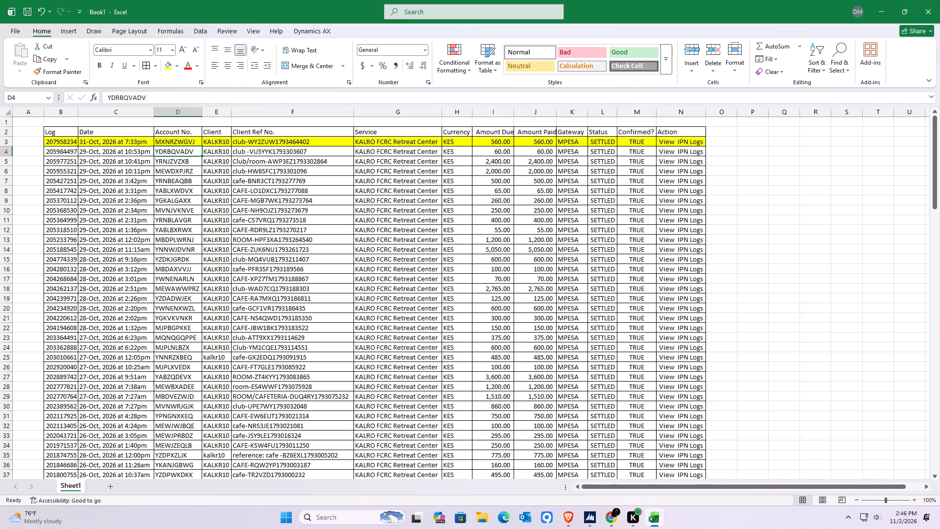
pyautogui.click(172, 151)
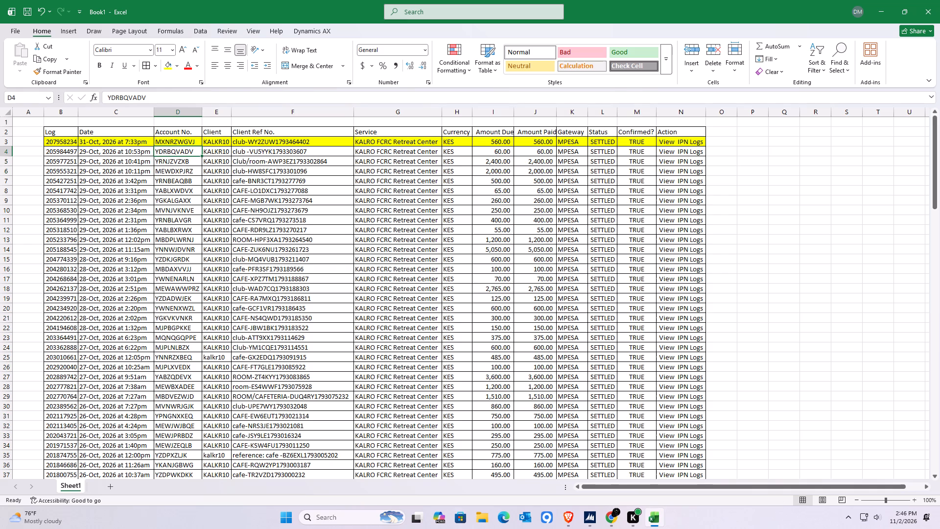
pyautogui.click(172, 151)
pyautogui.doubleClick(172, 151)
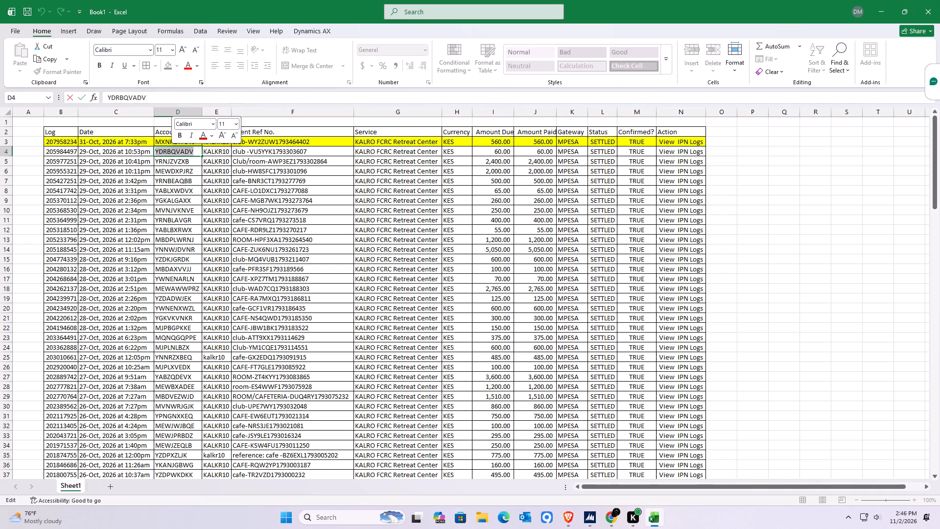
pyautogui.hotkey('ctrl', 'c')
pyautogui.hotkey('ctrl', 'c')
pyautogui.hotkey('ctrl', 'c')
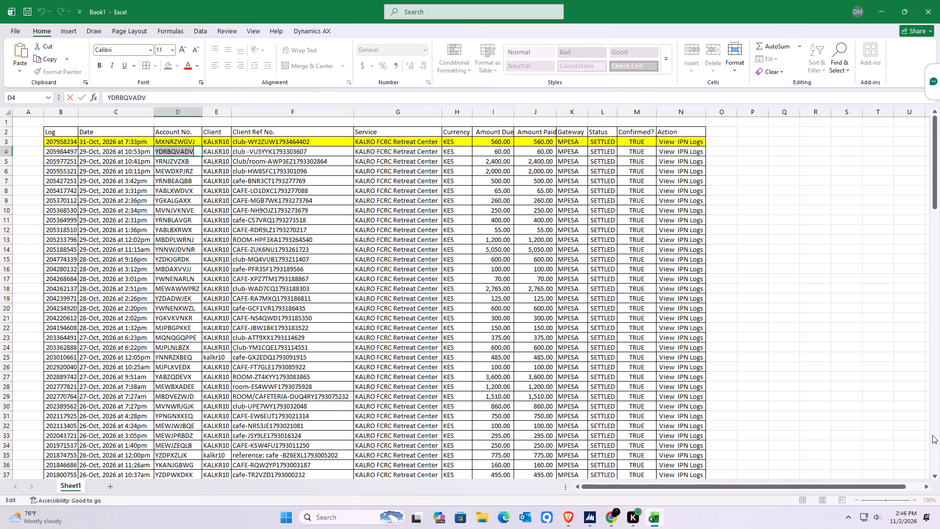
pyautogui.click(590, 516)
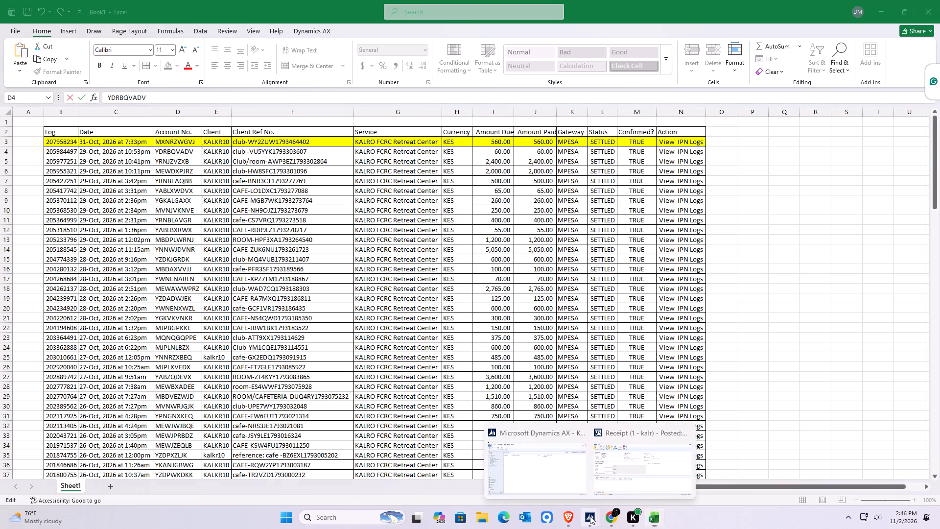
pyautogui.click(626, 476)
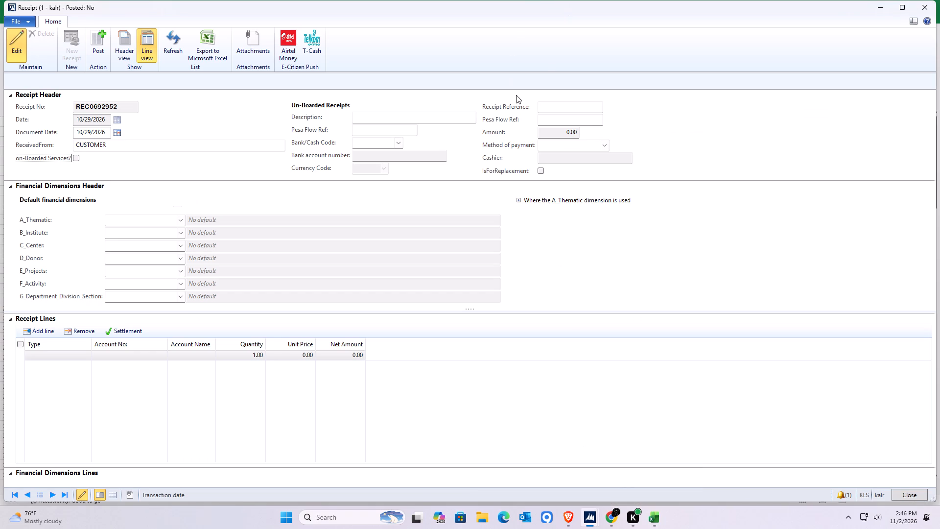
pyautogui.click(547, 106)
pyautogui.hotkey('ctrl', 'v')
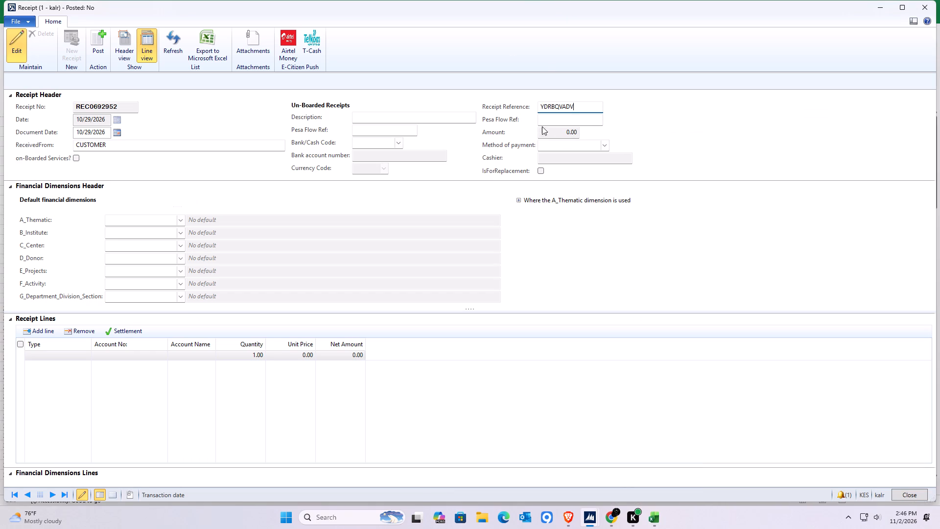
pyautogui.click(548, 119)
pyautogui.hotkey('ctrl', 'v')
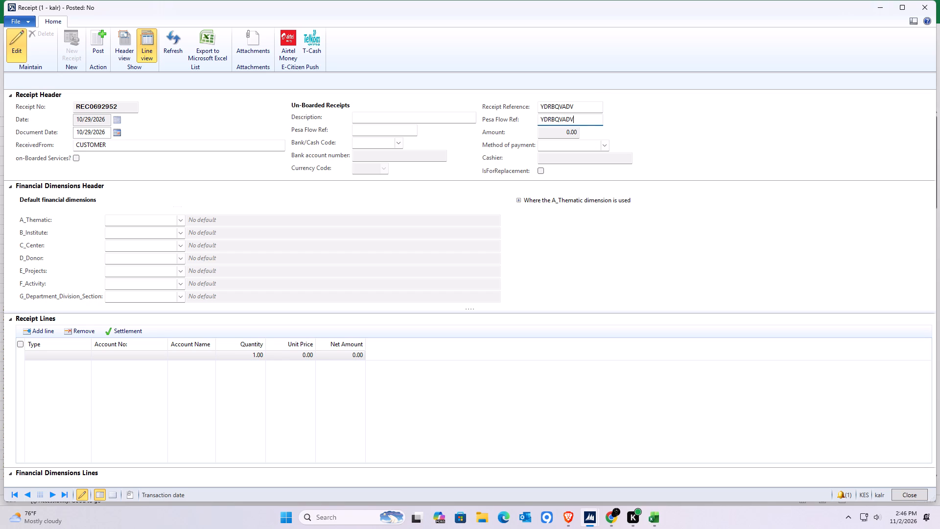
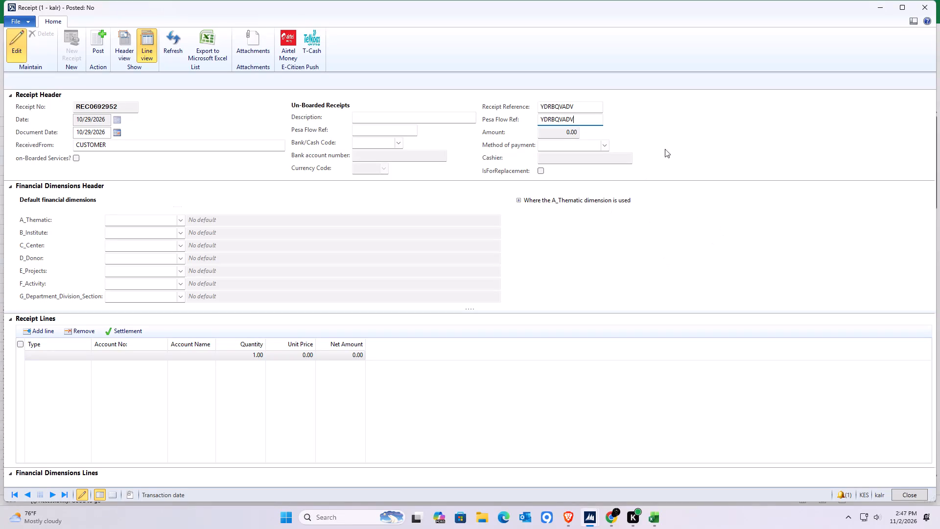
# Set the receipt's method of payment to E-CITIZEN.
pyautogui.click(605, 144)
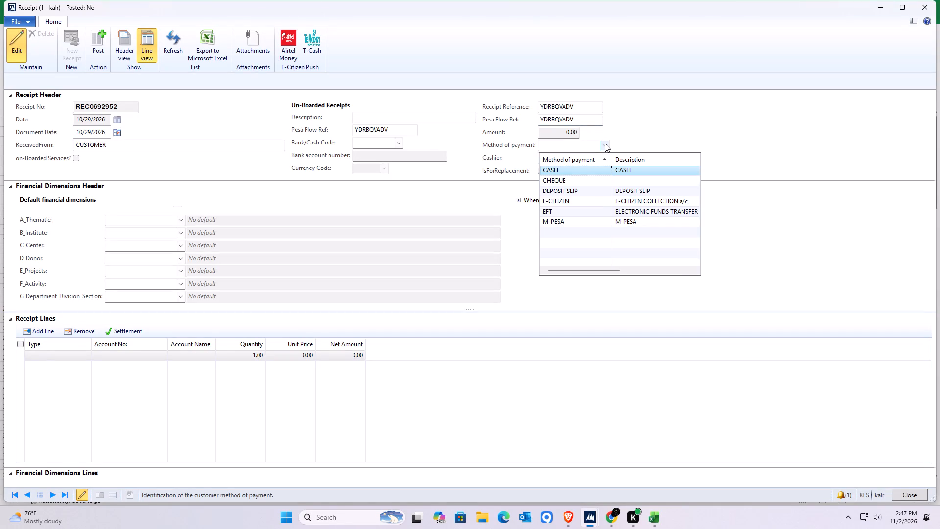
pyautogui.click(635, 200)
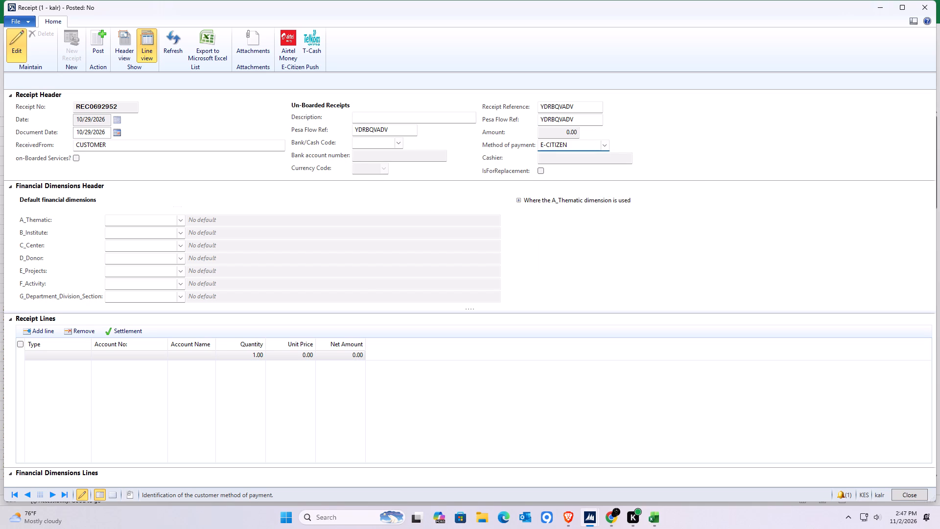
# Mark the receipt as on-boarded services, with center code 10 (KALRO FCRI Muguga) and M-PESA depot KALKR10.
pyautogui.click(75, 156)
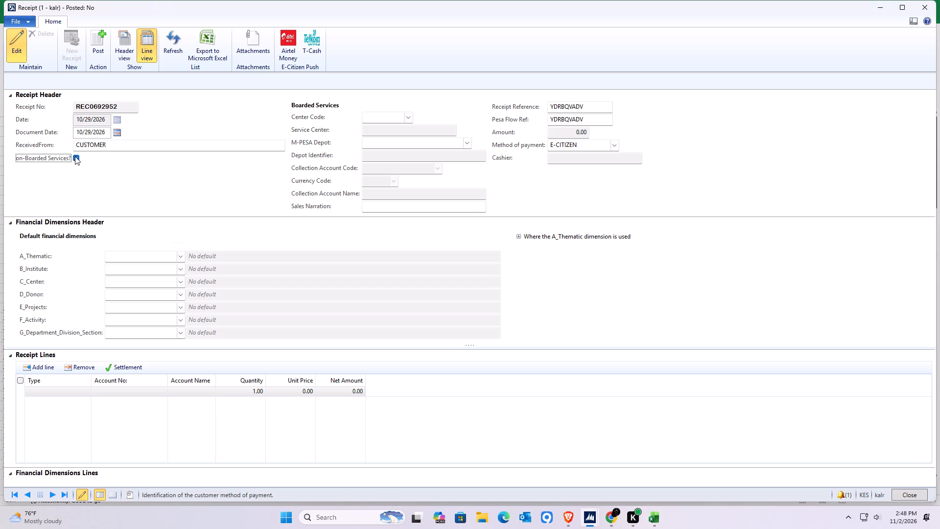
pyautogui.click(408, 117)
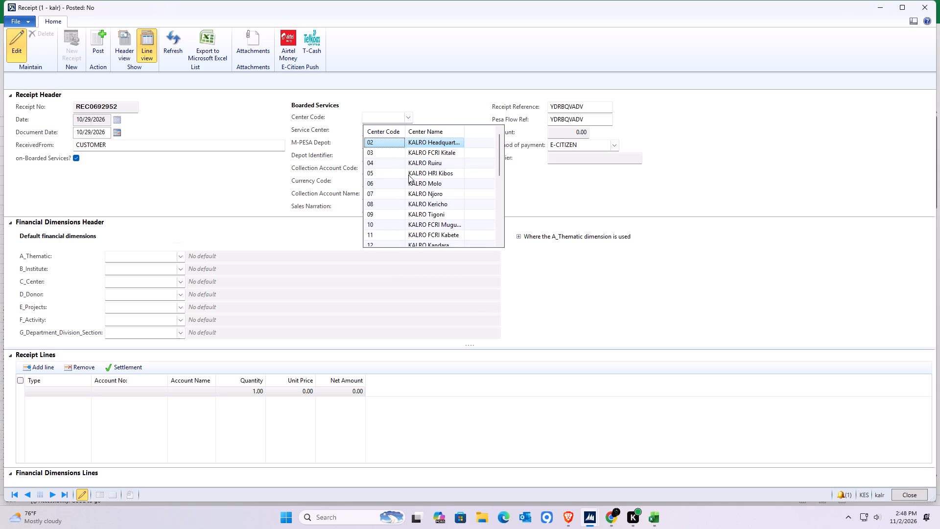
pyautogui.click(417, 223)
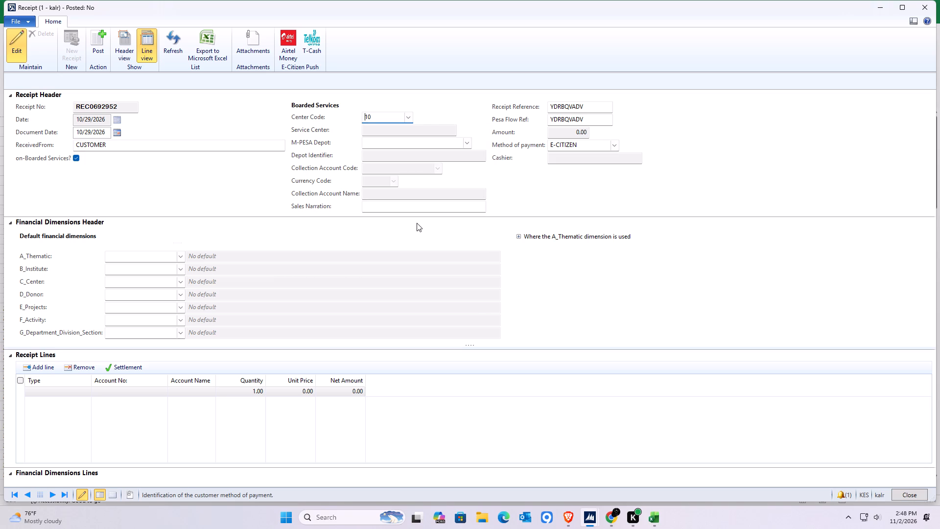
pyautogui.click(469, 141)
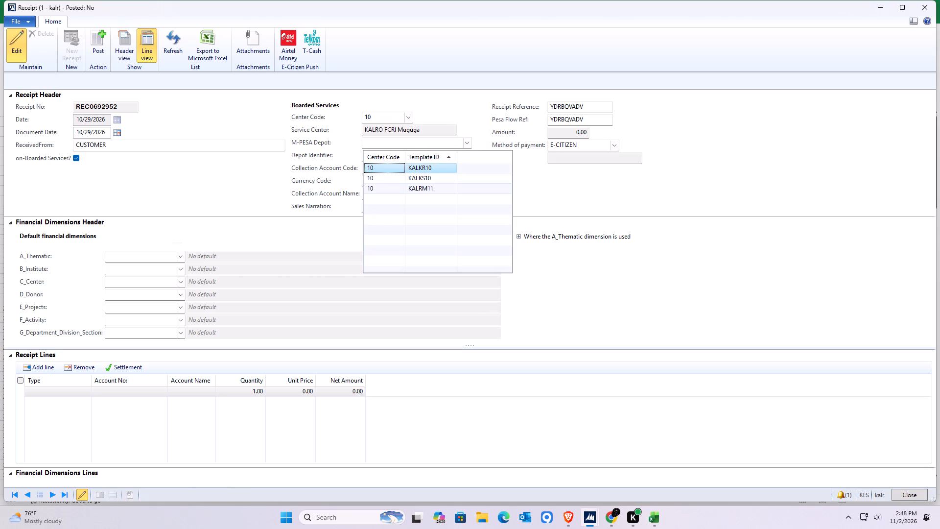
pyautogui.click(417, 168)
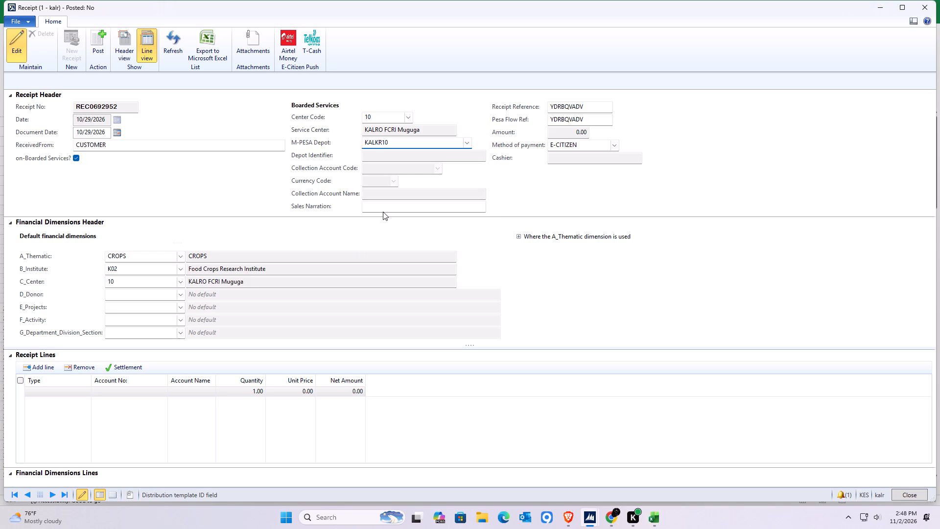
# Check the 10:53pm payment's Client Ref No. in Excel and enter CLUB as the AX receipt's sales narration.
pyautogui.click(382, 208)
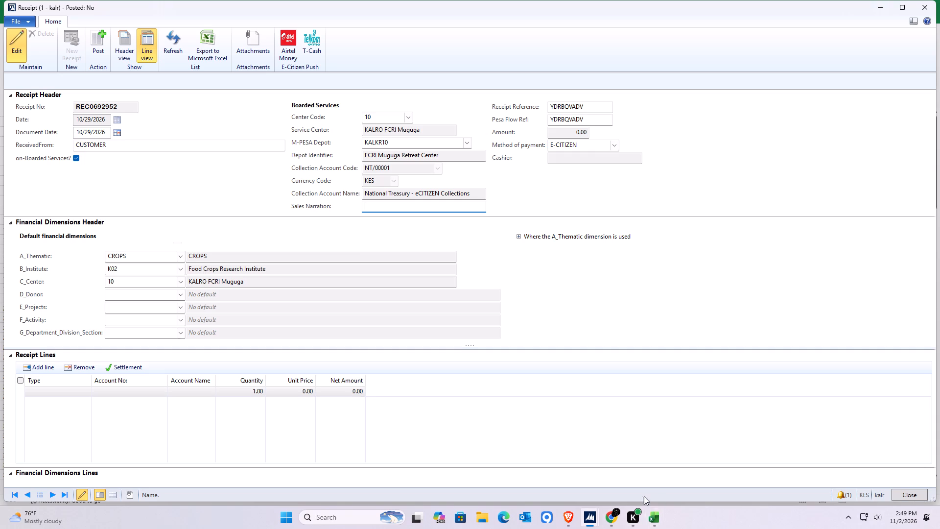
pyautogui.click(652, 515)
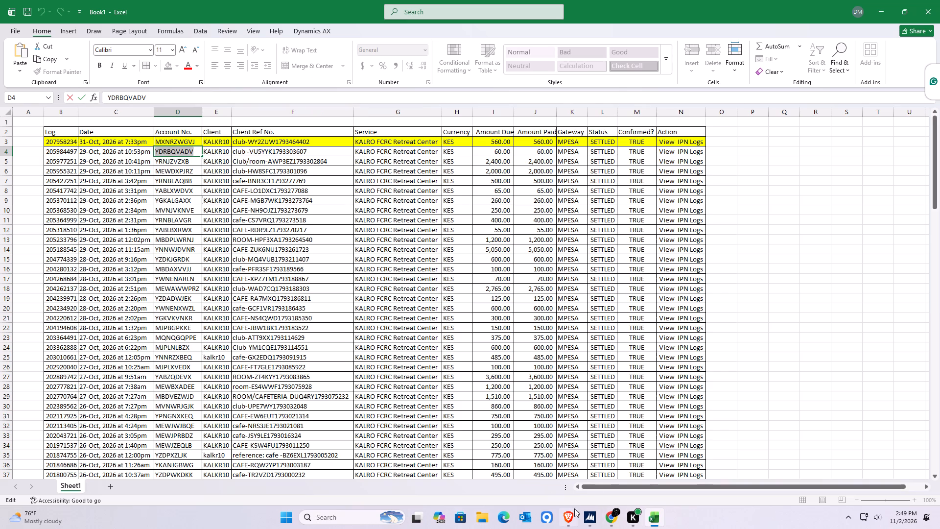
pyautogui.click(592, 517)
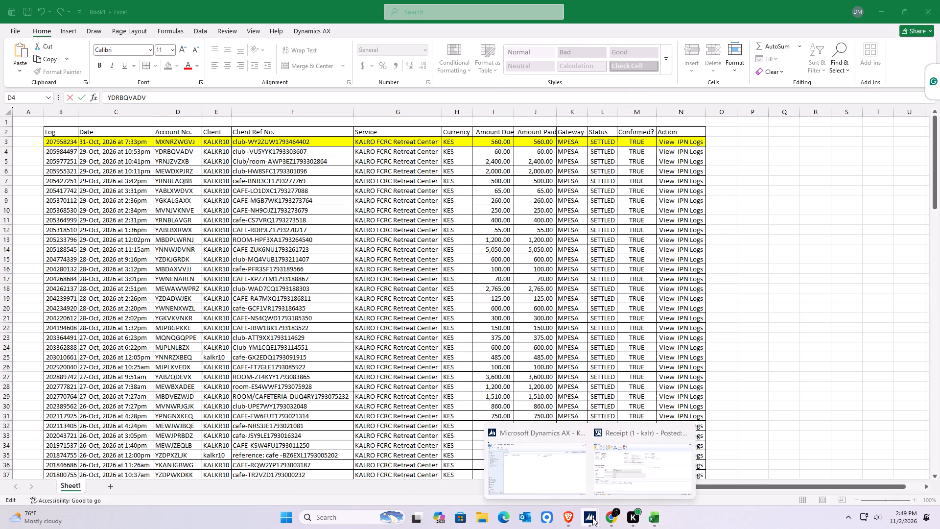
pyautogui.click(625, 467)
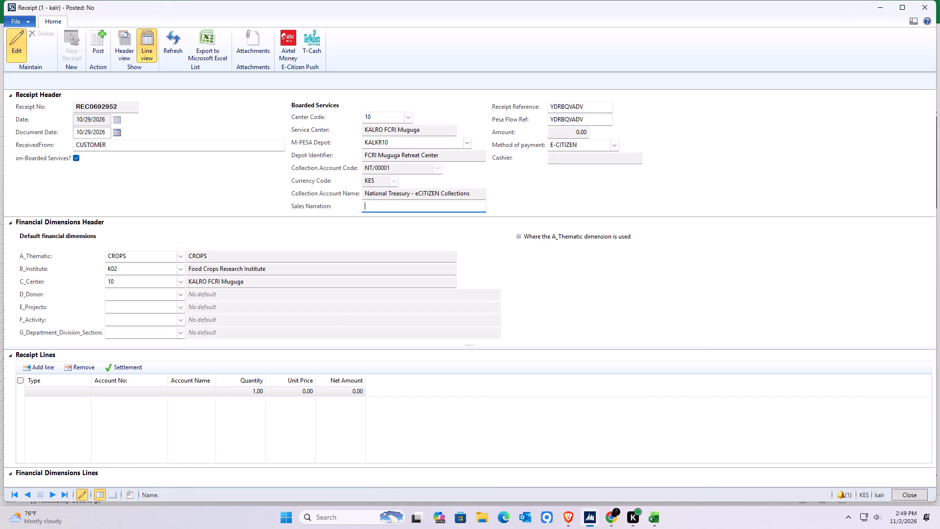
pyautogui.write('CLU')
pyautogui.press('b')
# Set the header financial dimensions D_Donor to DNR0005 (AIA) and E_Projects to PRJ0062 (HOSPITALITY).
pyautogui.click(179, 294)
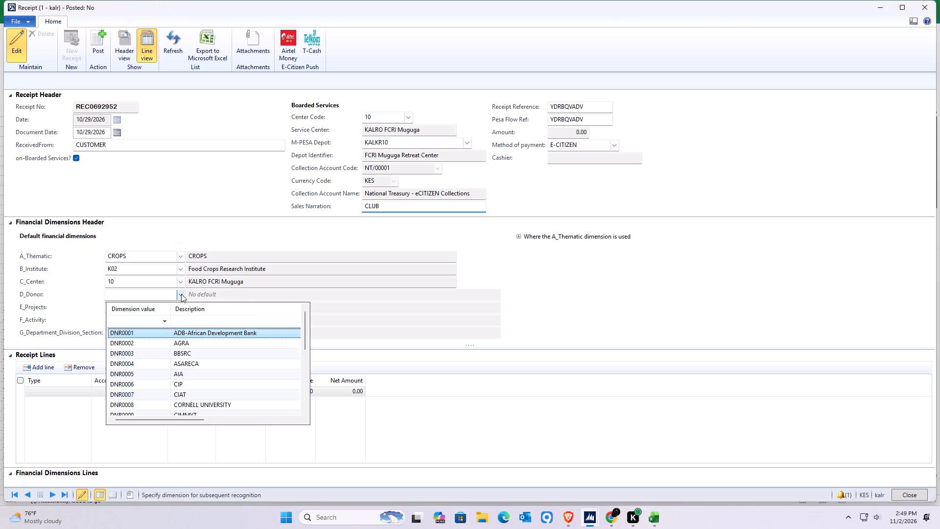
pyautogui.click(179, 376)
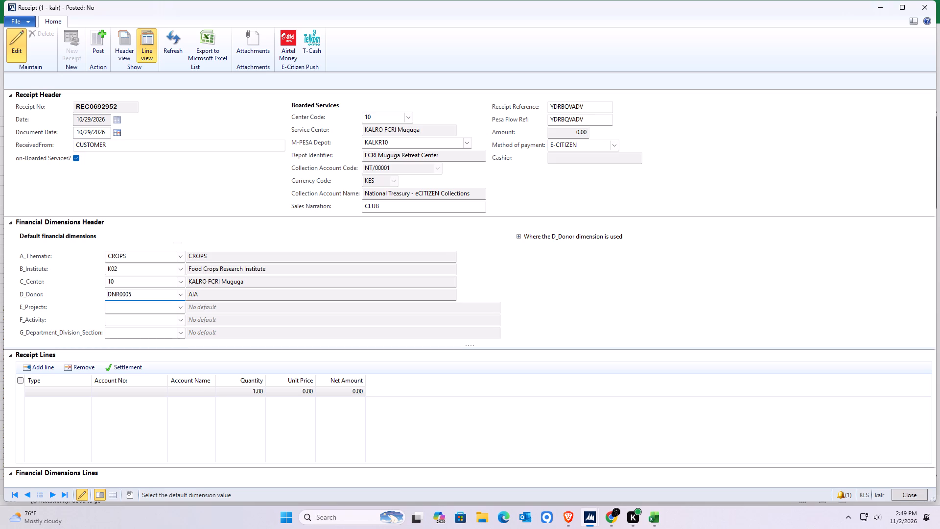
pyautogui.click(180, 309)
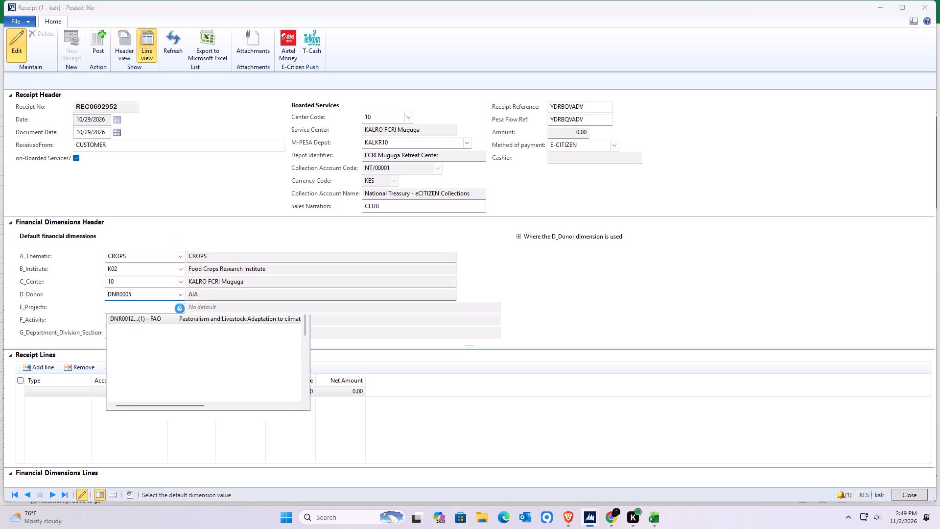
pyautogui.scroll(-1, 171, 363)
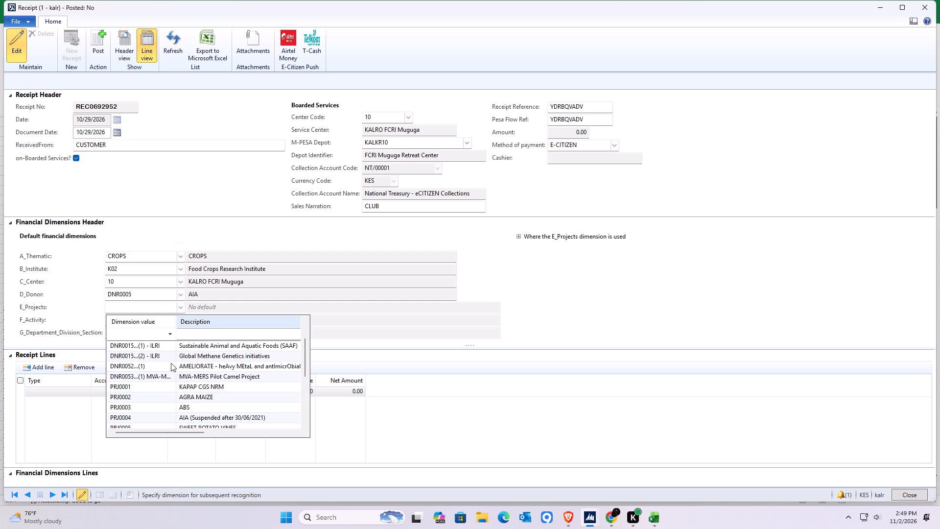
pyautogui.scroll(-6, 171, 363)
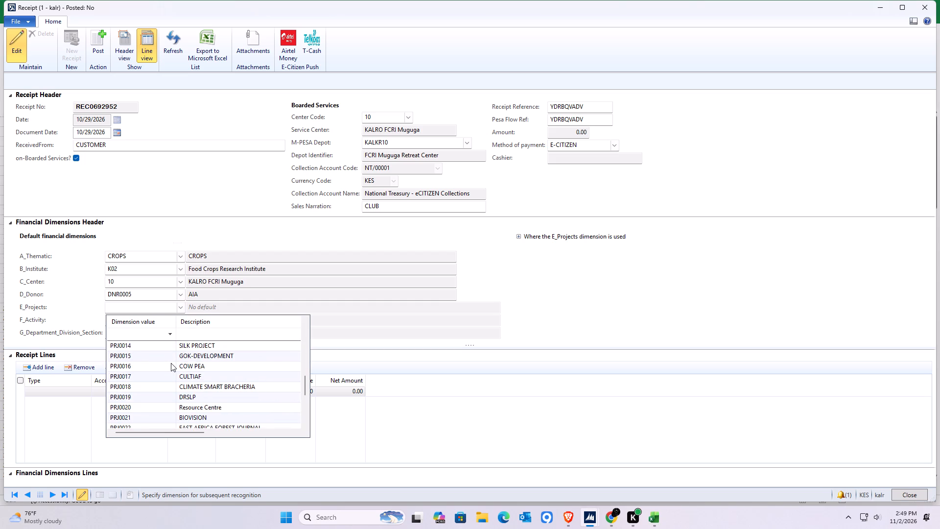
pyautogui.scroll(-11, 171, 363)
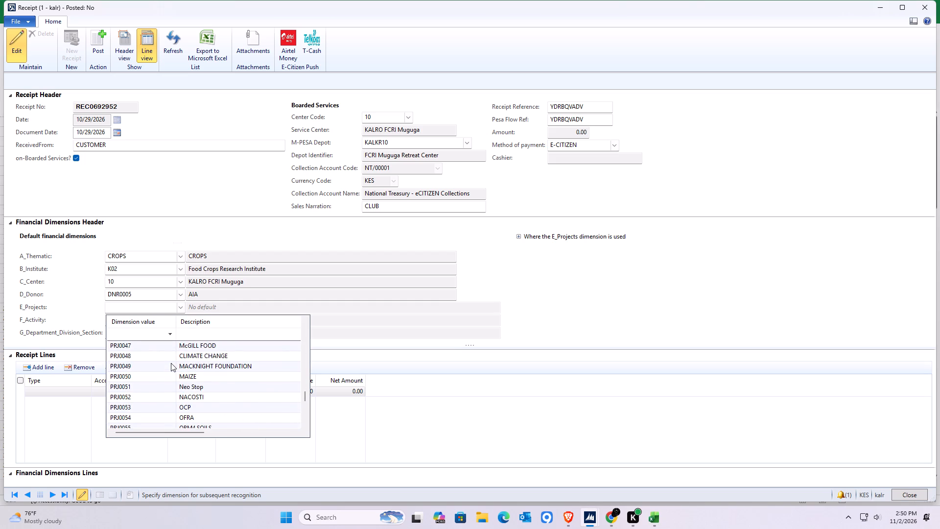
pyautogui.scroll(-4, 171, 363)
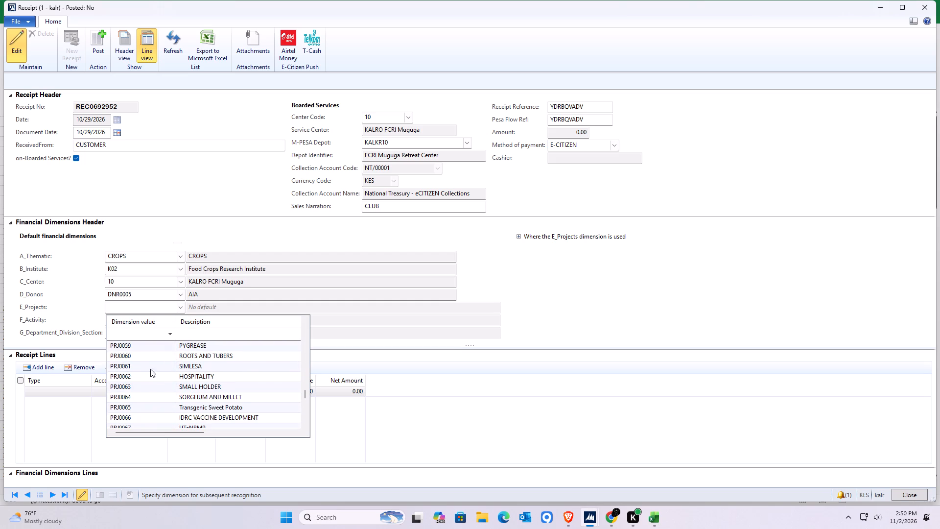
pyautogui.click(181, 375)
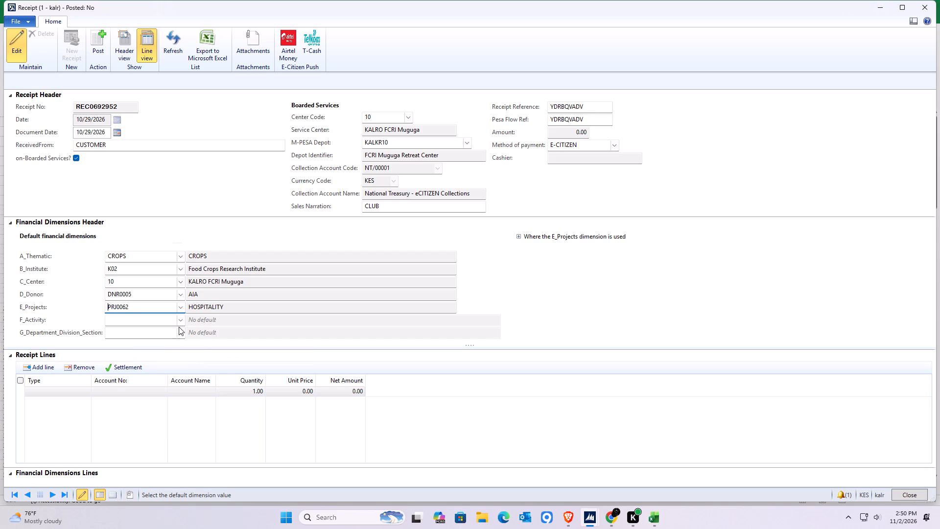
# Set F_Activity to ACT0001 (Management and Administration) and G_Department_Division_Section to F0000002 (Food Crops Research Systems).
pyautogui.click(180, 321)
pyautogui.click(179, 359)
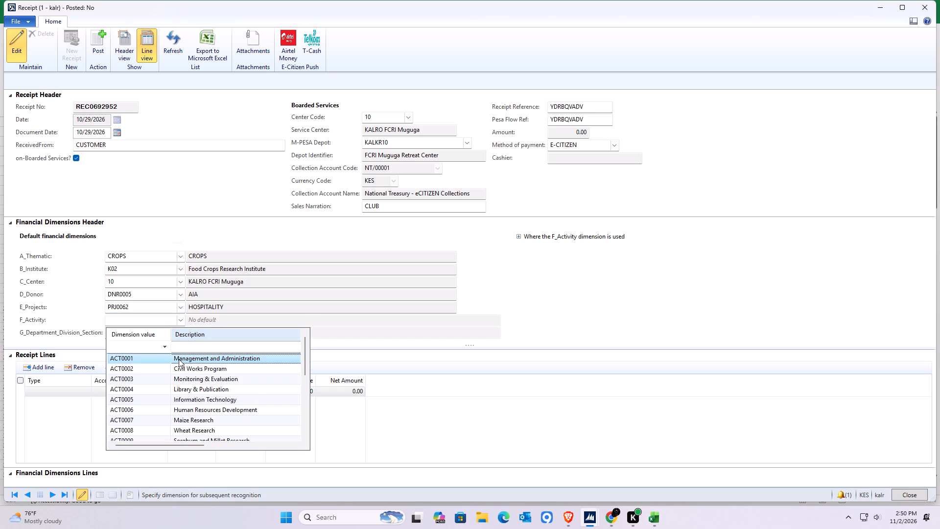
pyautogui.click(180, 334)
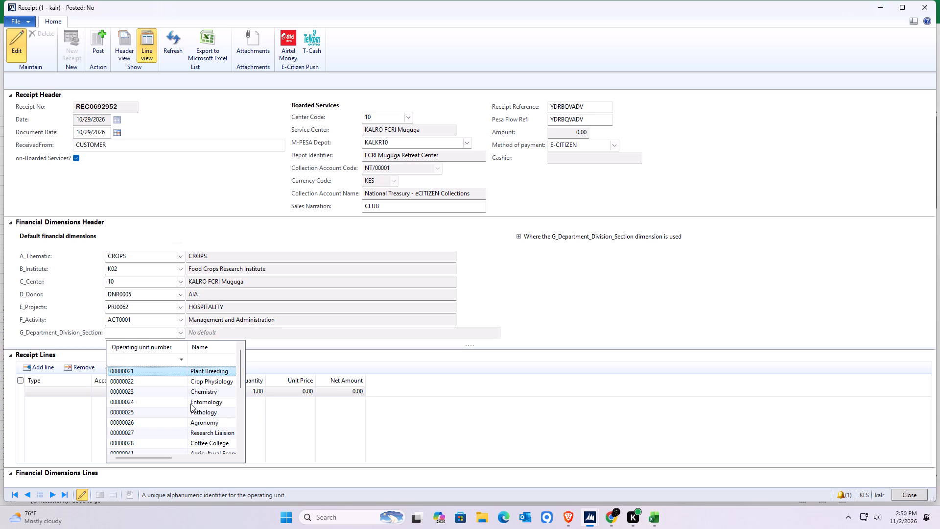
pyautogui.scroll(-9, 182, 376)
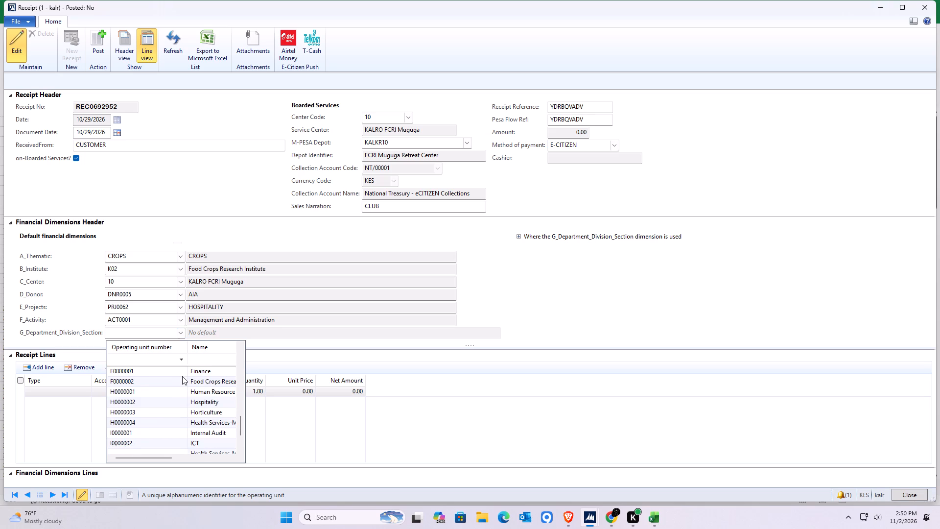
pyautogui.click(129, 382)
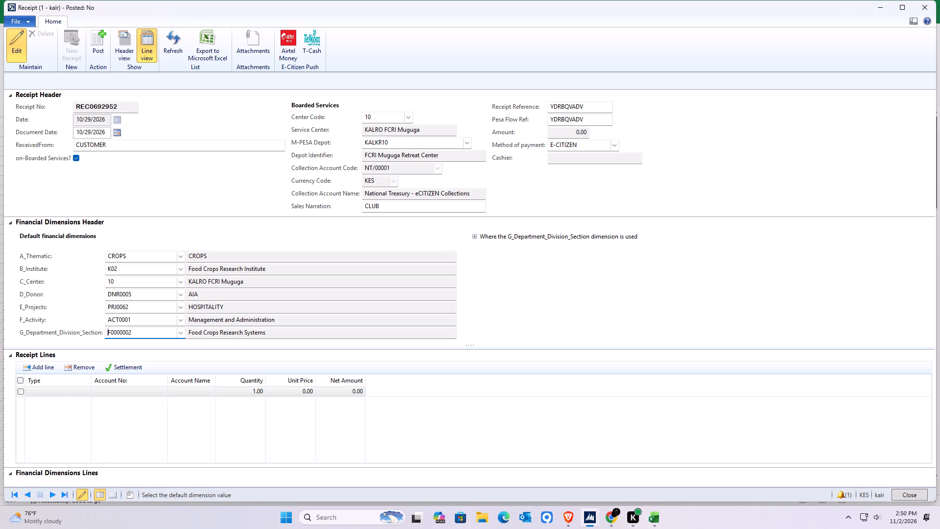
# Fill the receipt line with type Cafetaria and a unit price of 60.00, checking the 10:53pm payment's amount in Excel.
pyautogui.click(41, 391)
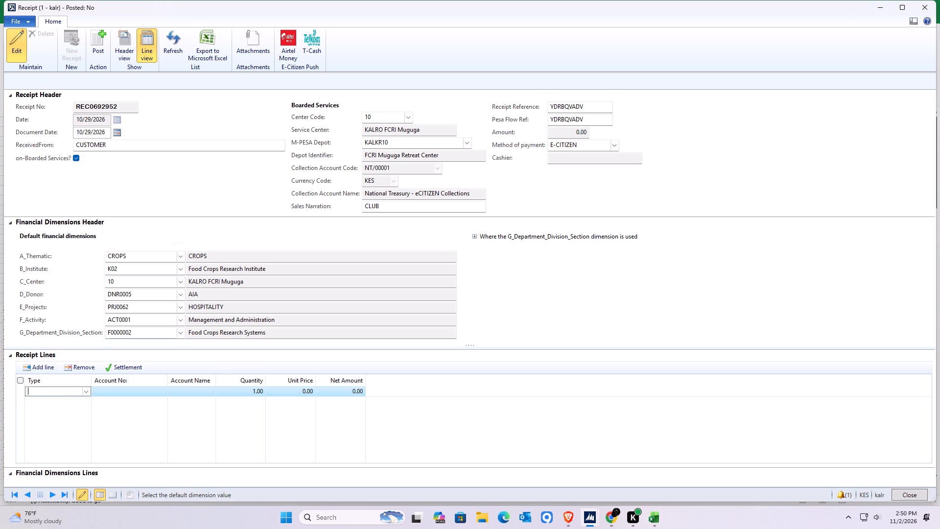
pyautogui.click(87, 390)
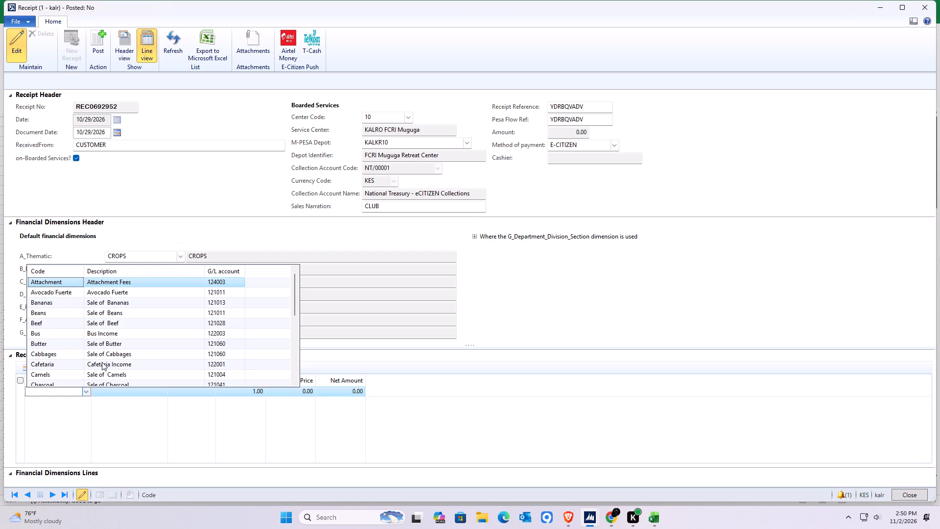
pyautogui.click(102, 365)
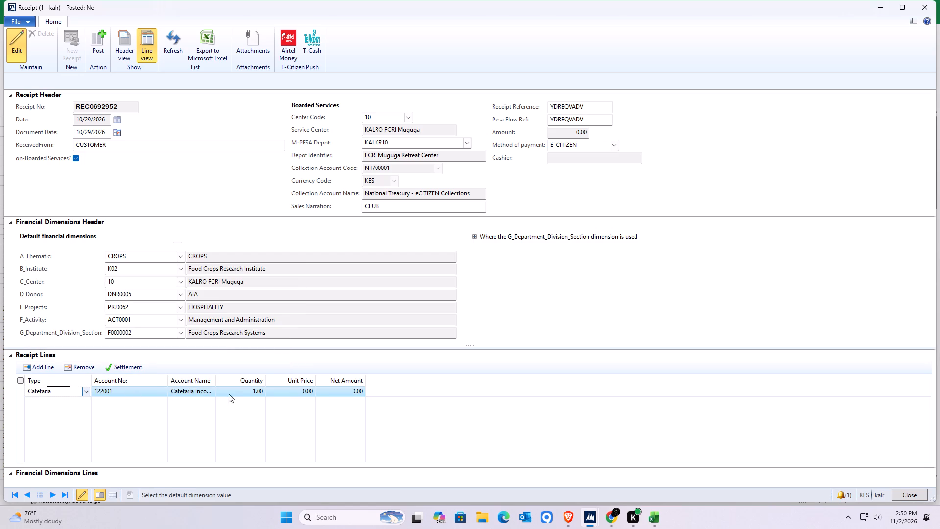
pyautogui.click(285, 391)
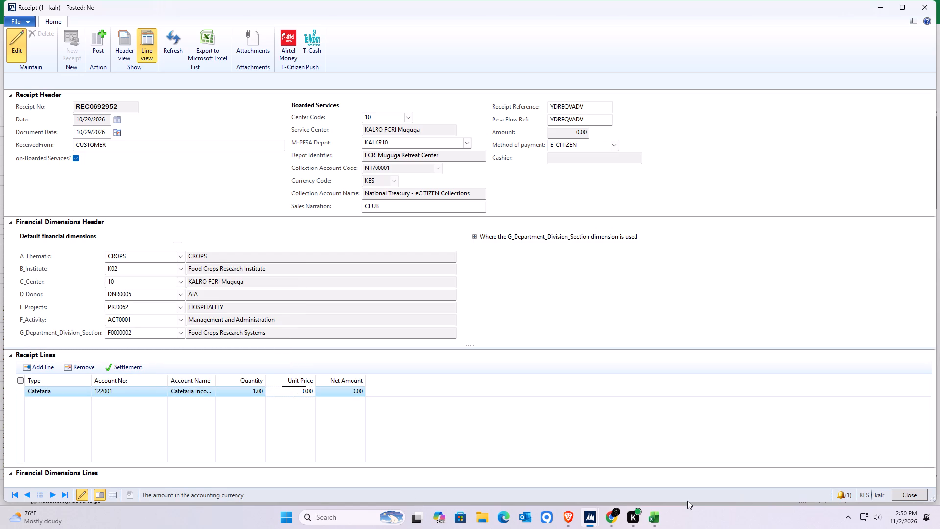
pyautogui.click(655, 514)
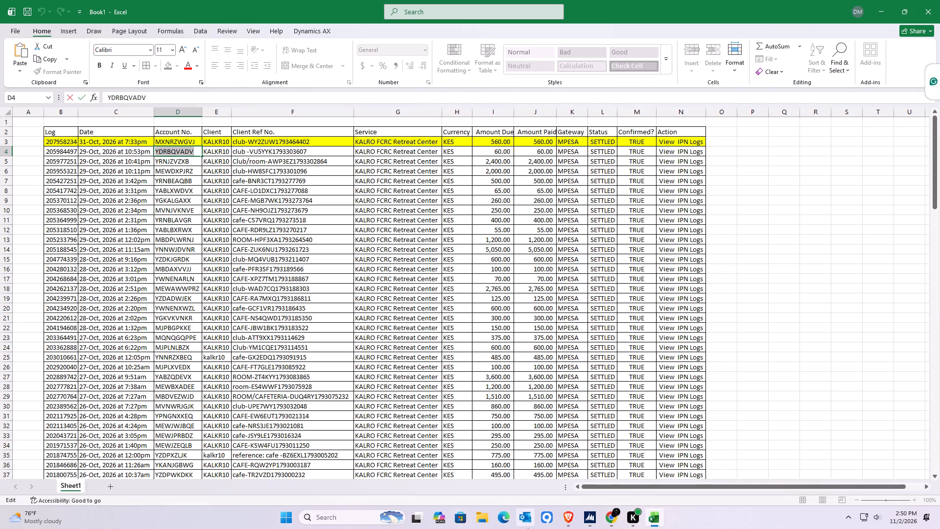
pyautogui.click(592, 515)
pyautogui.click(611, 463)
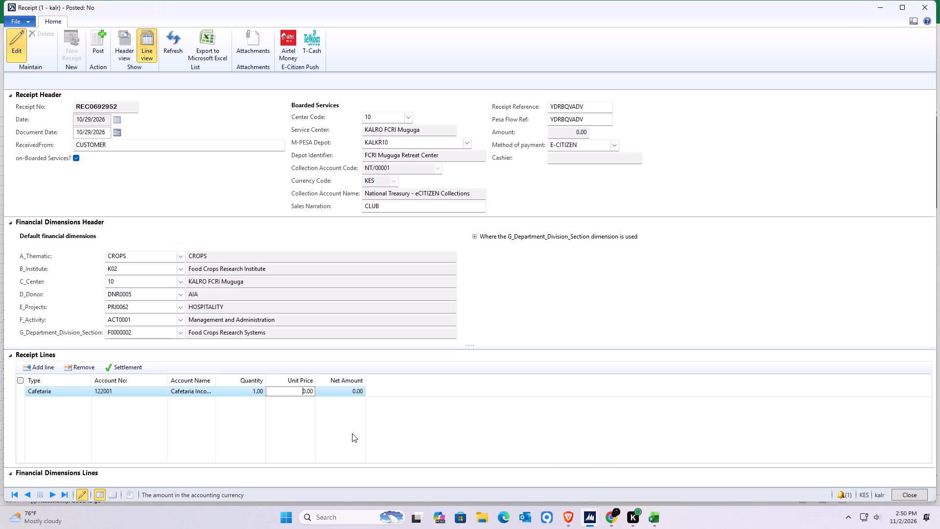
pyautogui.write('60')
pyautogui.press('BackSpace')
pyautogui.click(351, 389)
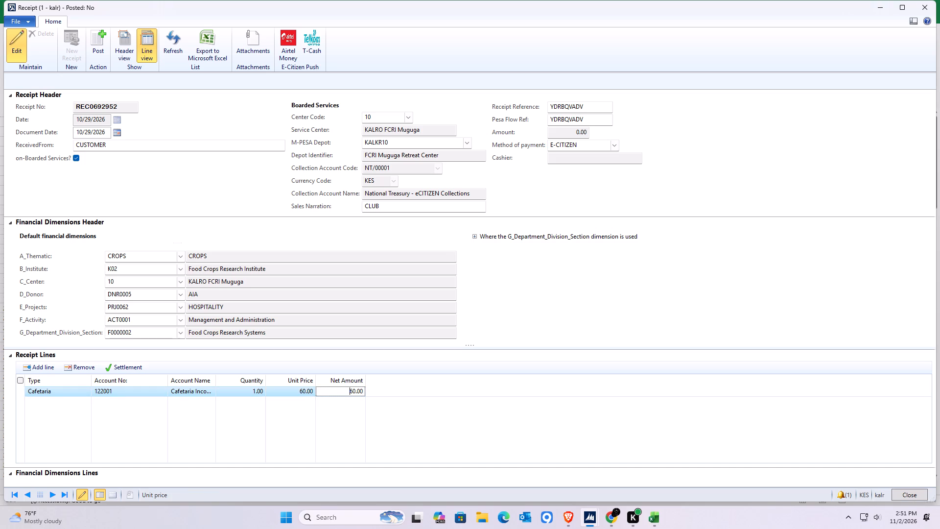
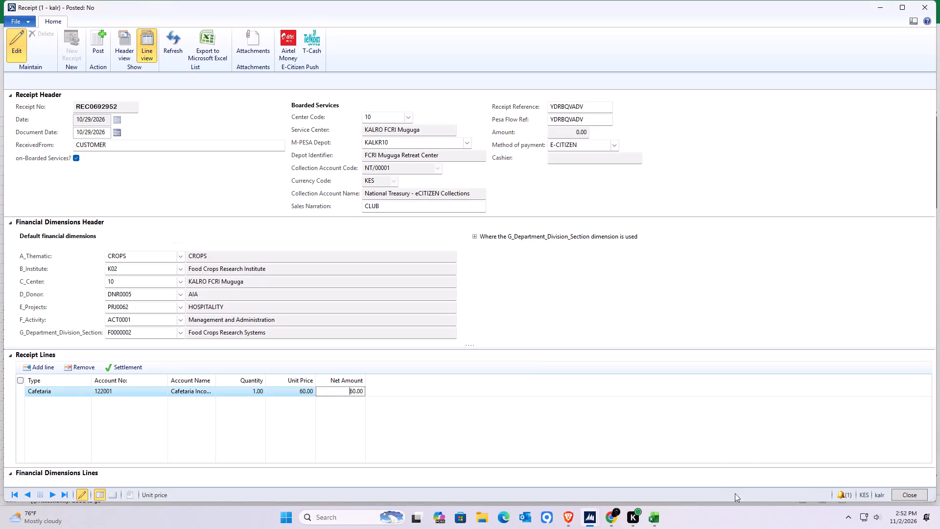
# Check the computer's Wi-Fi connection and the list of available networks, and return to the receipt in Dynamics AX.
pyautogui.click(862, 515)
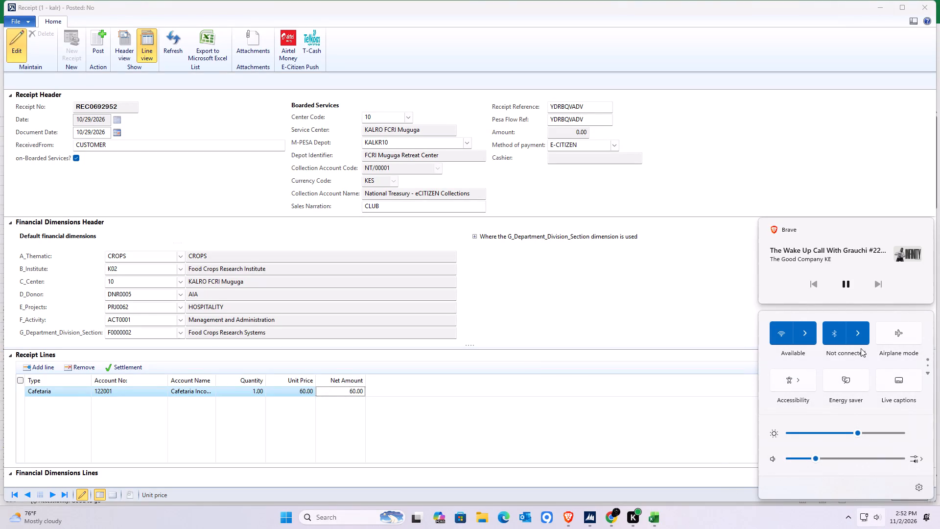
pyautogui.click(805, 332)
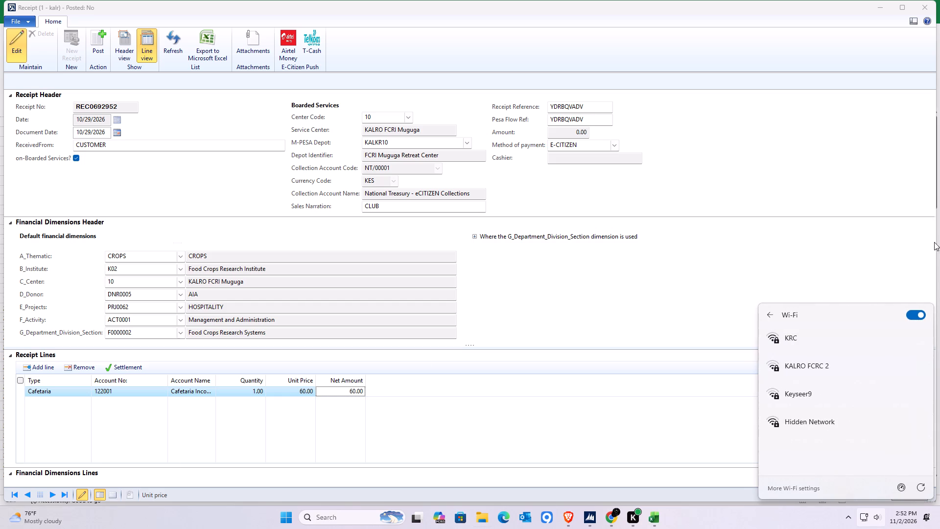
pyautogui.click(807, 147)
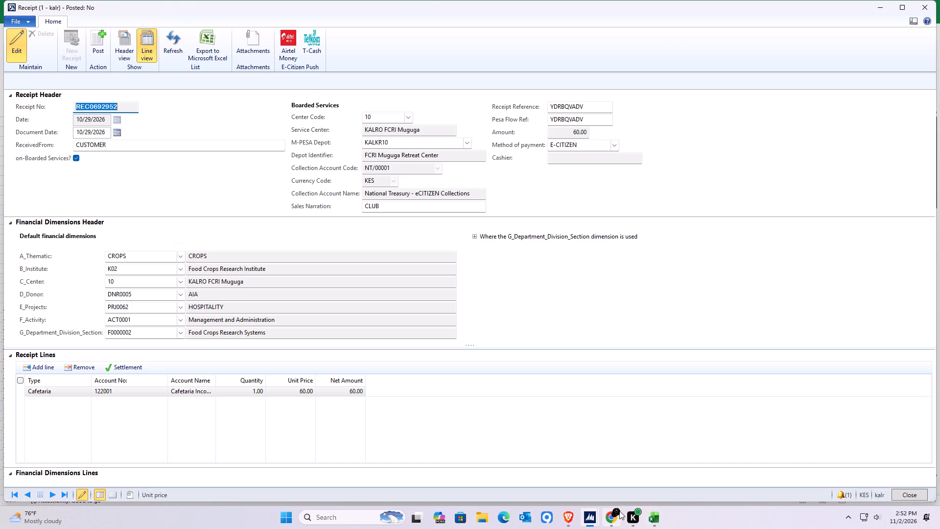
# Switch to the Excel payments list to check the 10:53pm payment's row.
pyautogui.click(656, 517)
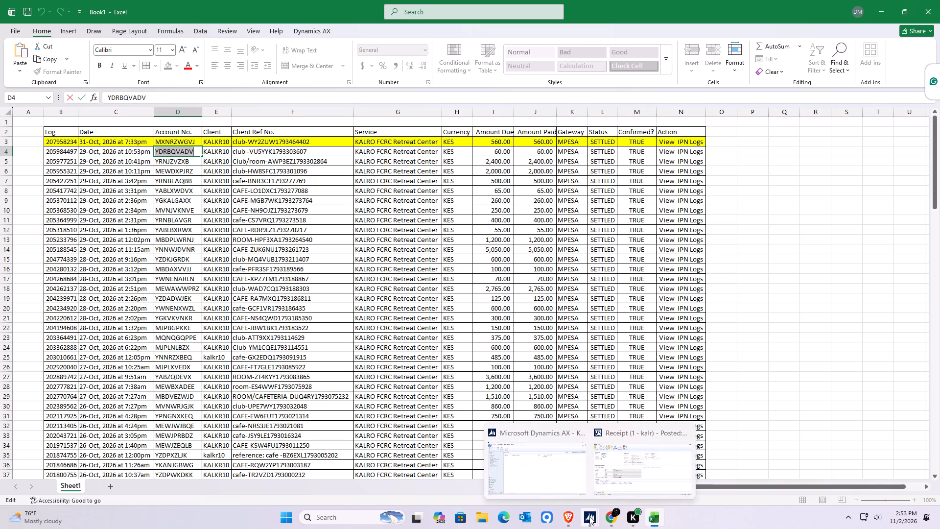
# Post the 10:53pm payment's receipt in Dynamics AX and close the posting message and the printed receipt.
pyautogui.click(619, 480)
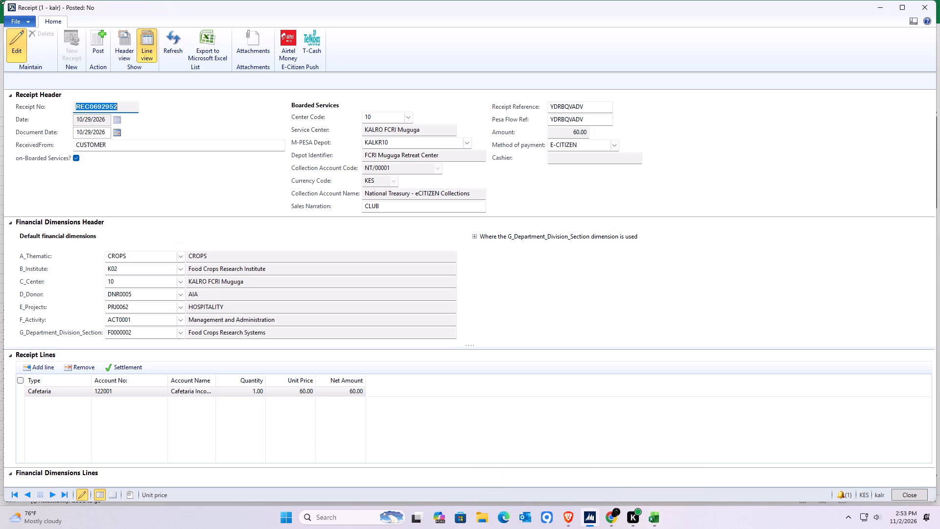
pyautogui.click(96, 38)
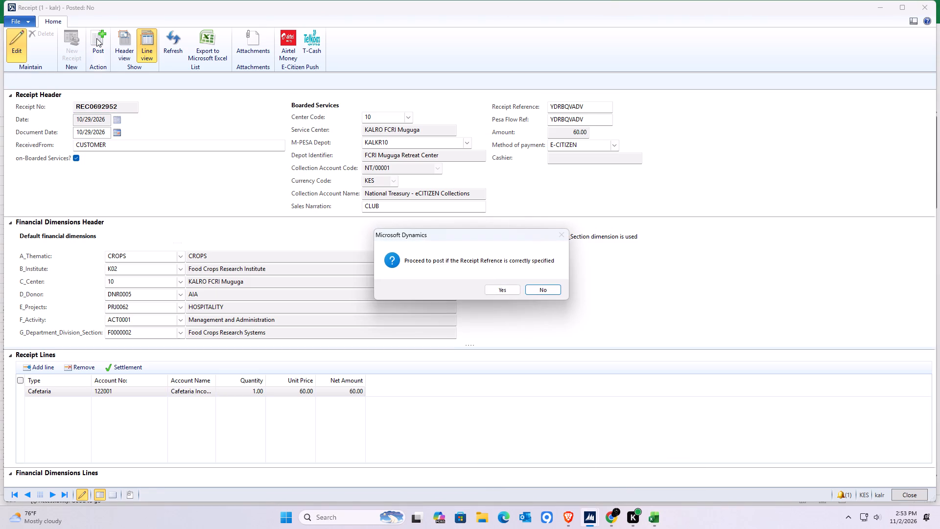
pyautogui.click(493, 288)
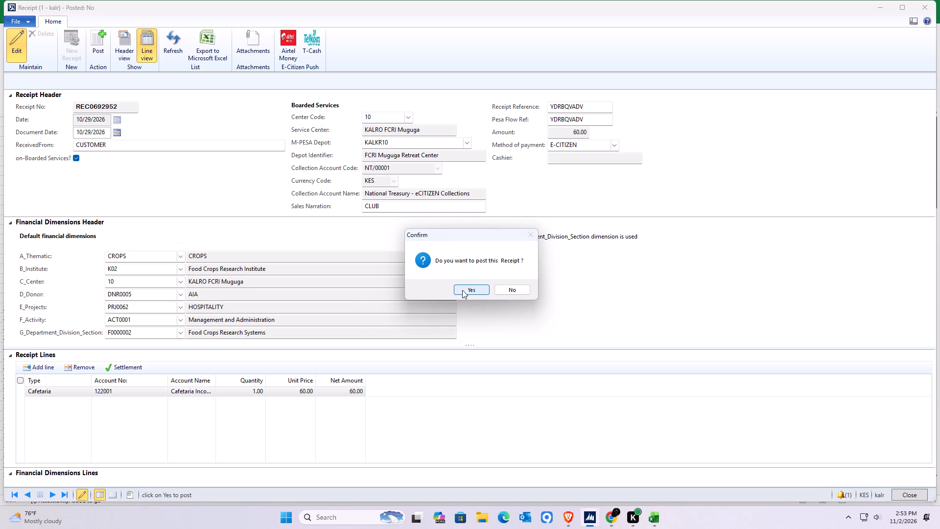
pyautogui.click(467, 289)
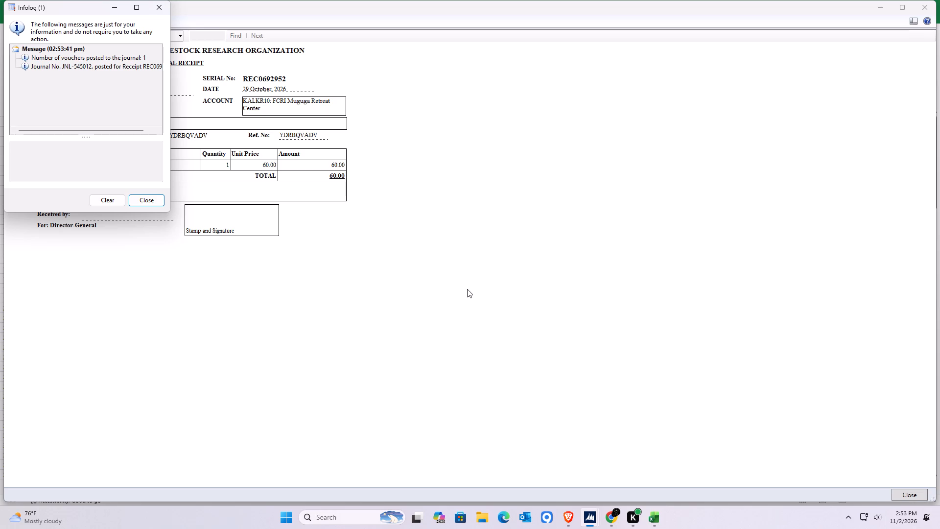
pyautogui.click(140, 201)
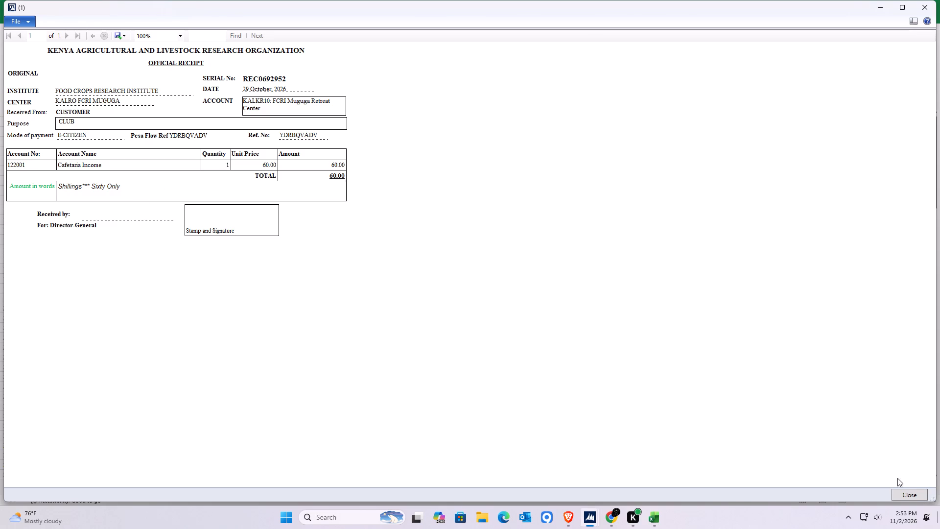
pyautogui.click(909, 493)
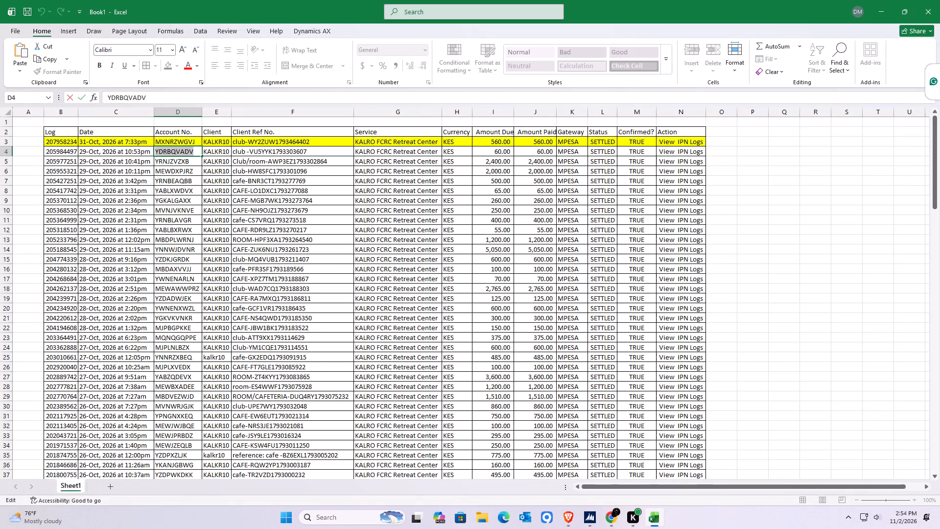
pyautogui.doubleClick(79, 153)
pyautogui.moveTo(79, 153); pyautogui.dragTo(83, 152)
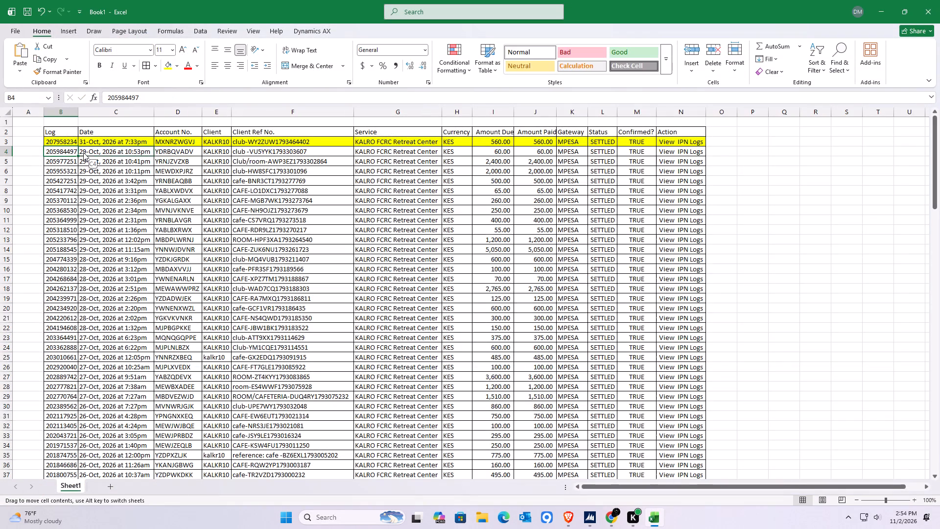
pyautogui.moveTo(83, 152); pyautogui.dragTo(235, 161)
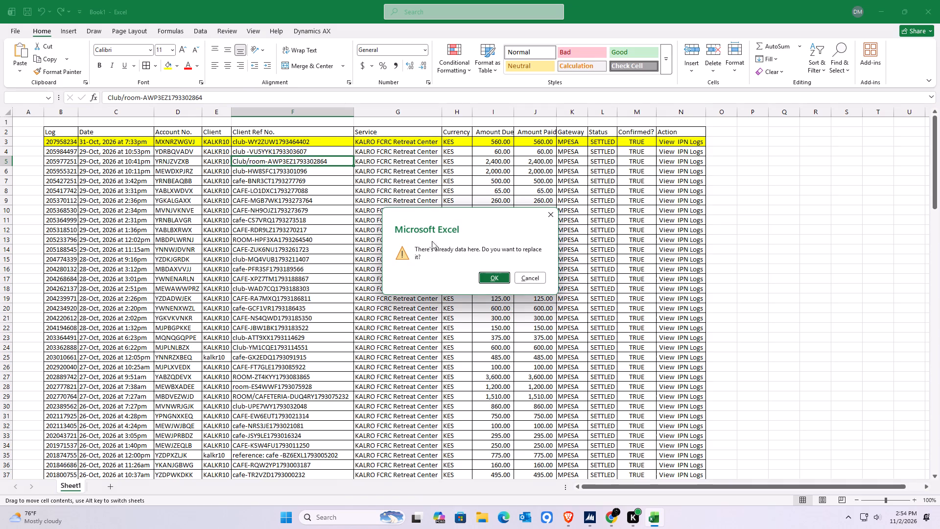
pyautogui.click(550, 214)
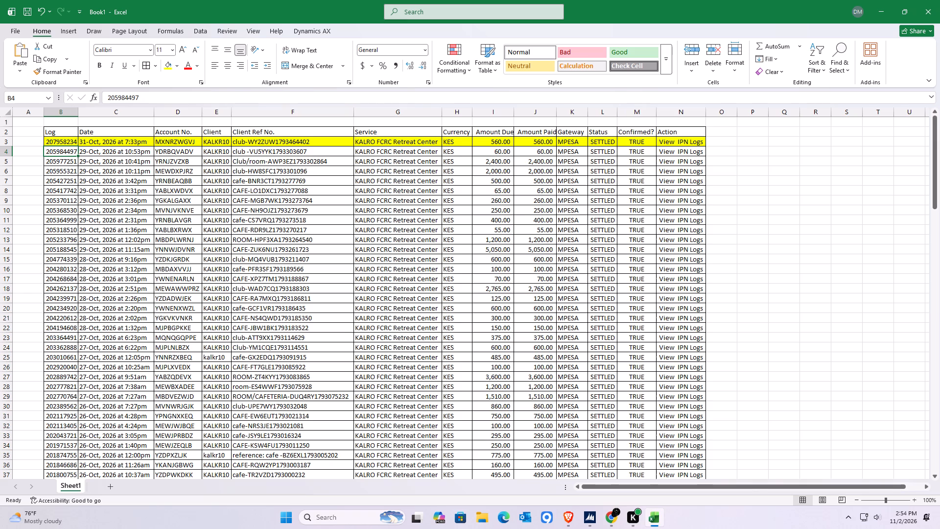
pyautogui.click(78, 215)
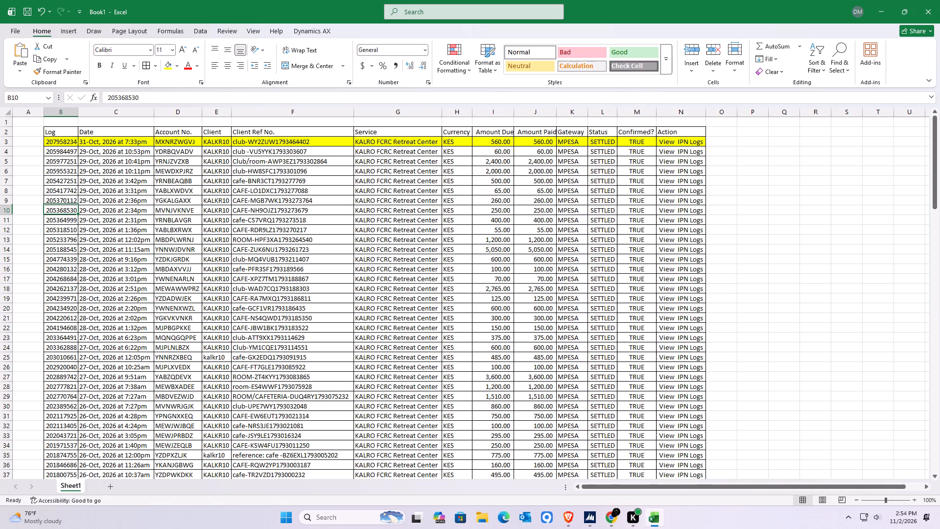
# Select the 10:53pm payment's row in Excel from the Log column through the Action column.
pyautogui.moveTo(47, 154); pyautogui.dragTo(170, 163)
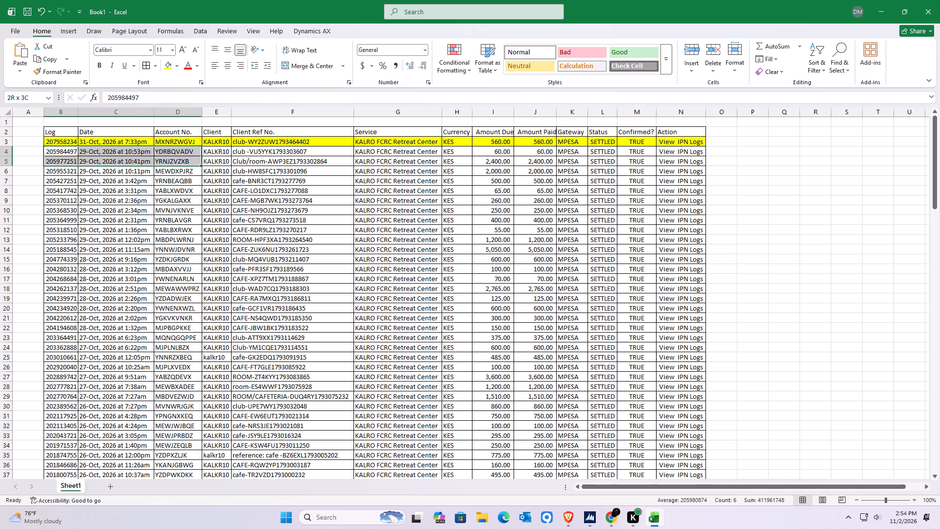
pyautogui.moveTo(170, 163); pyautogui.dragTo(400, 151)
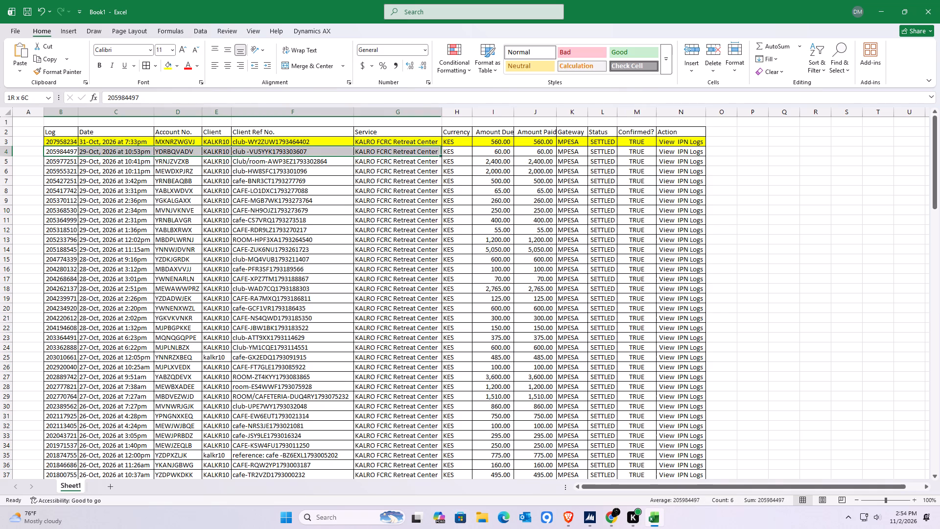
pyautogui.moveTo(400, 151); pyautogui.dragTo(634, 150)
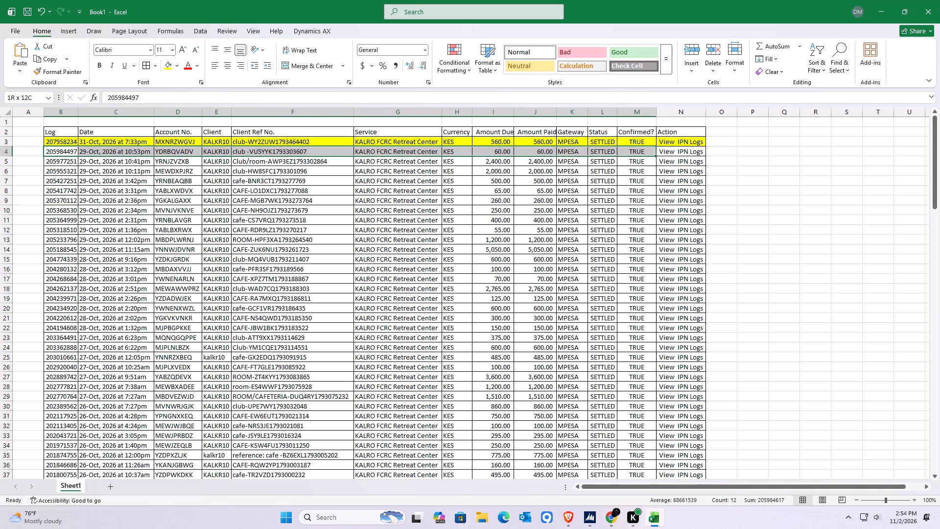
pyautogui.moveTo(634, 150); pyautogui.dragTo(671, 151)
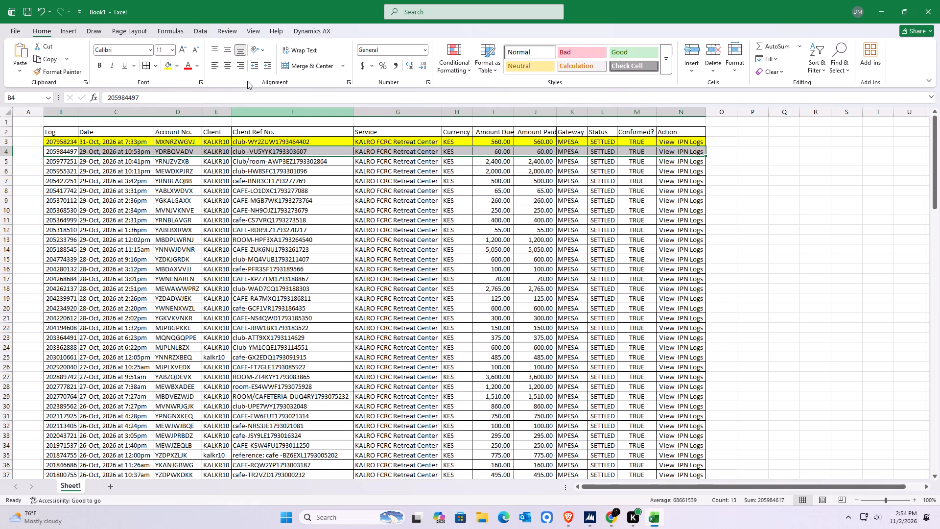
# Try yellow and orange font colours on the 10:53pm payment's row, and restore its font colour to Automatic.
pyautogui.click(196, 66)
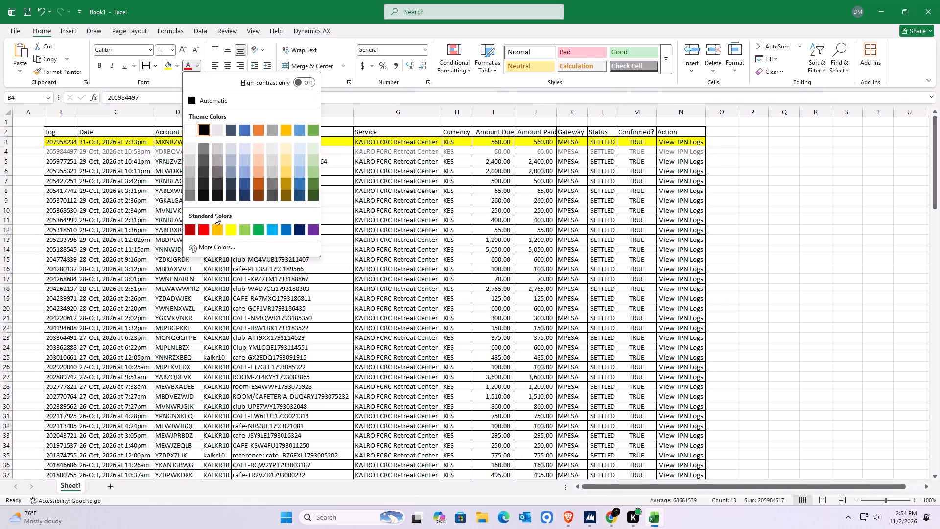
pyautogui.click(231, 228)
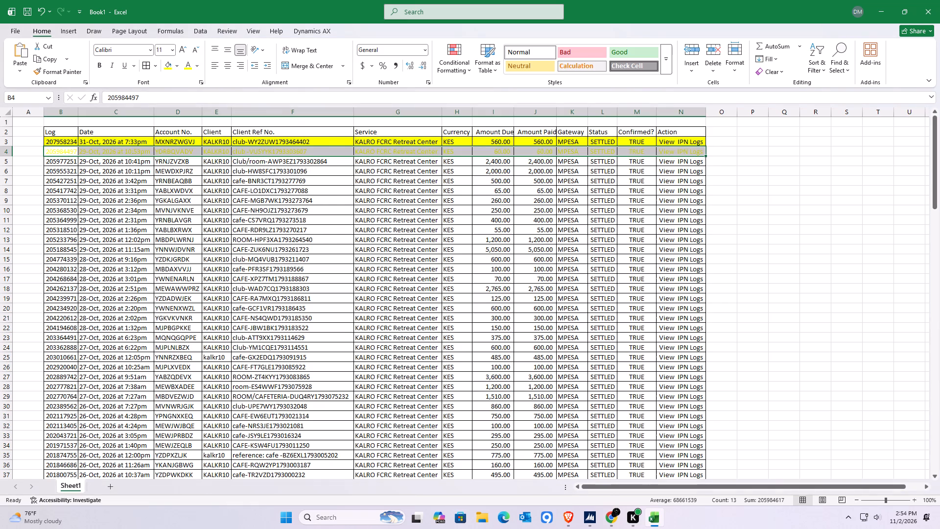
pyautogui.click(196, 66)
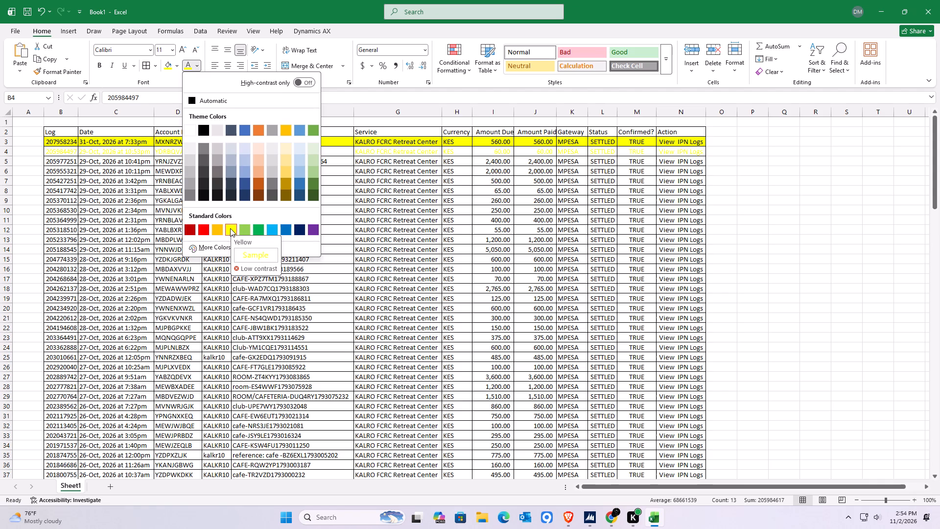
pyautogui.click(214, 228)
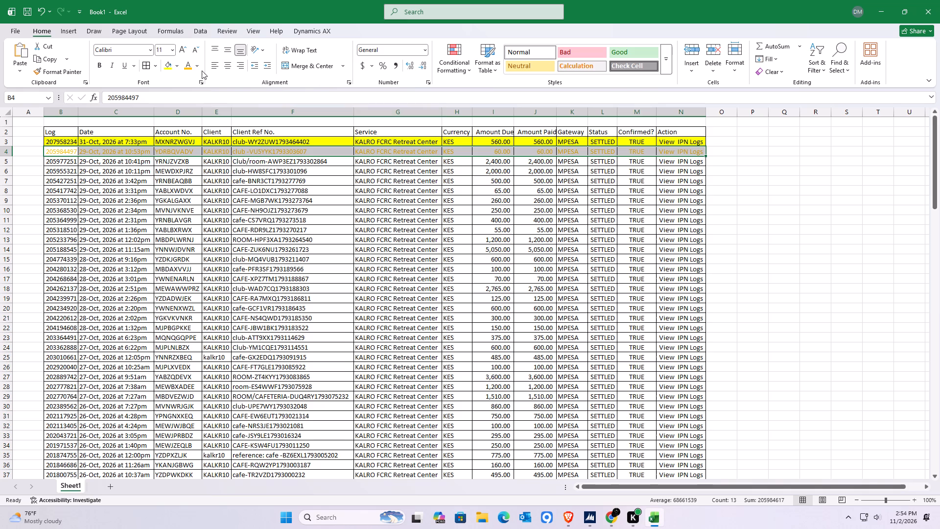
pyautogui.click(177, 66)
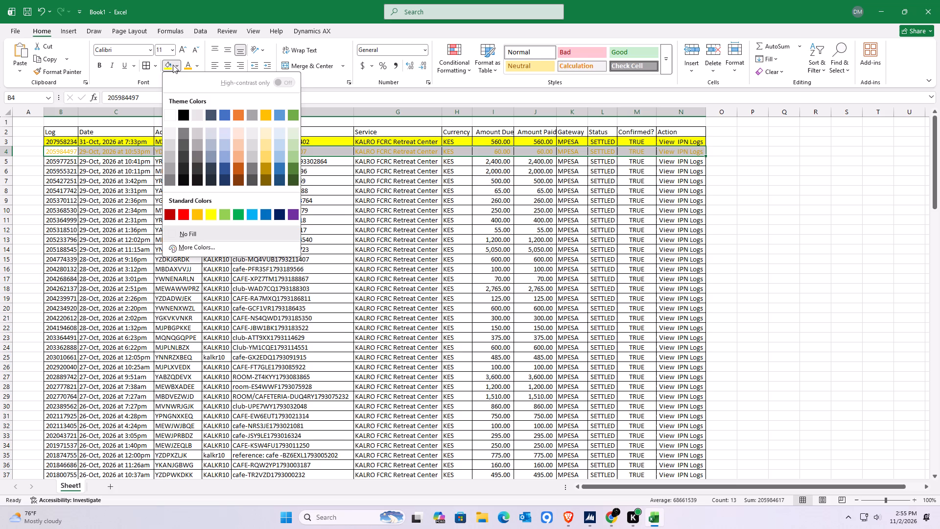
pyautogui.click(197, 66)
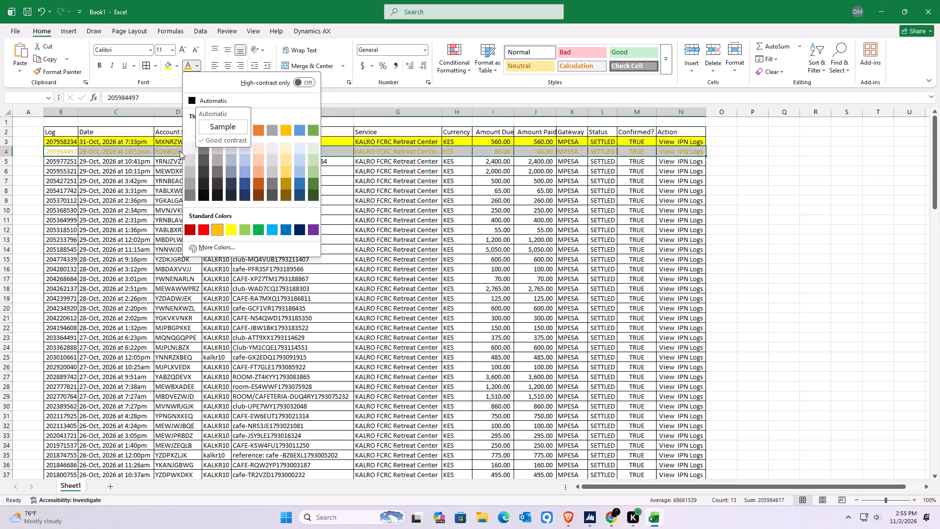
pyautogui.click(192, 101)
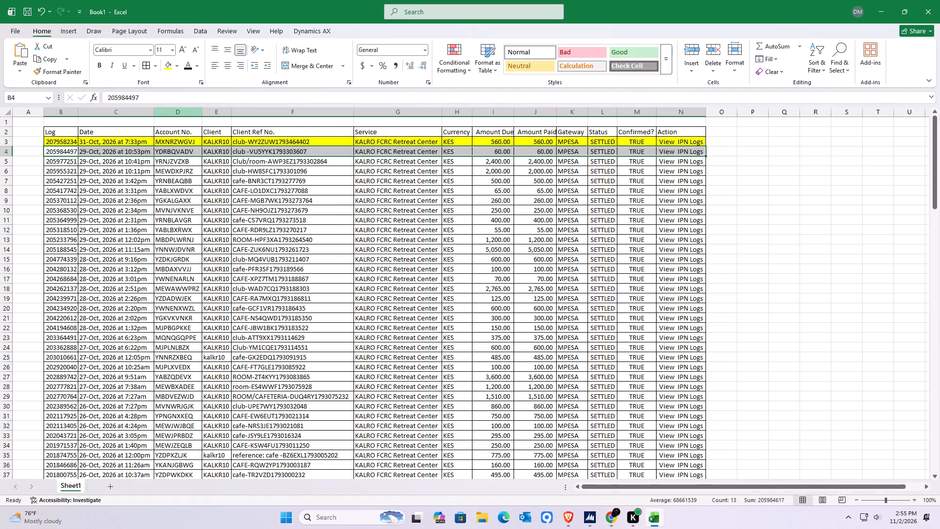
# Fill the selected 10:53pm payment row with yellow.
pyautogui.click(176, 66)
pyautogui.click(209, 211)
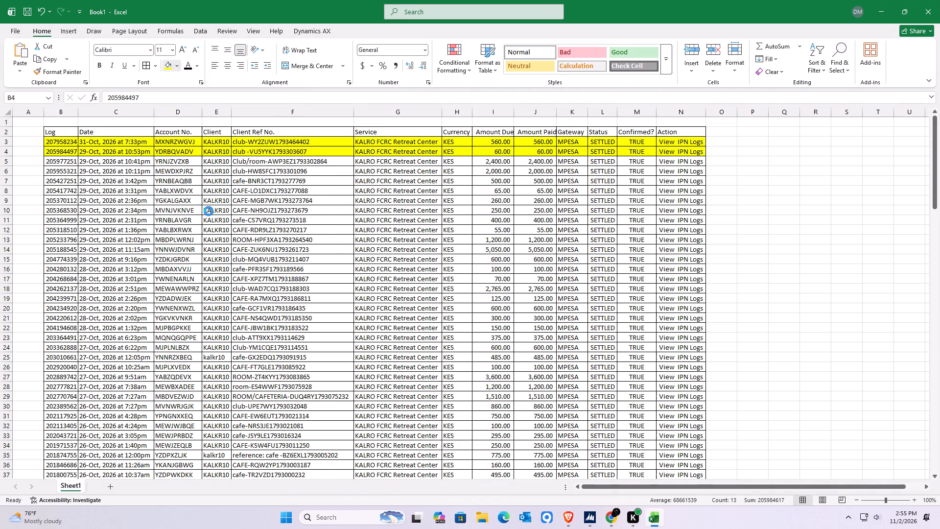
# Copy the Account No. of the 29-Oct 10:41pm payment in Excel.
pyautogui.click(98, 163)
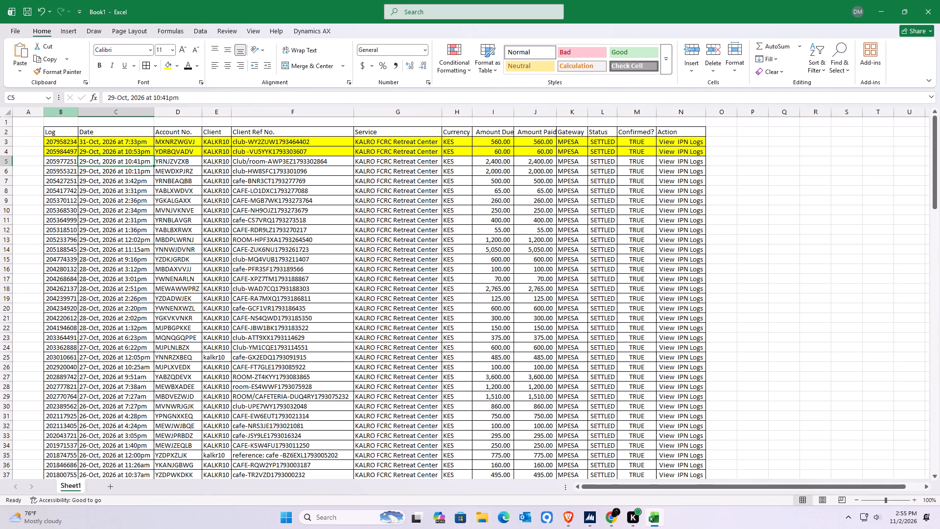
pyautogui.doubleClick(166, 159)
pyautogui.doubleClick(166, 159)
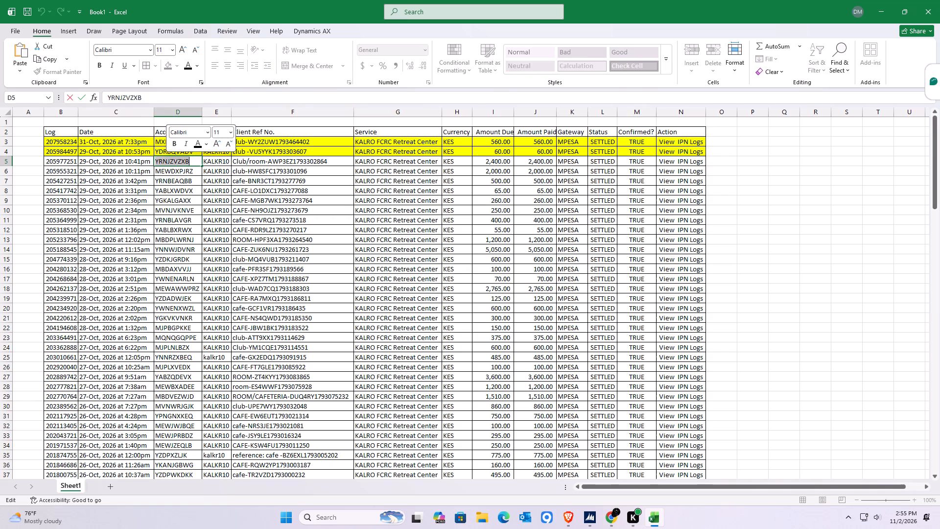
pyautogui.hotkey('ctrl', 'c')
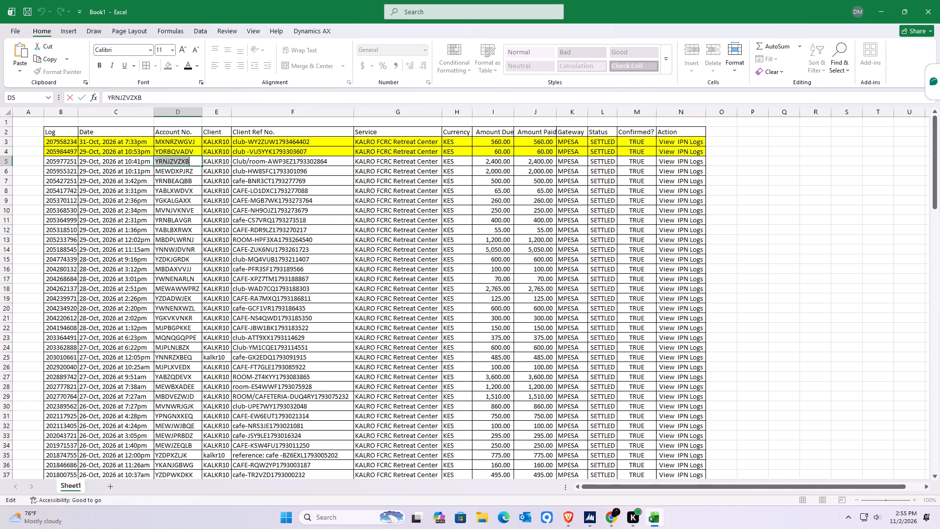
pyautogui.hotkey('ctrl', 'c')
# Switch to Dynamics AX and create a new receipt from My Receipts.
pyautogui.click(586, 513)
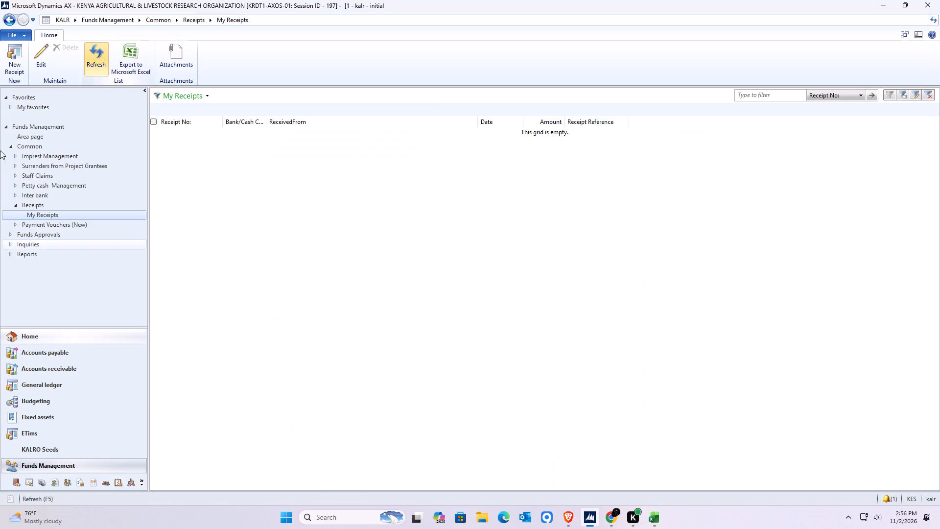
pyautogui.doubleClick(15, 53)
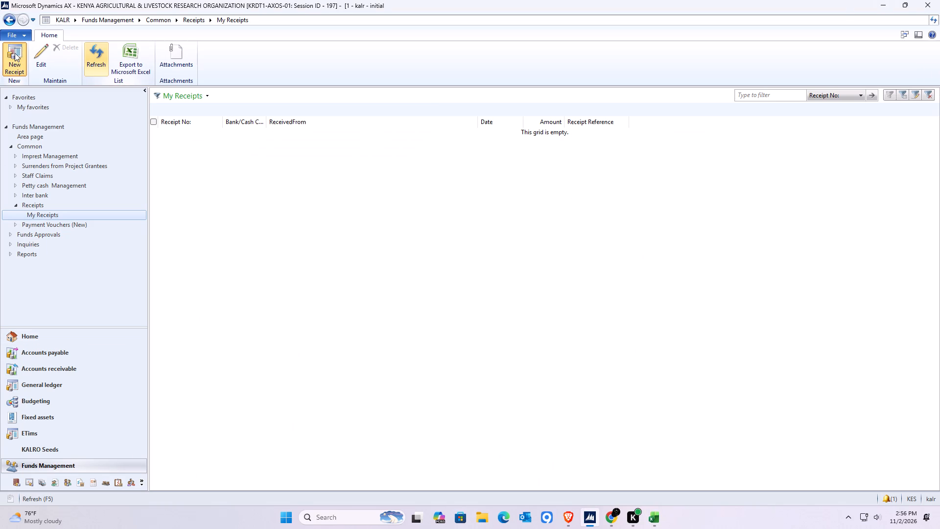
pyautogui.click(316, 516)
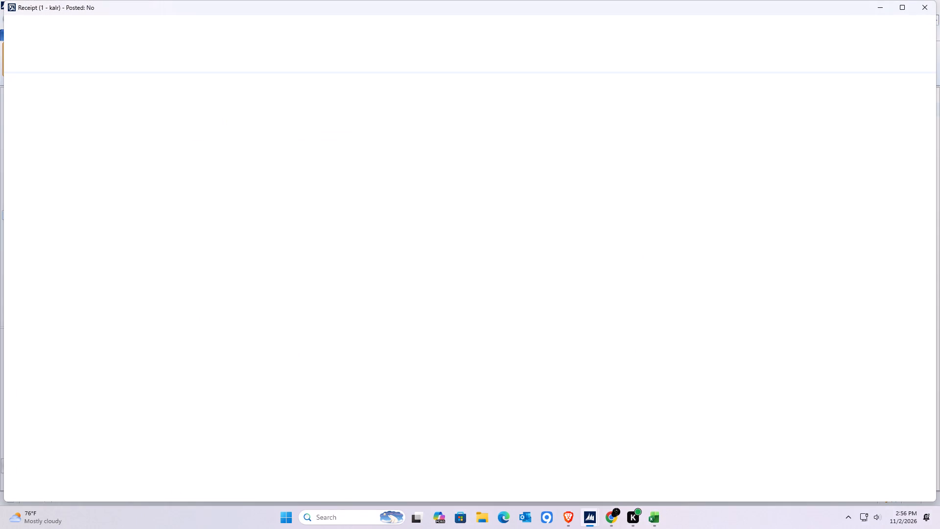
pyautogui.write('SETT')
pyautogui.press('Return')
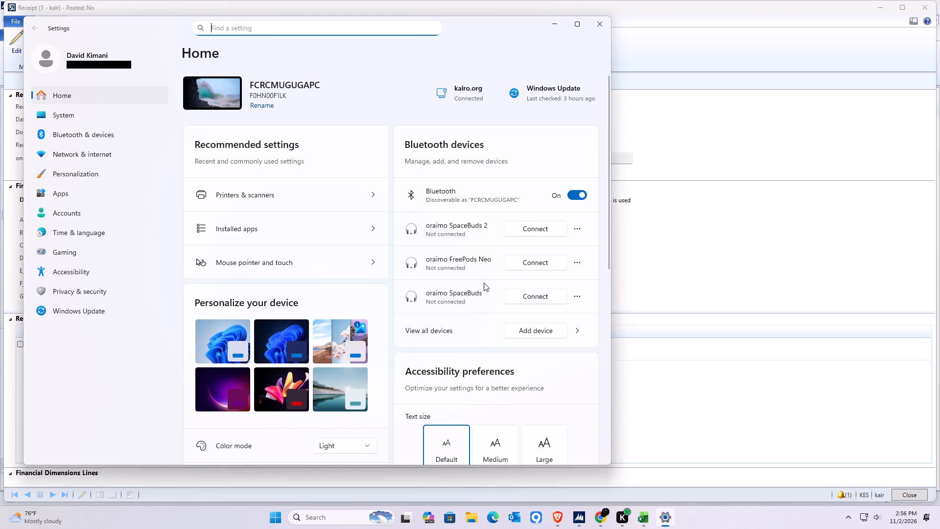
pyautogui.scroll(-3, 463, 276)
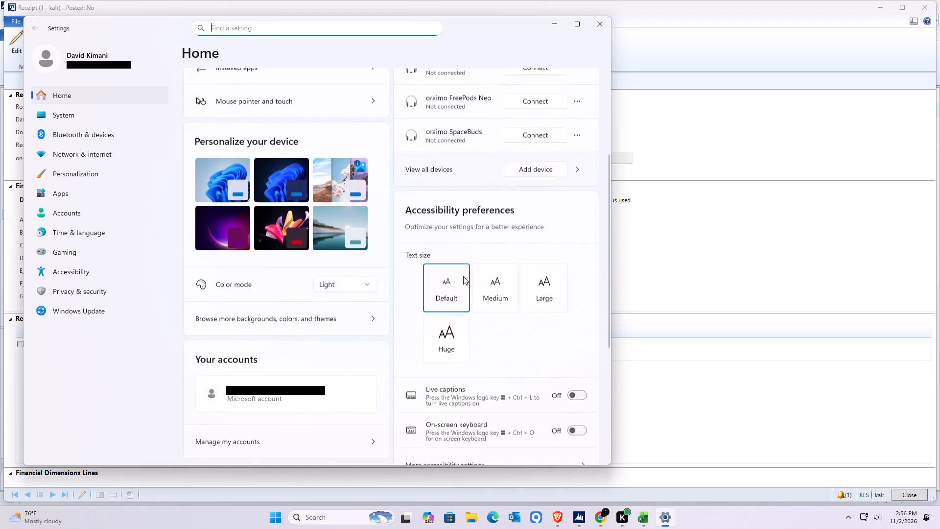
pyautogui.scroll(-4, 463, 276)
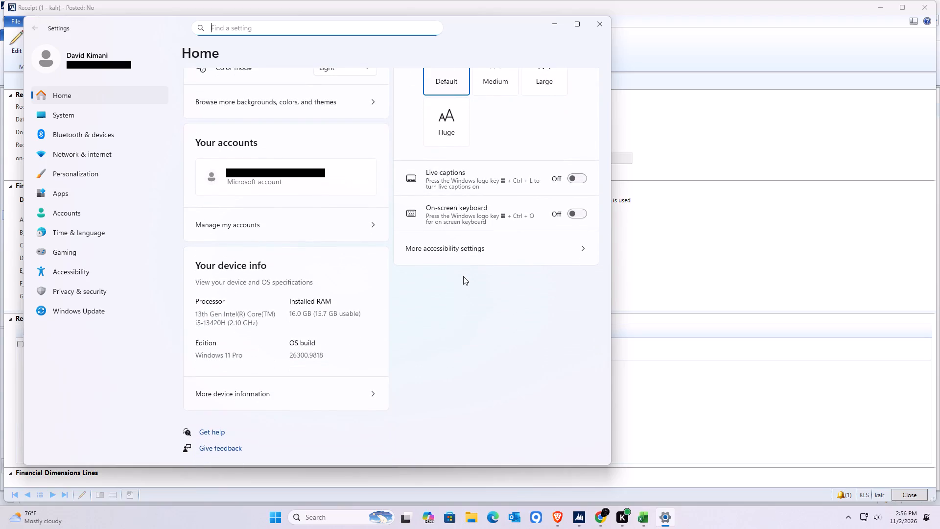
# Search Windows Settings for HOT, open the Mobile hotspot settings, turn the mobile hotspot on, and minimize Settings.
pyautogui.scroll(3, 463, 276)
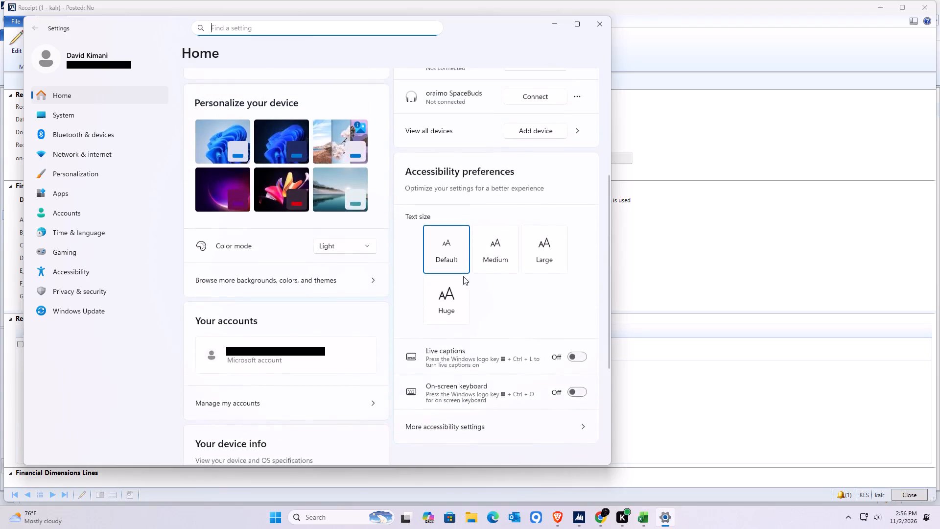
pyautogui.scroll(2, 463, 276)
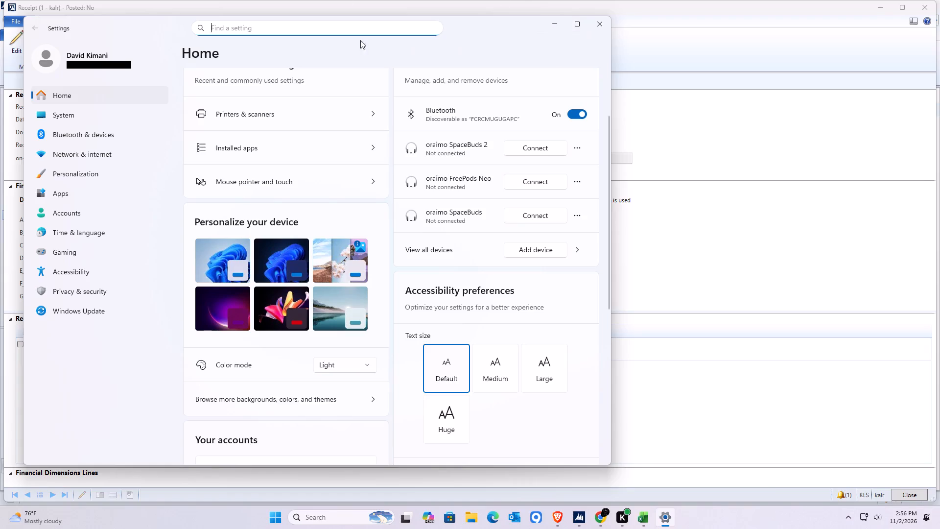
pyautogui.click(281, 29)
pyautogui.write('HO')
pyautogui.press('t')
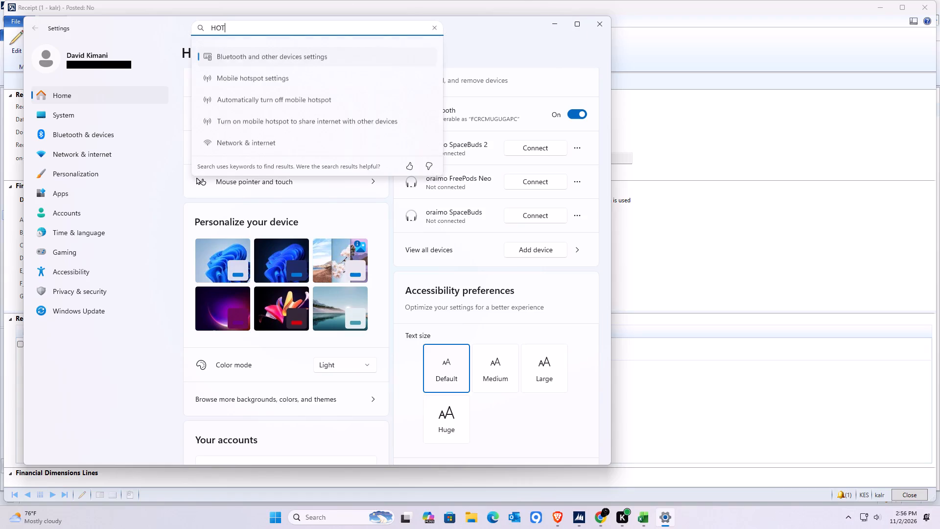
pyautogui.click(253, 74)
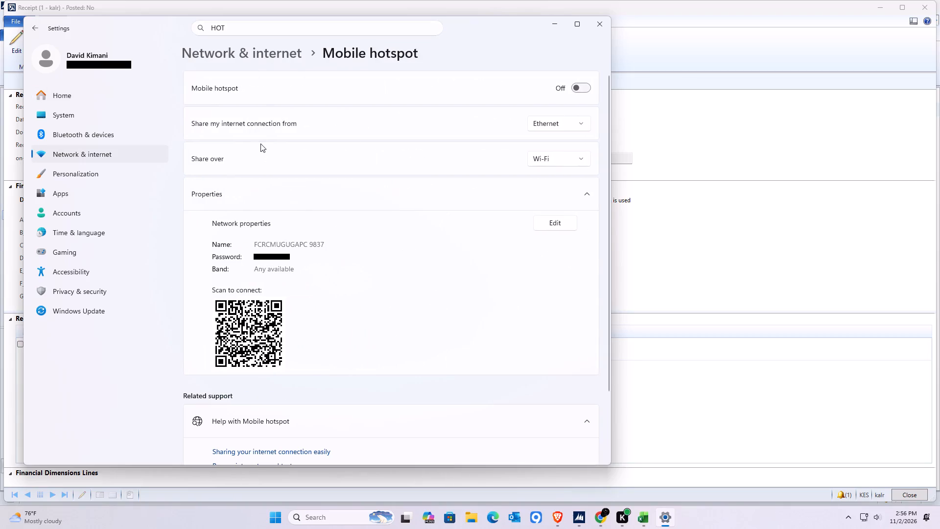
pyautogui.click(586, 89)
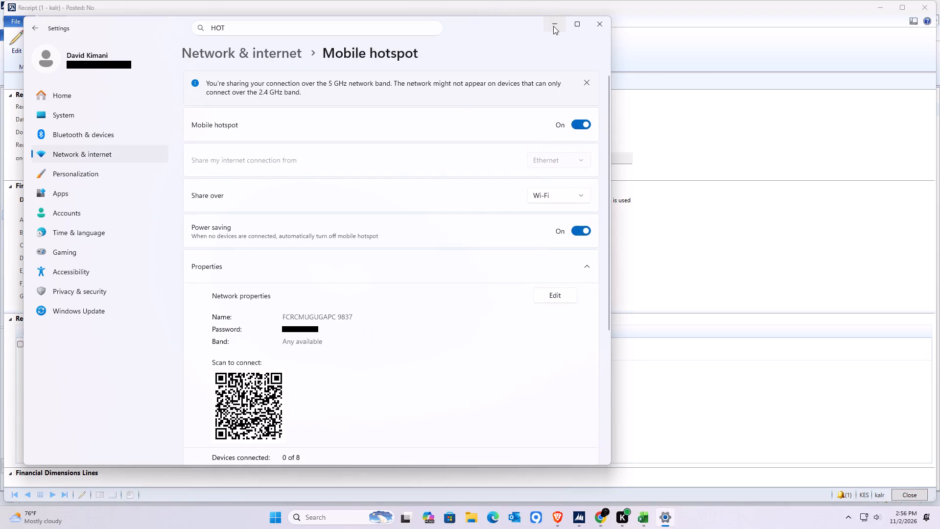
pyautogui.click(553, 26)
# Open the Document Date calendar in the header of the new Dynamics AX receipt.
pyautogui.click(101, 135)
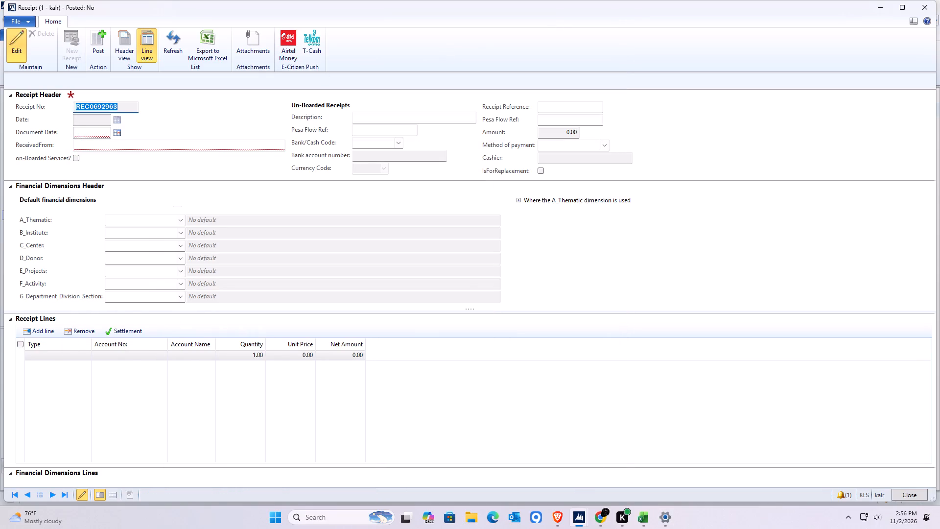
pyautogui.doubleClick(115, 133)
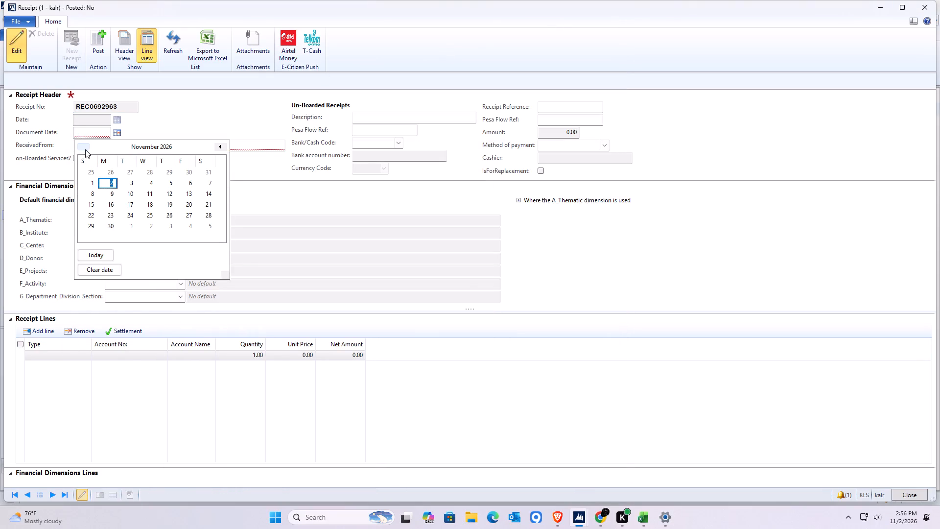
# Set the new receipt's document date to 10/29/2026 and enter CUSTOMER as the ReceivedFrom name.
pyautogui.click(81, 147)
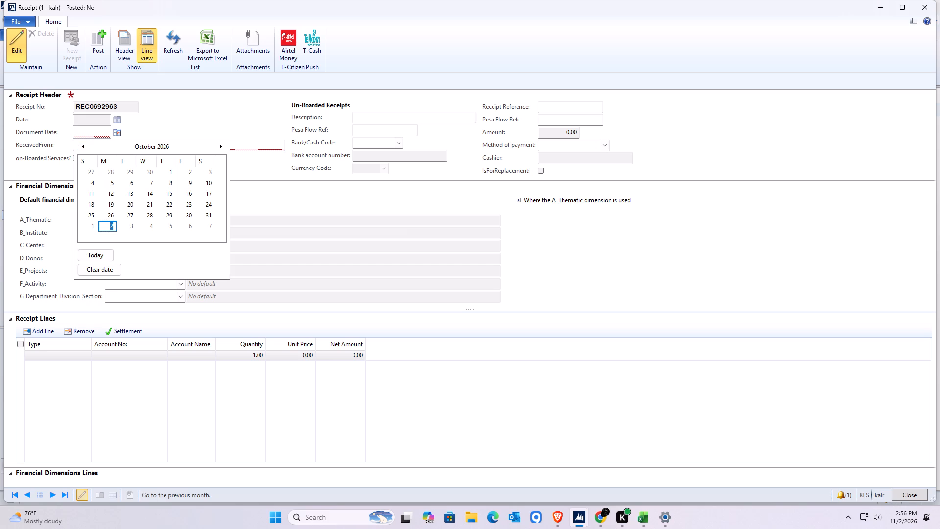
pyautogui.click(170, 214)
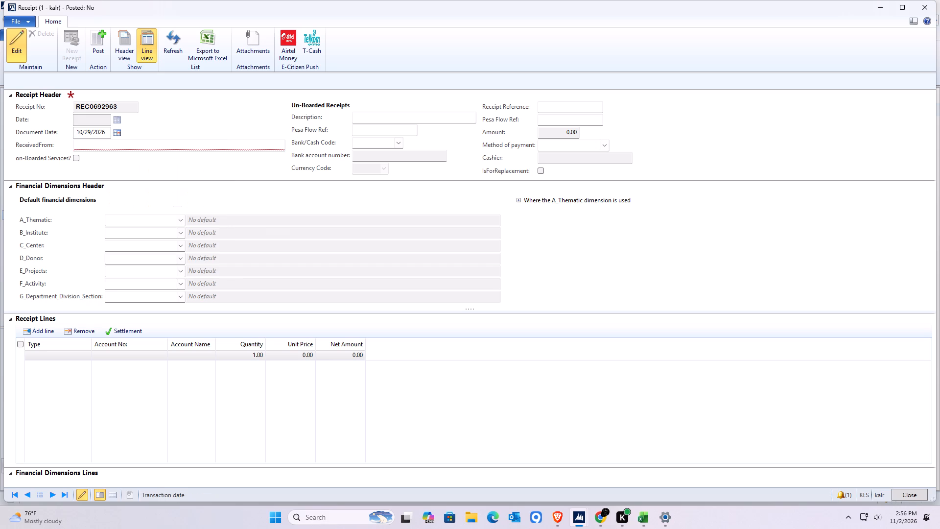
pyautogui.click(94, 145)
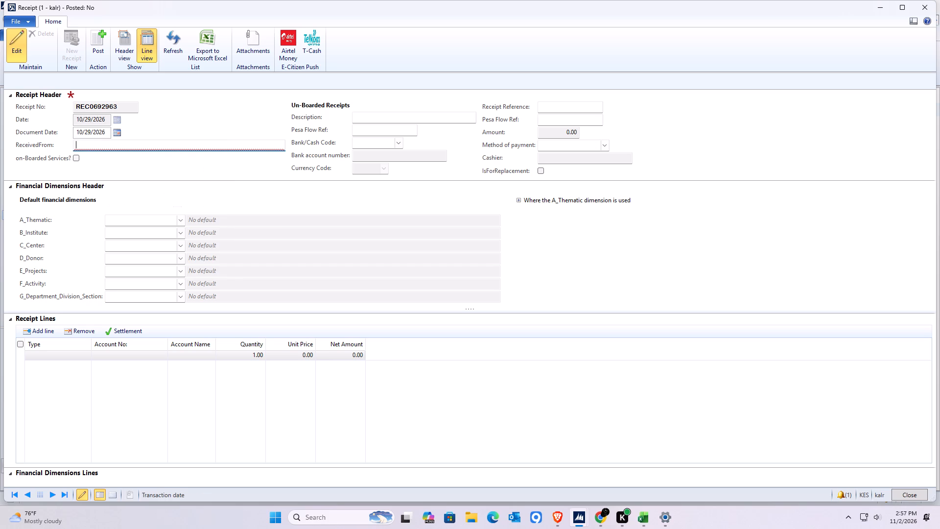
pyautogui.write('CUSTOMR')
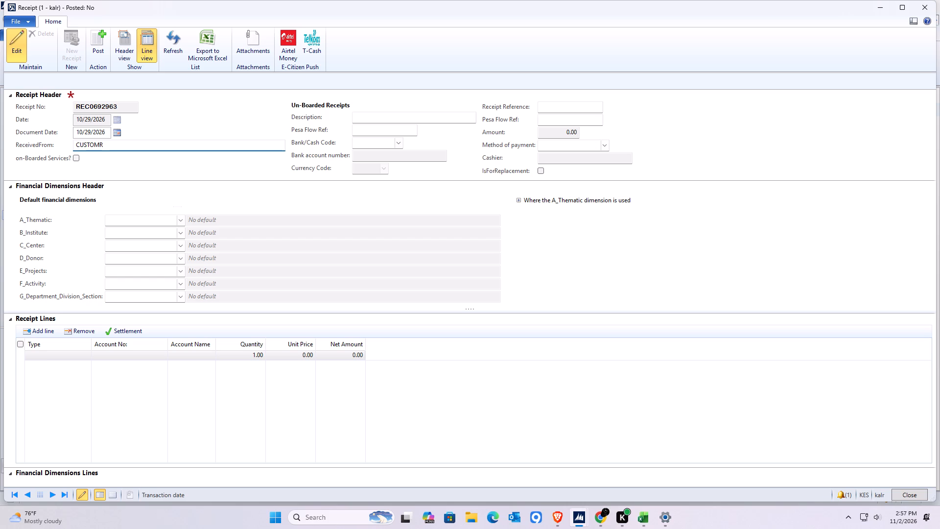
pyautogui.press('BackSpace')
pyautogui.write('ER')
# Paste the copied Account No. into both the Receipt Reference and Pesa Flow Ref of the receipt header.
pyautogui.click(541, 108)
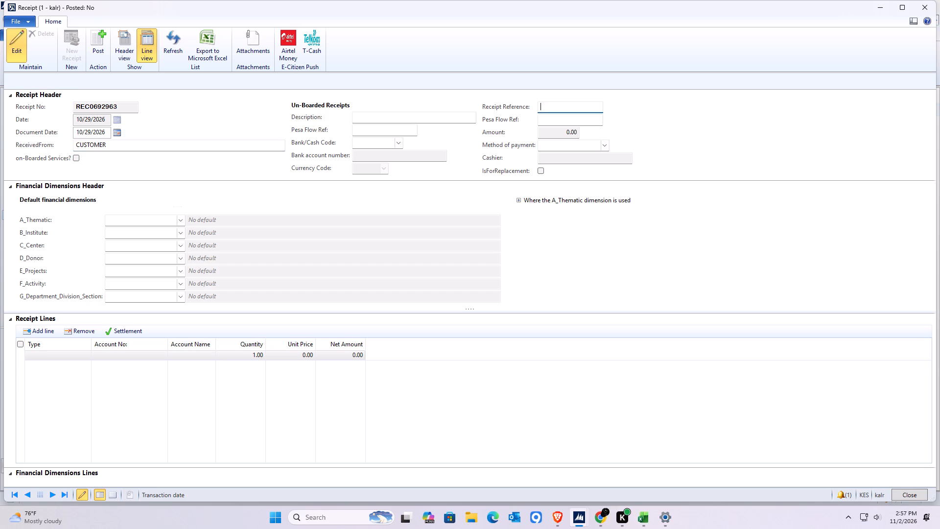
pyautogui.hotkey('ctrl', 'v')
pyautogui.click(552, 118)
pyautogui.hotkey('ctrl', 'v')
# Mark the receipt as on-Boarded Services in the receipt header.
pyautogui.click(75, 156)
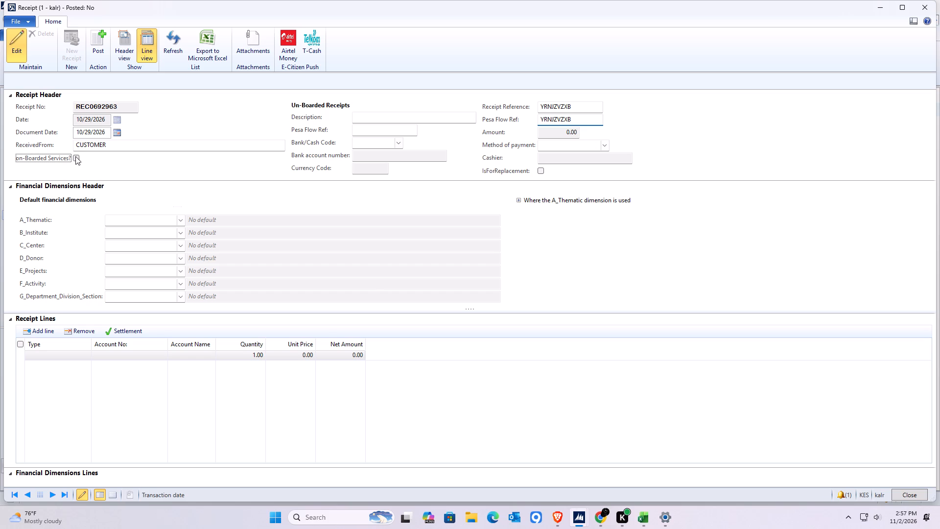
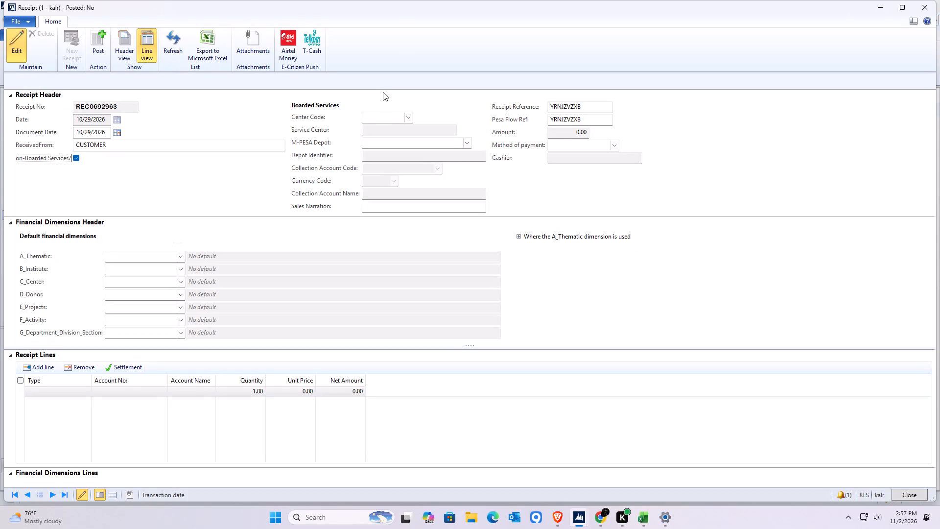
# Set the receipt's Center Code to 10 (KALRO FCRI Muguga) and the M-PESA Depot to KALKR10.
pyautogui.click(409, 117)
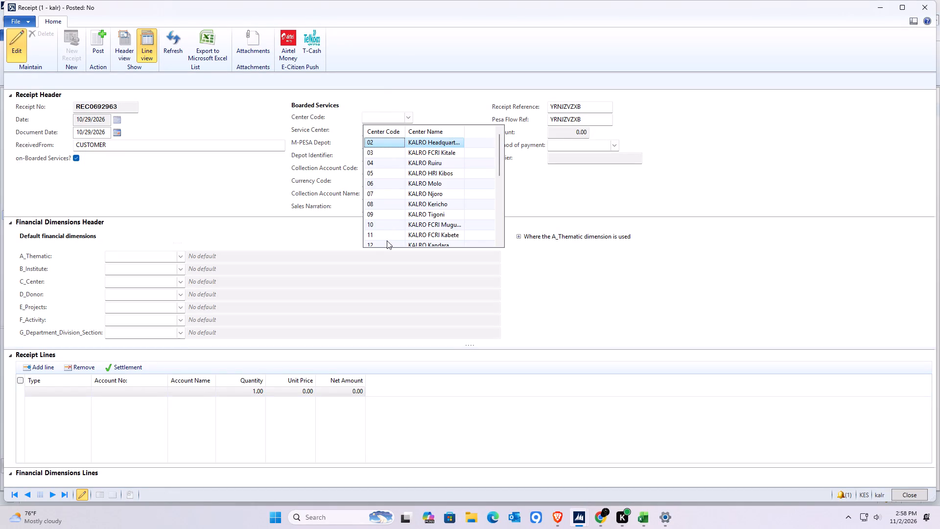
pyautogui.click(416, 227)
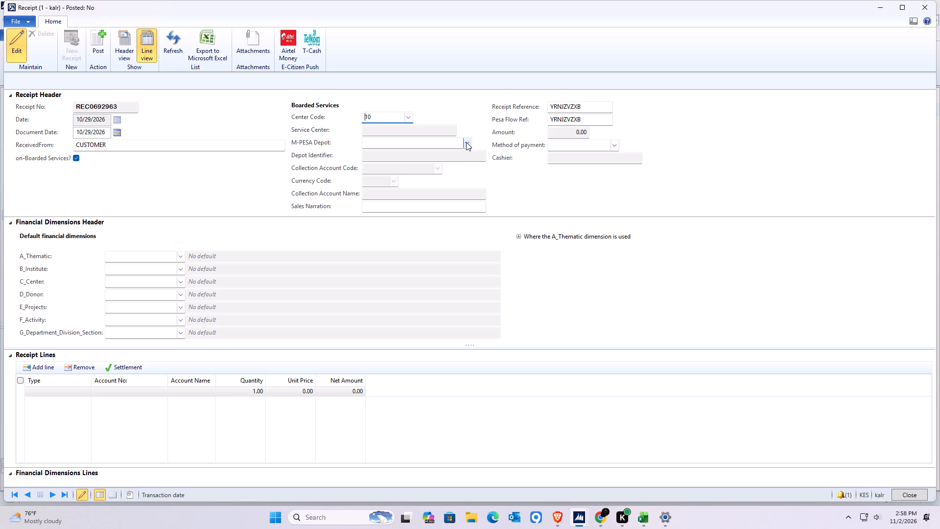
pyautogui.click(466, 142)
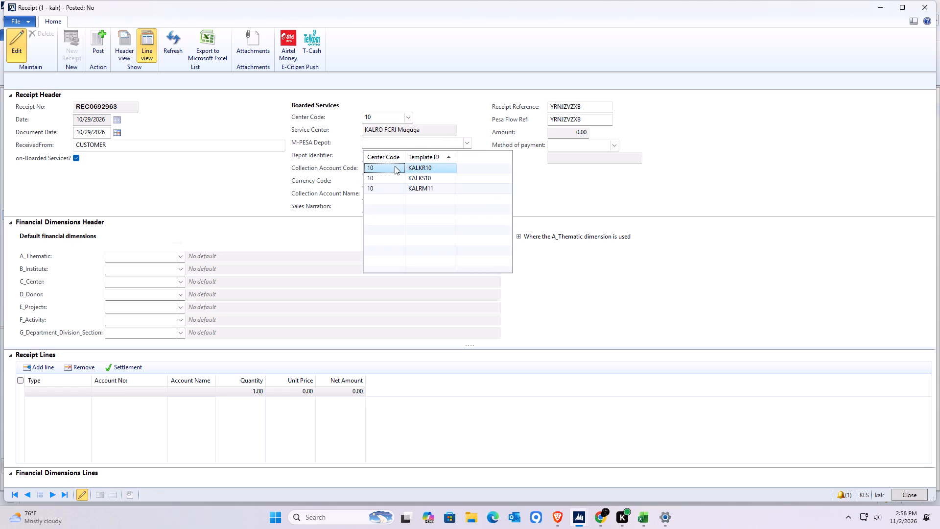
pyautogui.click(416, 166)
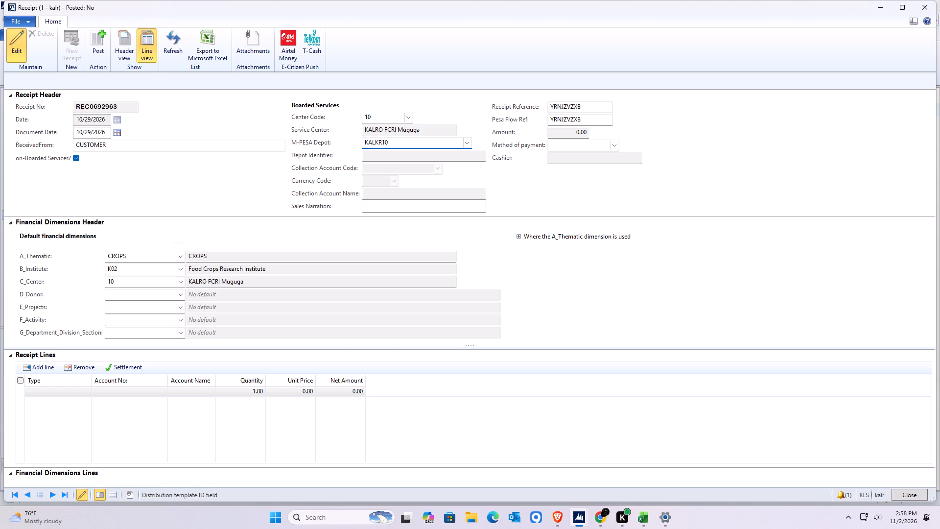
# Enter CLUB/ROOM as the Sales Narration and set the method of payment to E-CITIZEN.
pyautogui.click(373, 207)
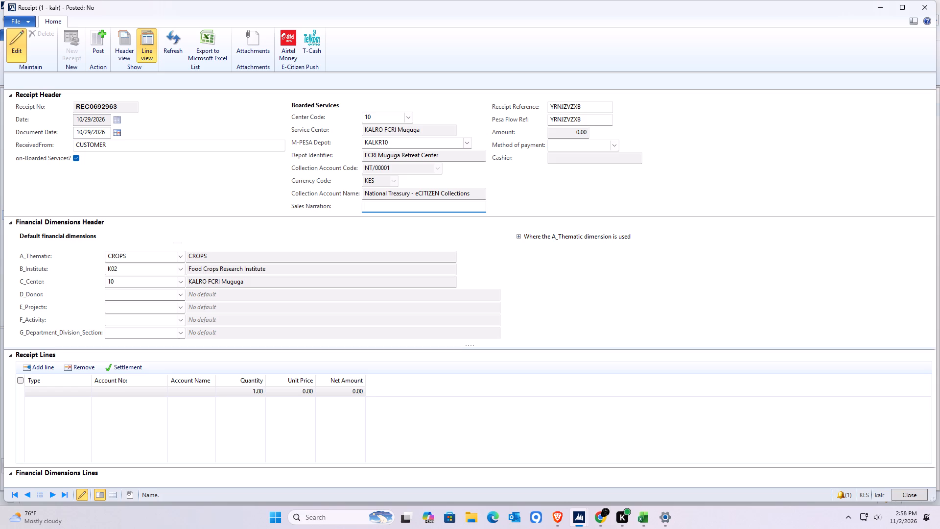
pyautogui.press('c')
pyautogui.write('LUB')
pyautogui.press('/')
pyautogui.write('ROOM')
pyautogui.click(613, 144)
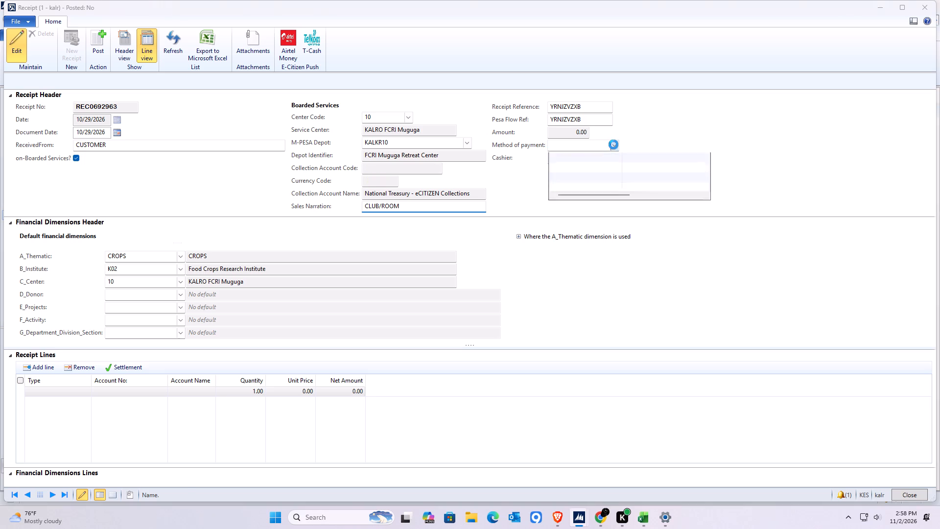
pyautogui.click(567, 200)
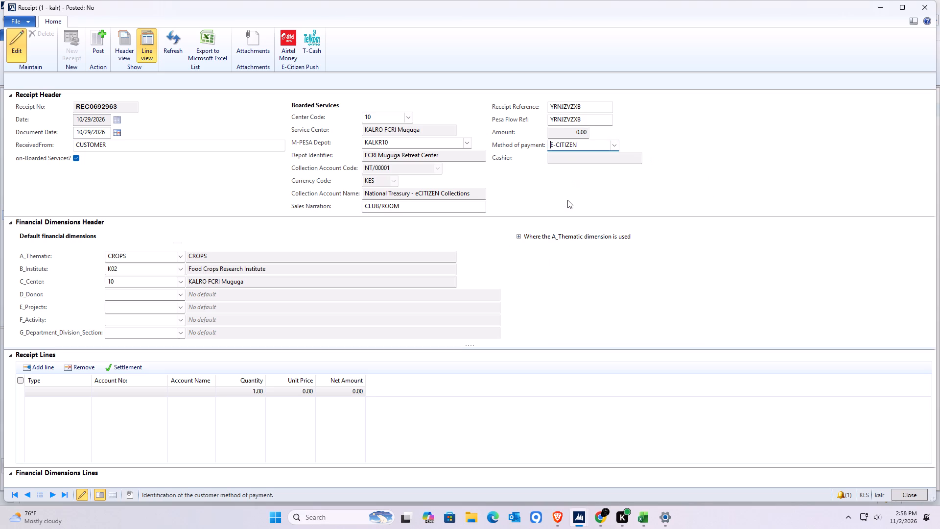
# Set the header financial dimensions D_Donor to DNR0005 (AIA) and E_Projects to PRJ0062 (HOSPITALITY).
pyautogui.click(178, 293)
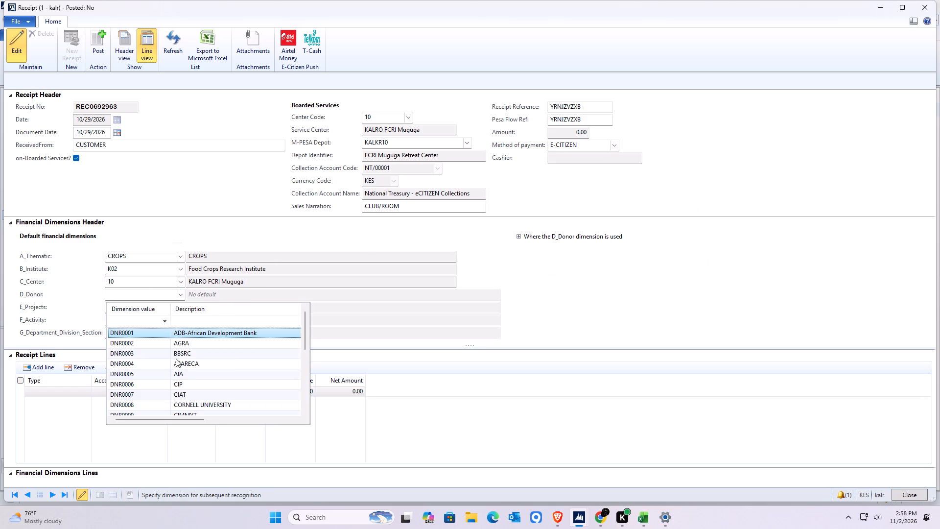
pyautogui.click(178, 372)
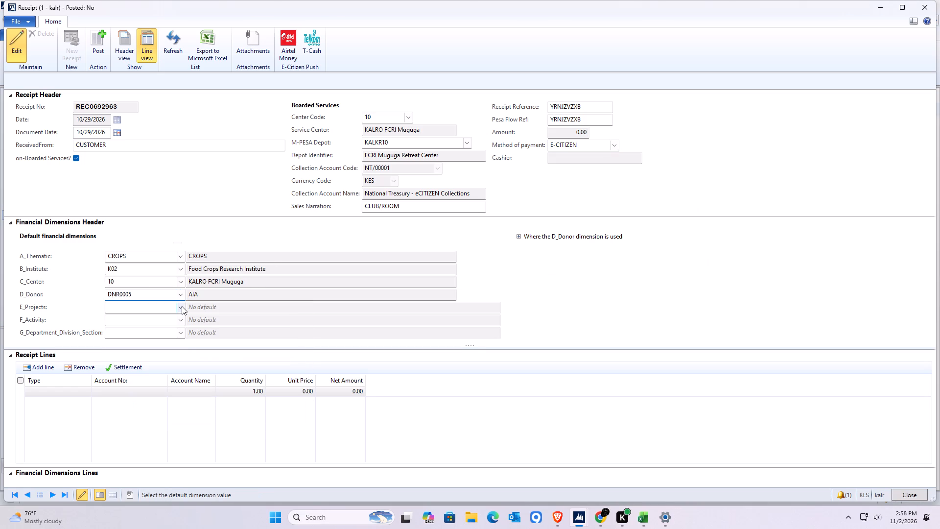
pyautogui.click(182, 306)
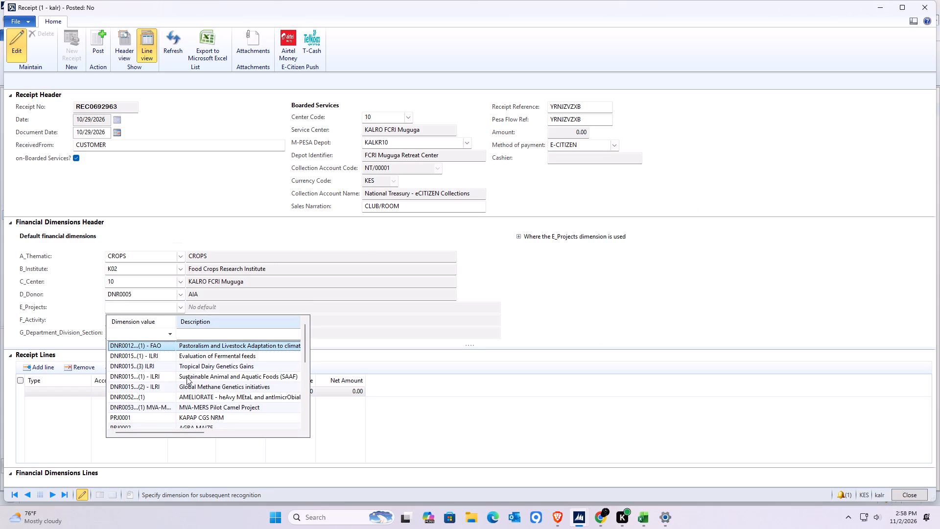
pyautogui.scroll(-20, 187, 377)
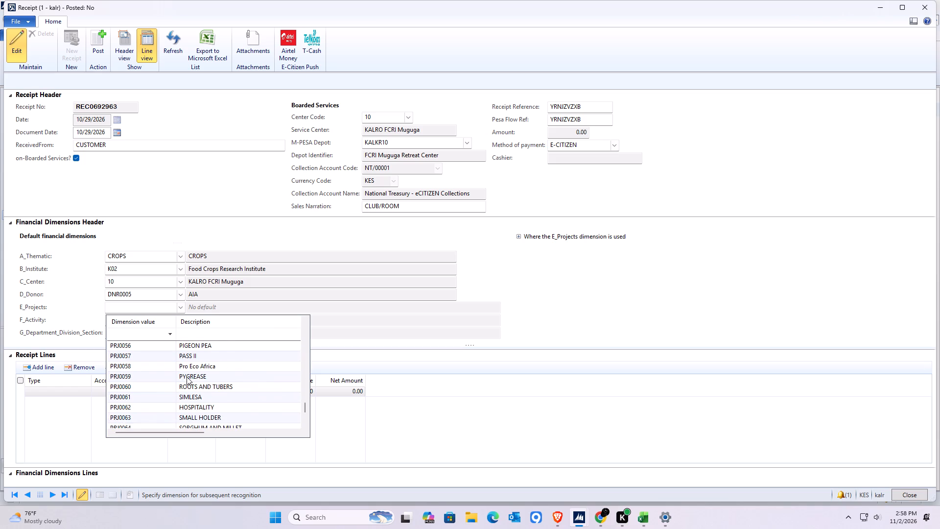
pyautogui.scroll(-2, 187, 377)
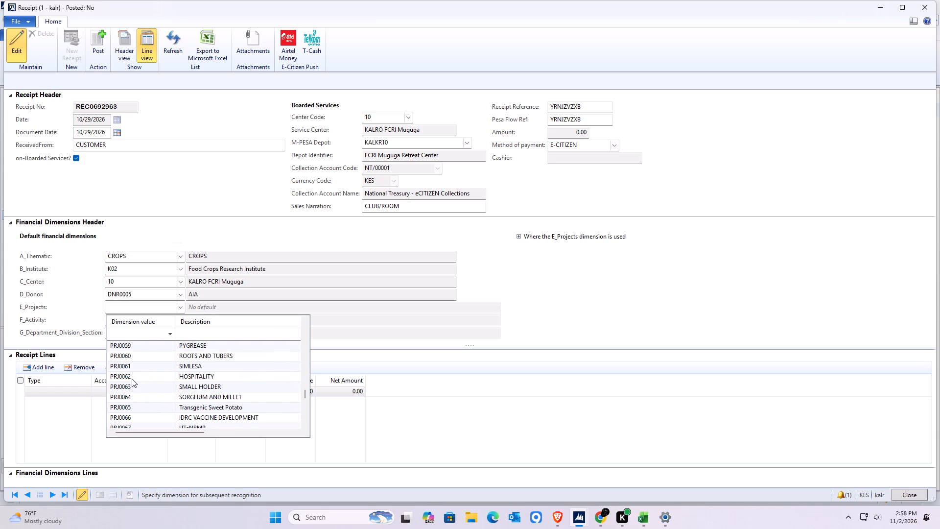
pyautogui.click(133, 375)
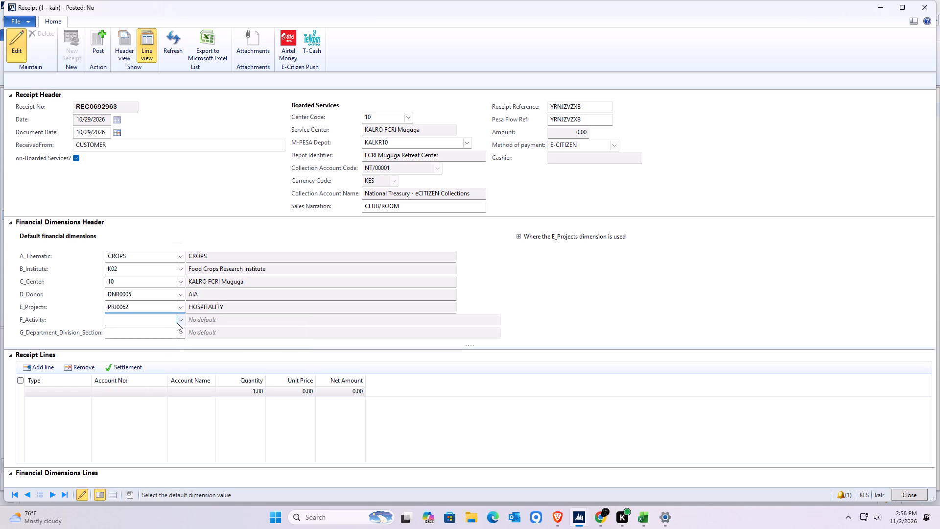
# Set F_Activity to ACT0001 (Management and Administration) and G_Department_Division_Section to F0000002 (Food Crops Research Systems).
pyautogui.click(178, 322)
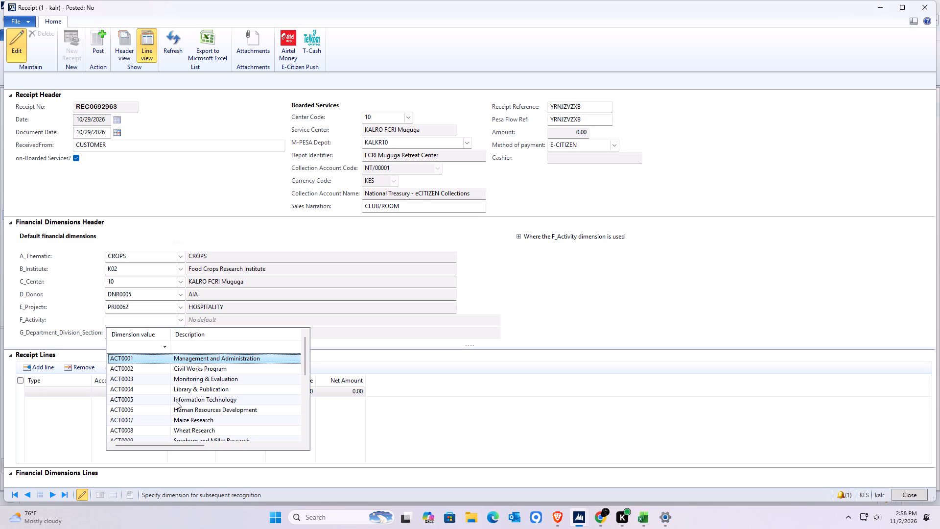
pyautogui.click(179, 358)
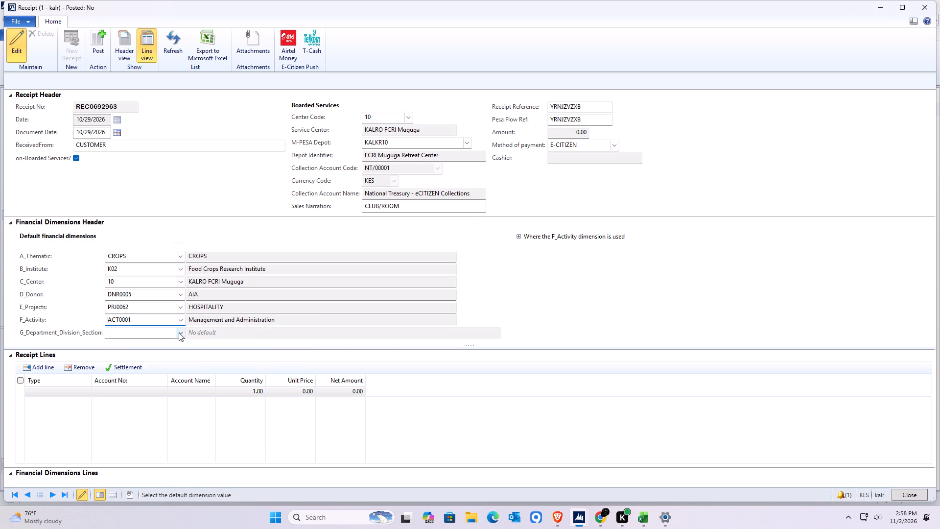
pyautogui.click(179, 333)
pyautogui.scroll(-3, 172, 390)
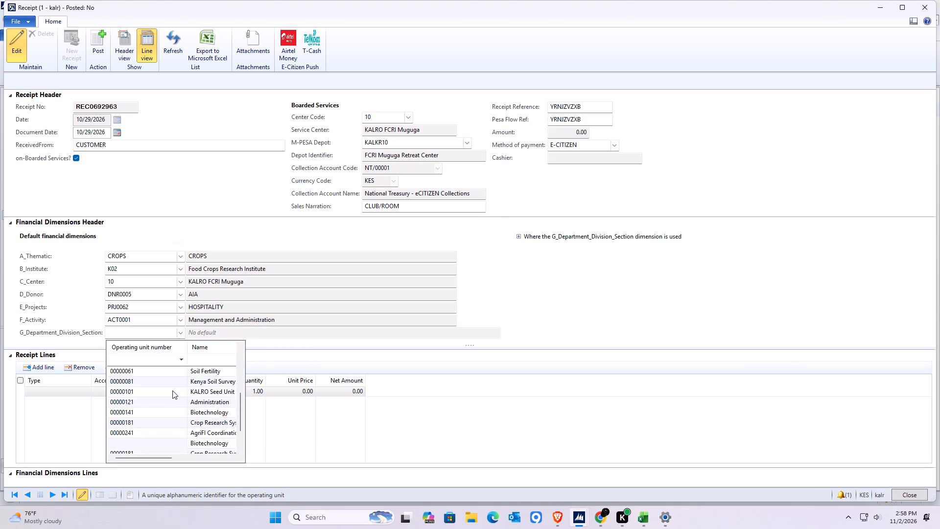
pyautogui.scroll(-4, 172, 390)
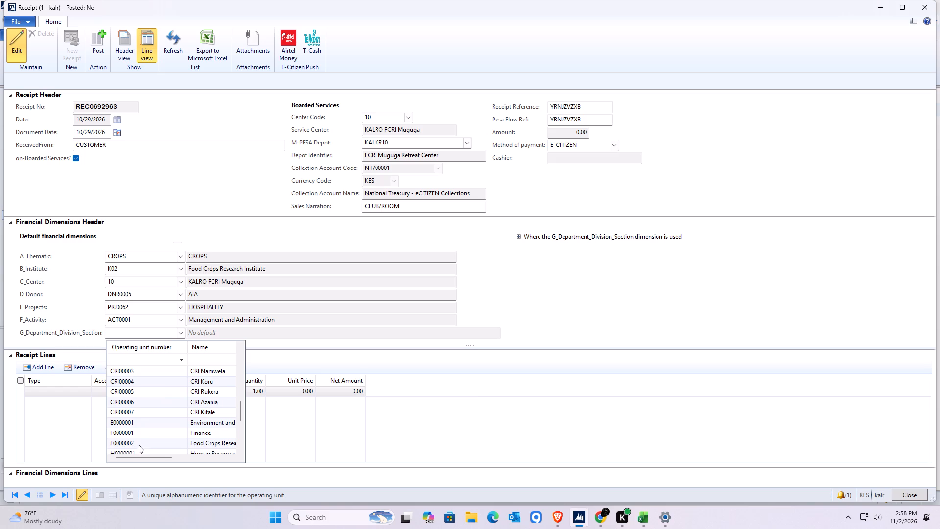
pyautogui.click(139, 445)
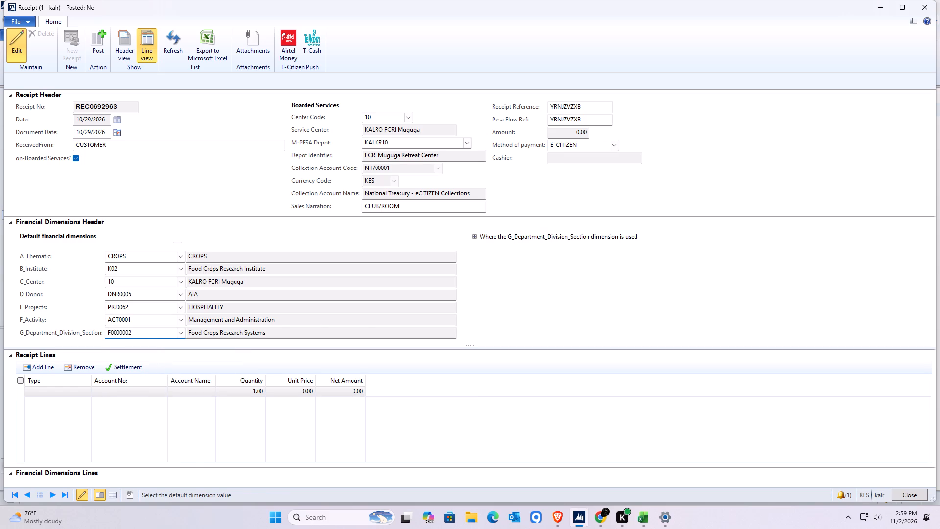
# Fill the receipt line with type Cafetaria and unit price 2,400, checking the payment in Excel before committing the net amount.
pyautogui.click(46, 393)
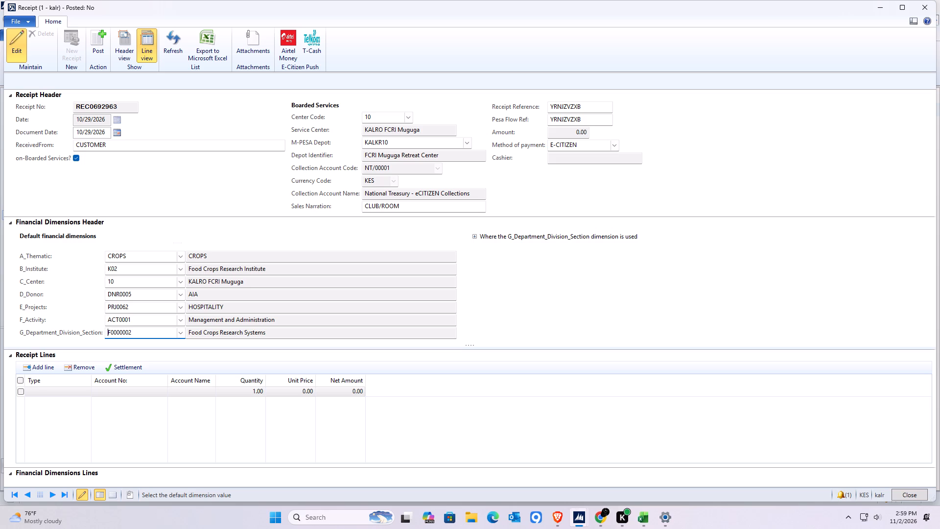
pyautogui.click(35, 389)
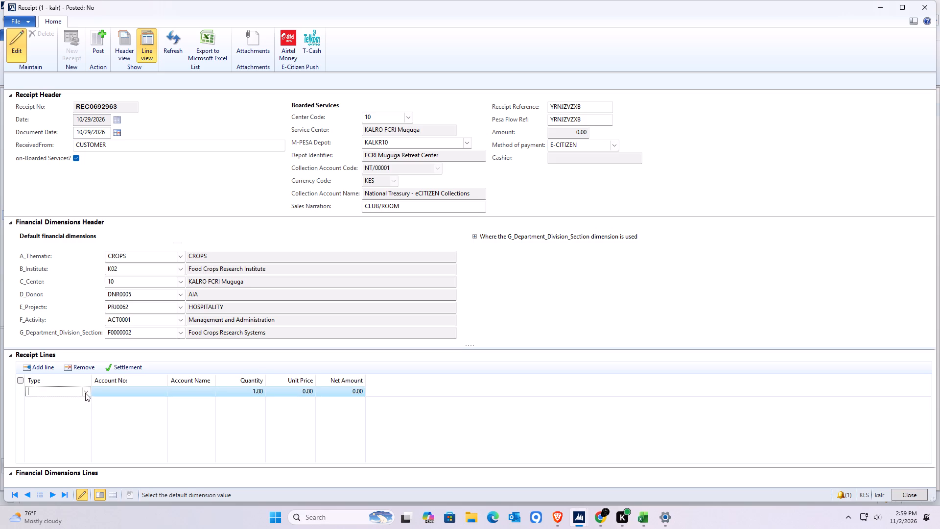
pyautogui.click(85, 393)
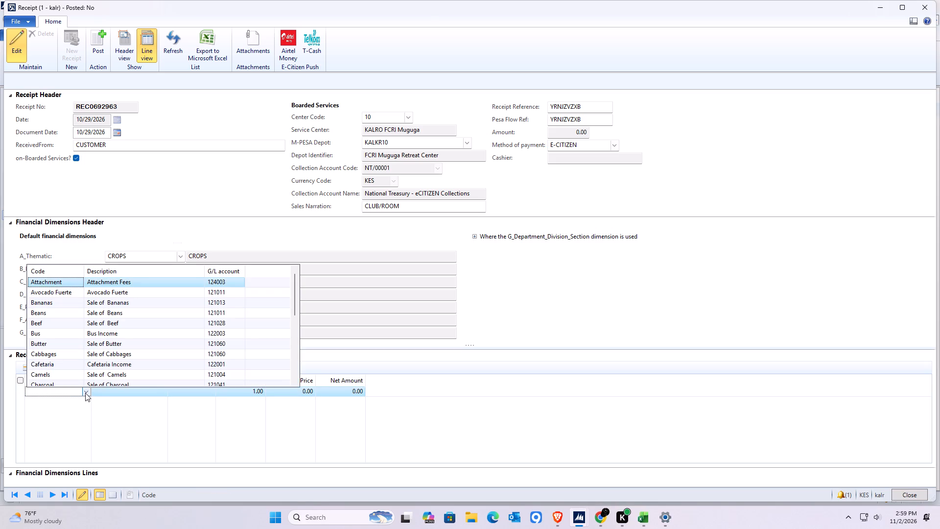
pyautogui.click(99, 361)
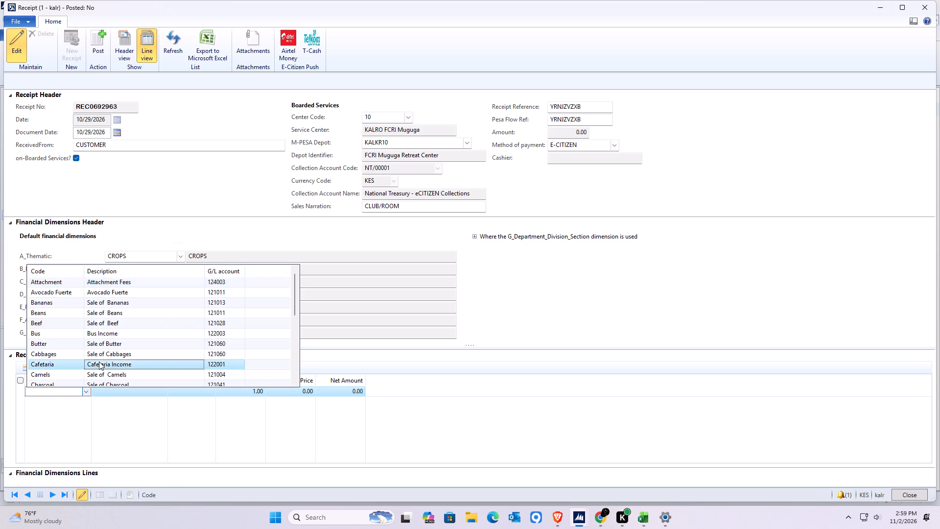
pyautogui.click(298, 392)
pyautogui.write('24')
pyautogui.press('0')
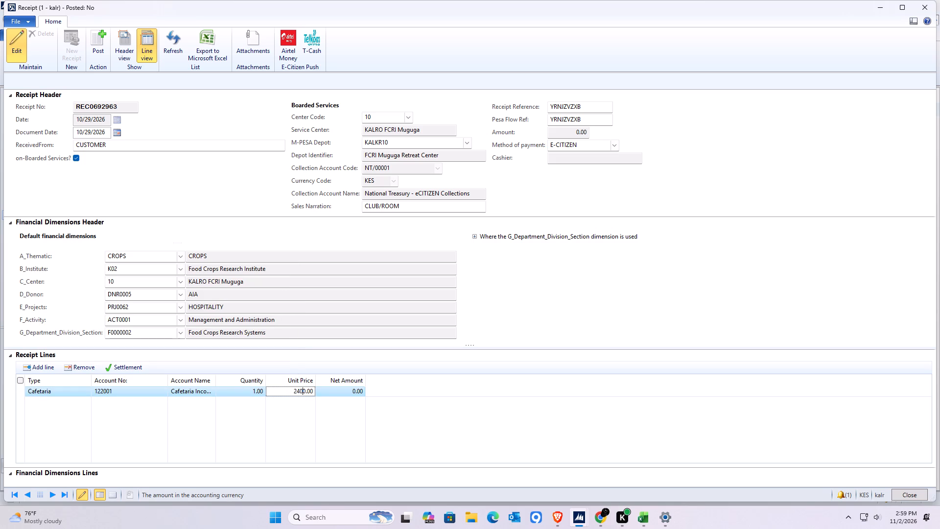
pyautogui.press('Return')
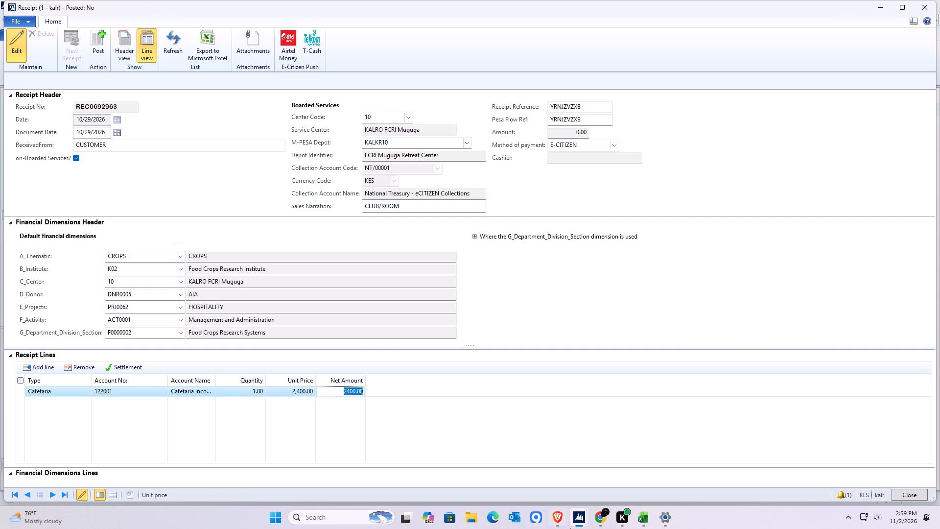
pyautogui.click(645, 516)
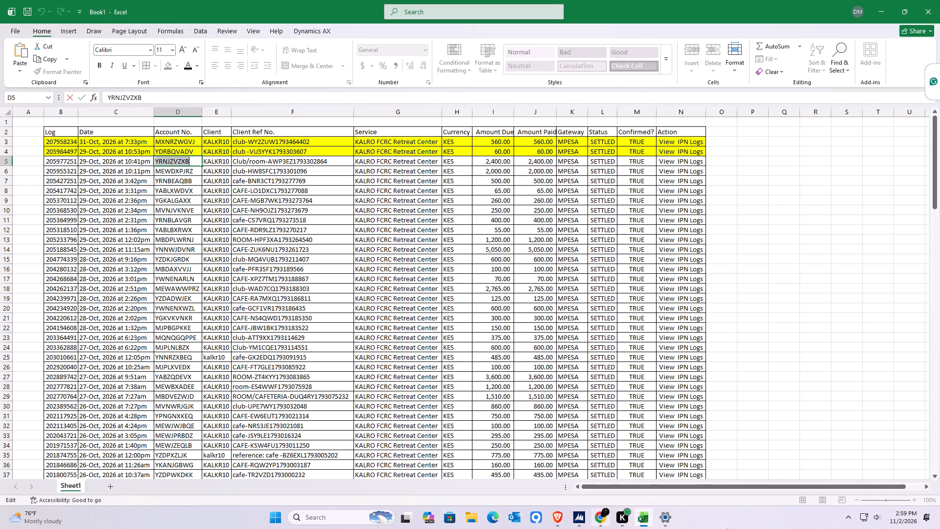
pyautogui.click(576, 515)
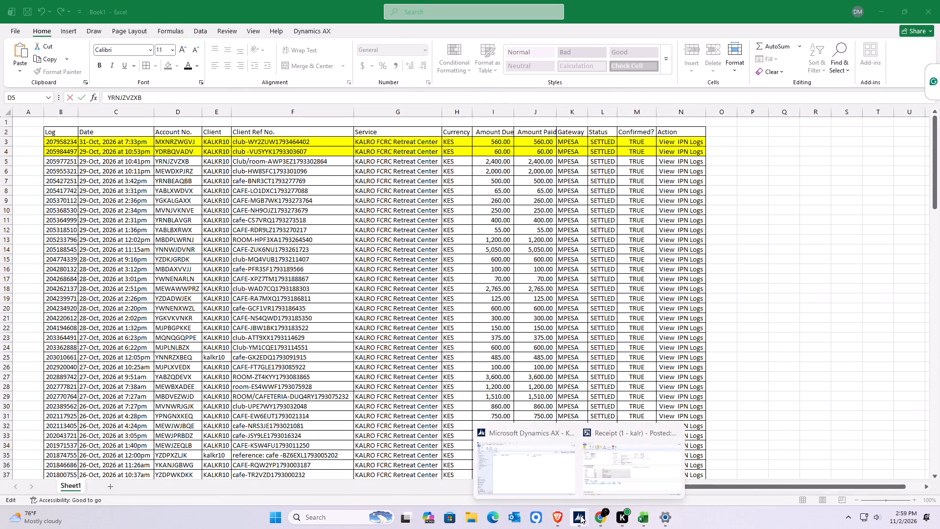
pyautogui.click(592, 469)
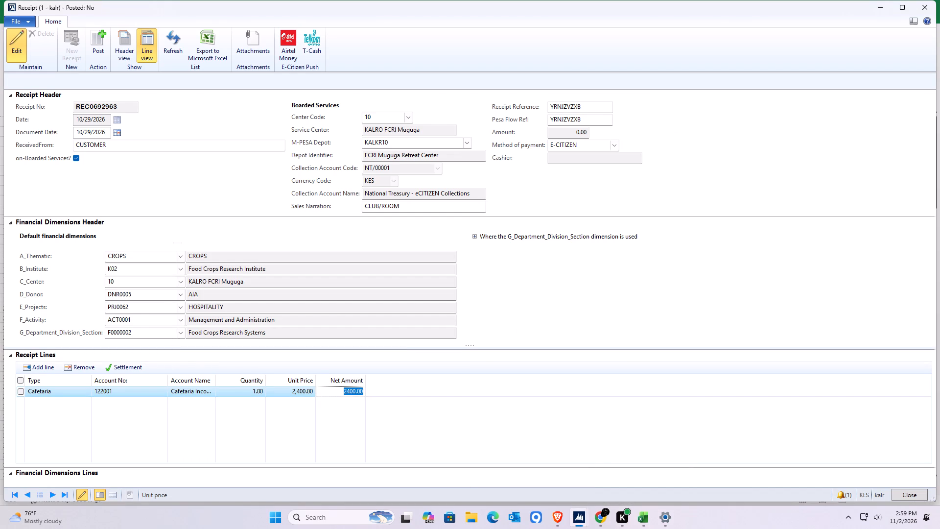
pyautogui.press('Return')
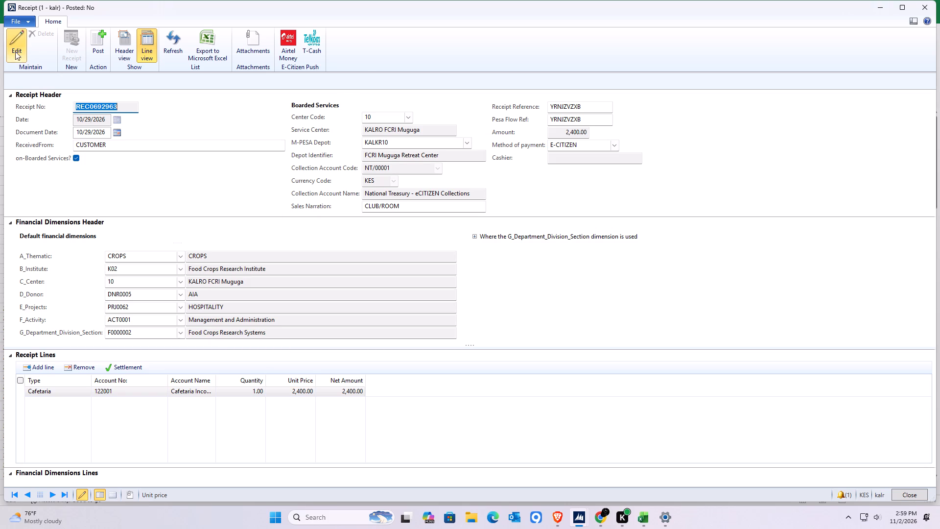
# Post the receipt and accept both posting confirmations.
pyautogui.click(97, 34)
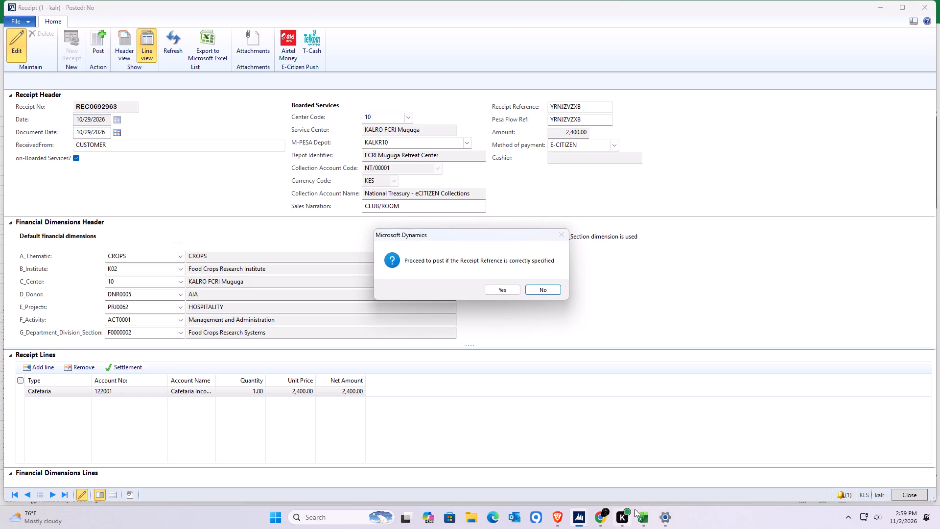
pyautogui.click(505, 289)
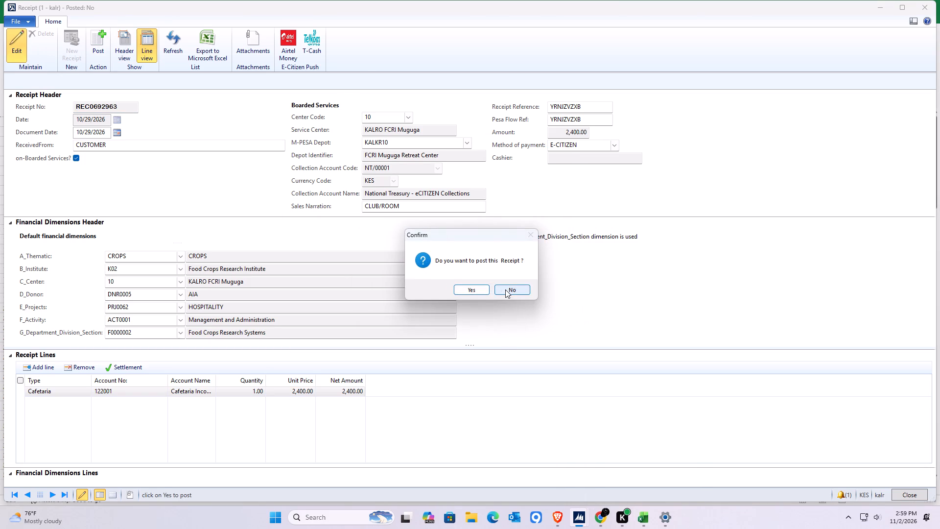
pyautogui.click(472, 291)
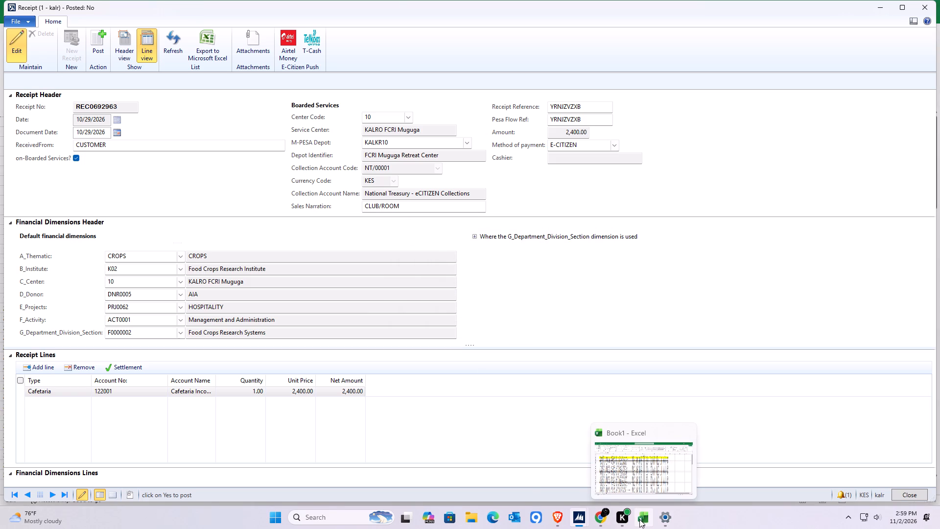
# Switch to Excel and fill the 29-Oct, 2026 10:41pm payment row in yellow, from Log through Action.
pyautogui.click(639, 519)
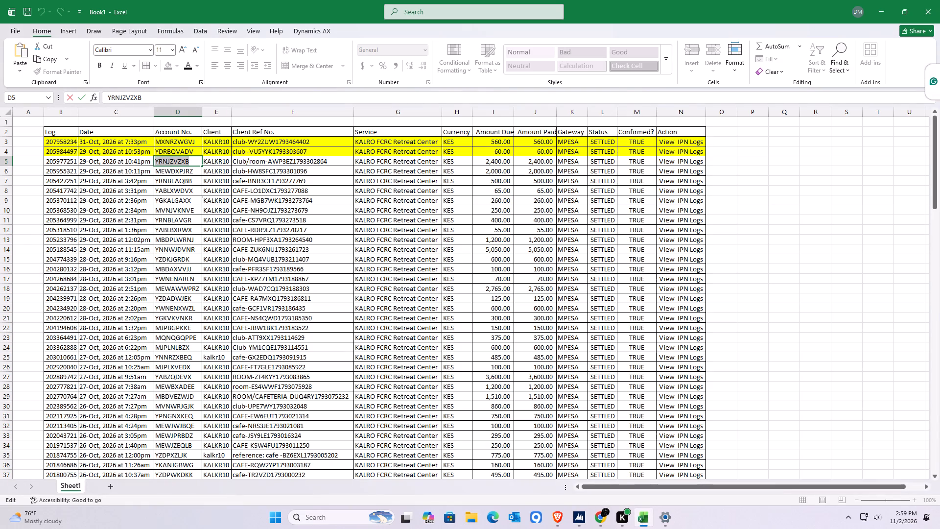
pyautogui.click(52, 162)
pyautogui.moveTo(52, 162); pyautogui.dragTo(53, 162)
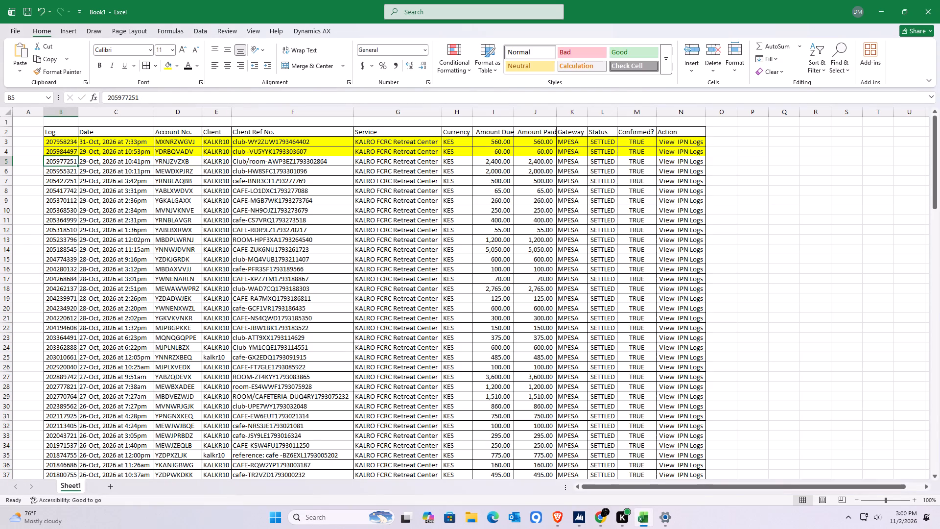
pyautogui.moveTo(53, 162); pyautogui.dragTo(282, 168)
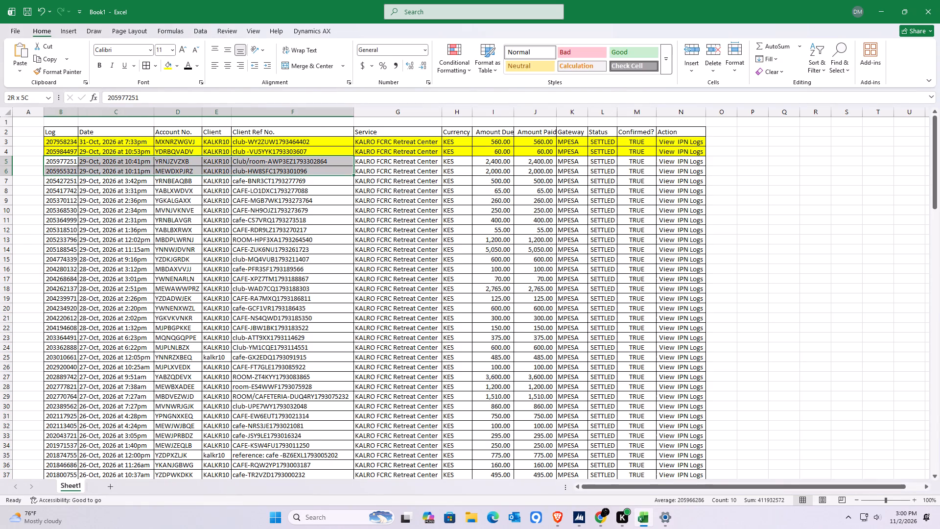
pyautogui.moveTo(282, 168); pyautogui.dragTo(516, 161)
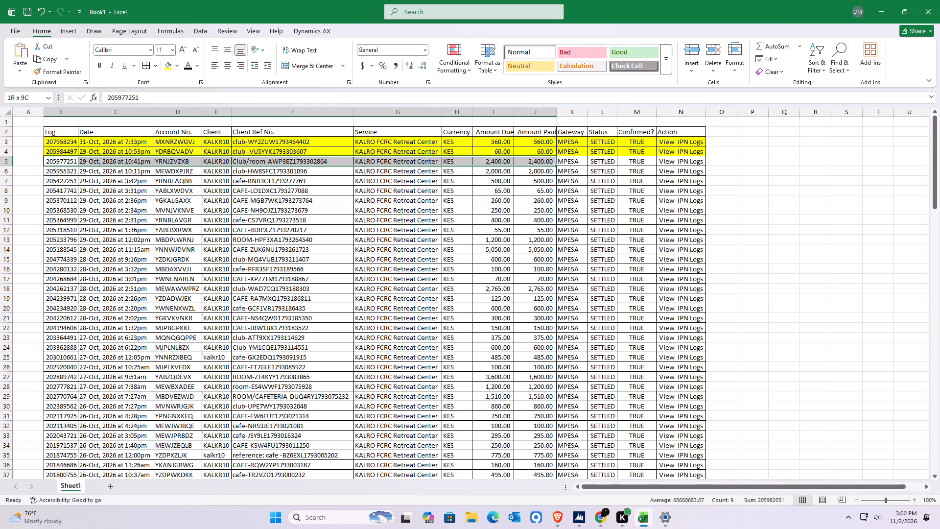
pyautogui.moveTo(516, 161); pyautogui.dragTo(667, 160)
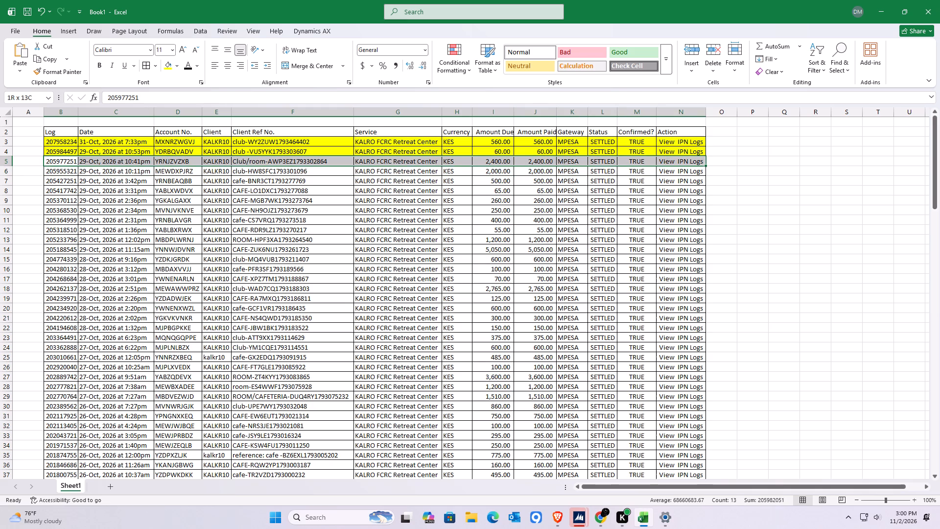
pyautogui.moveTo(667, 160); pyautogui.dragTo(679, 161)
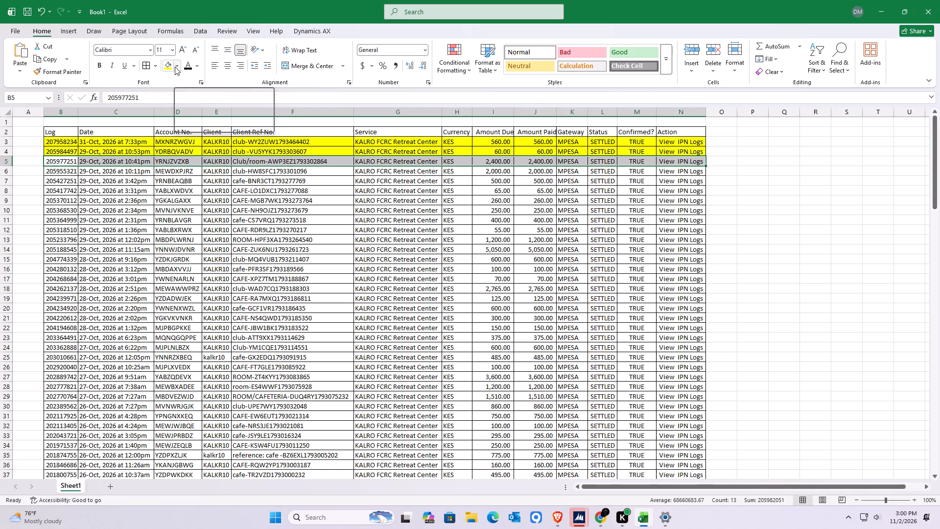
pyautogui.click(175, 67)
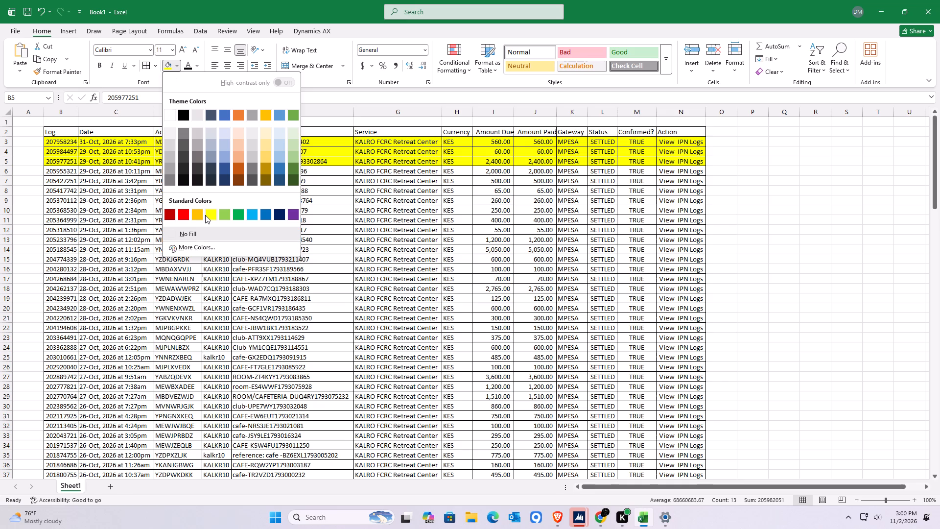
pyautogui.click(205, 215)
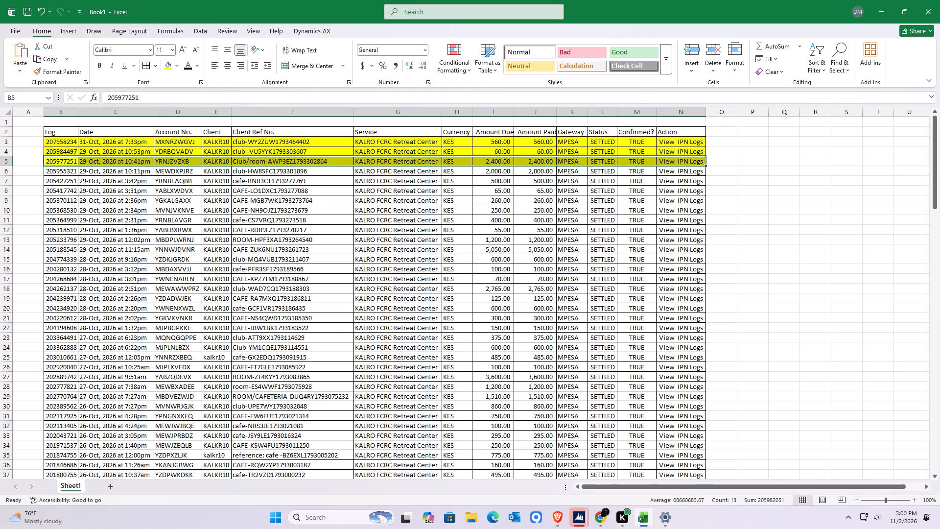
# Copy the Account No. reference of the 29-Oct, 2026 10:11pm payment.
pyautogui.click(91, 173)
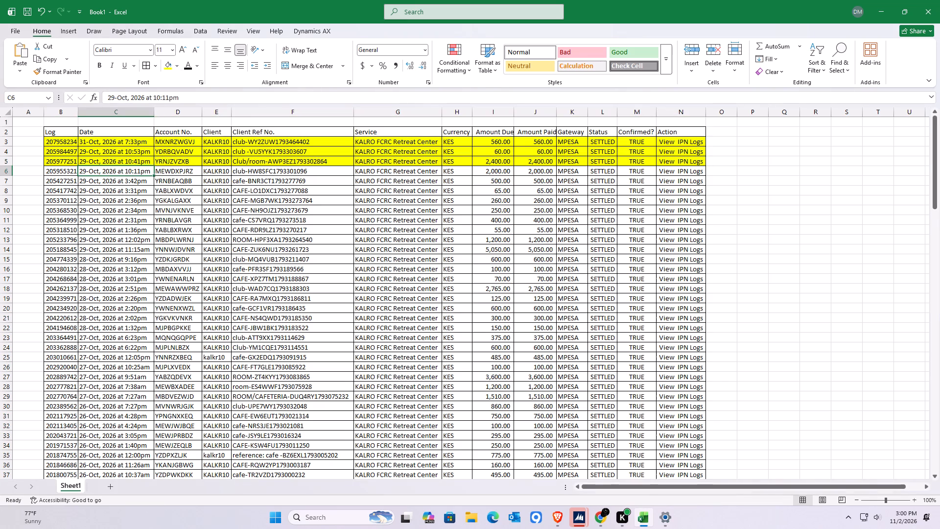
pyautogui.doubleClick(162, 173)
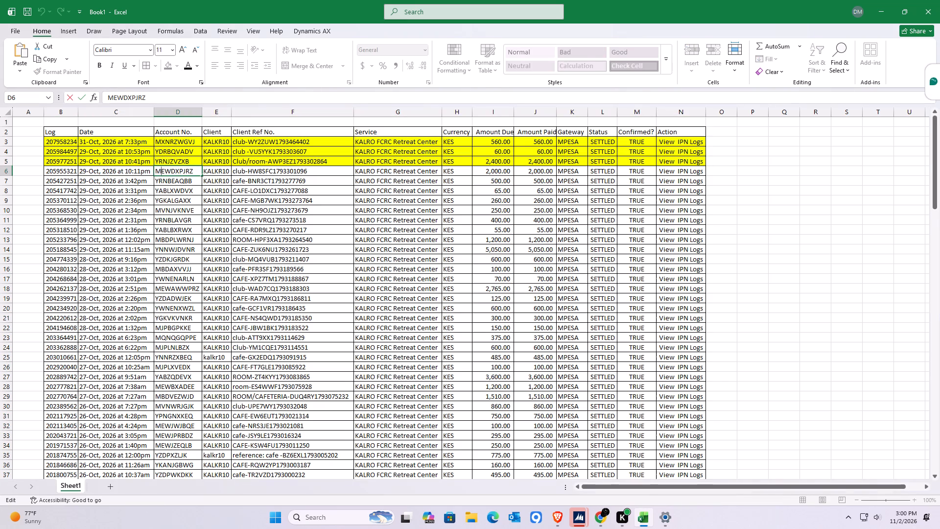
pyautogui.doubleClick(162, 173)
pyautogui.hotkey('ctrl', 'c')
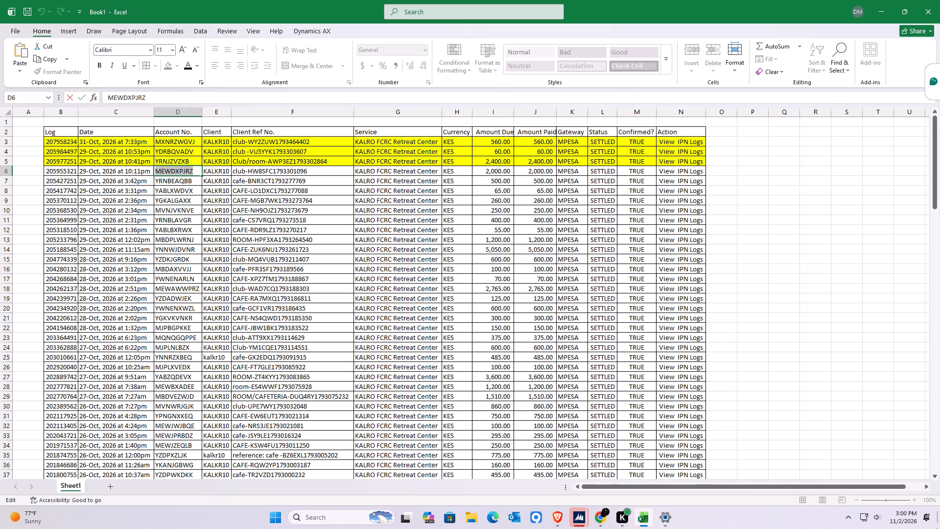
# Return to Dynamics AX and close the printed official receipt and its posting Infolog.
pyautogui.click(579, 512)
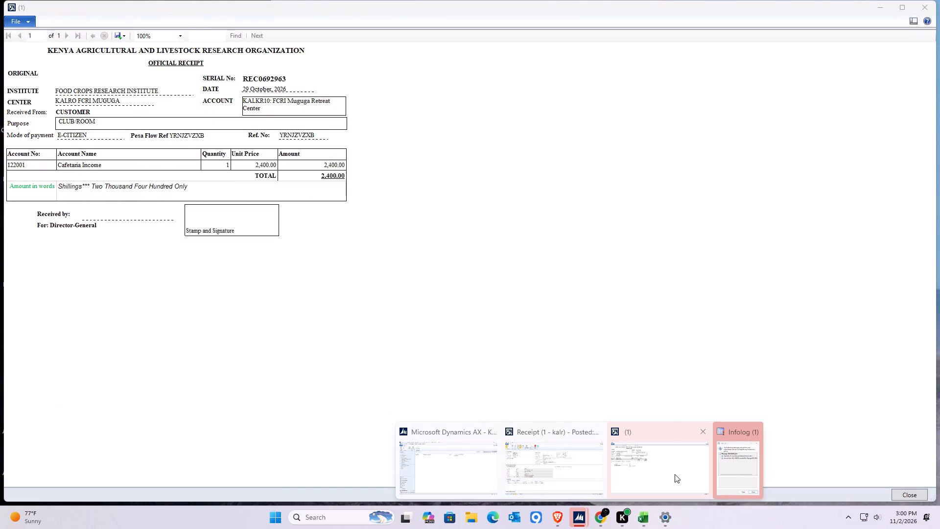
pyautogui.click(675, 474)
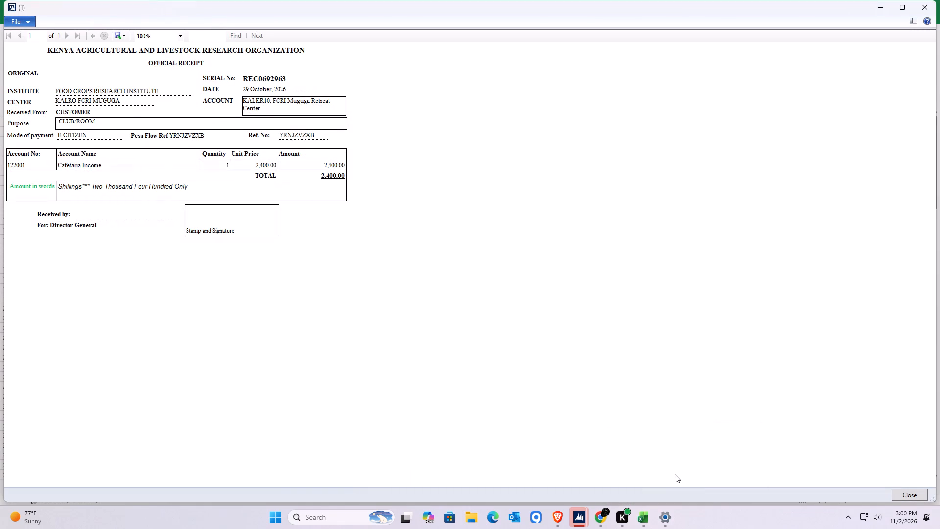
pyautogui.click(900, 492)
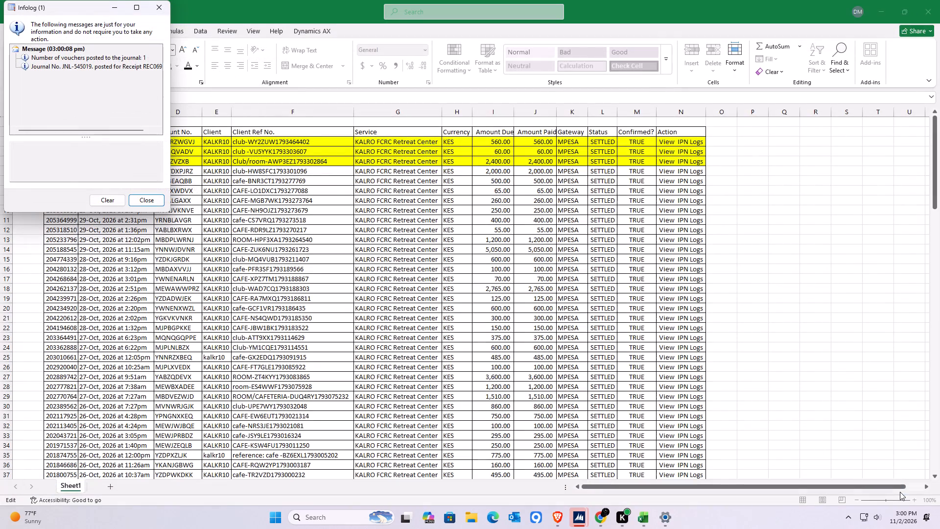
pyautogui.click(150, 201)
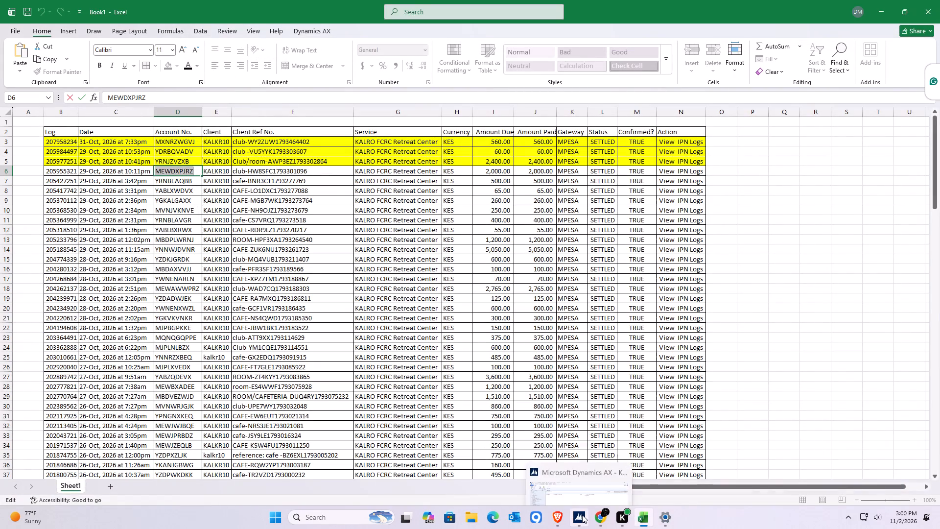
# Start a new receipt from the My Receipts list in Dynamics AX.
pyautogui.click(582, 515)
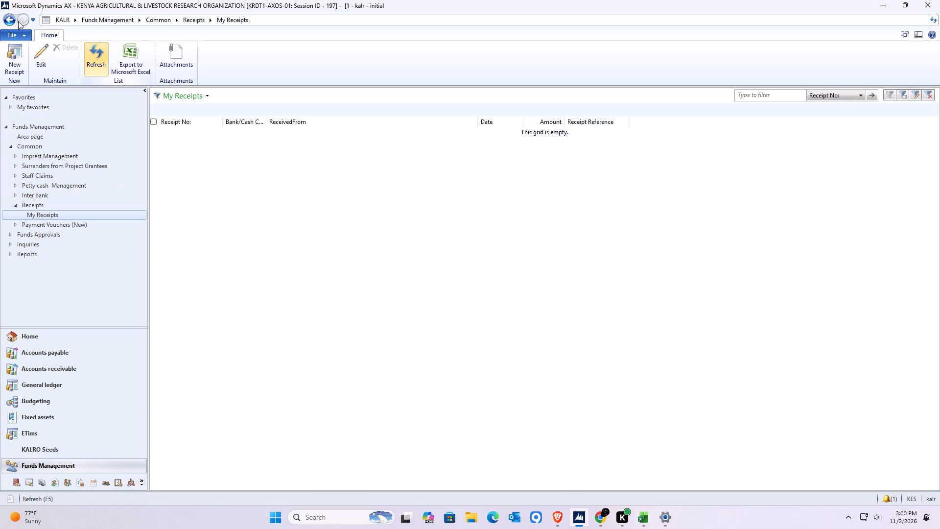
pyautogui.click(17, 61)
pyautogui.click(17, 61)
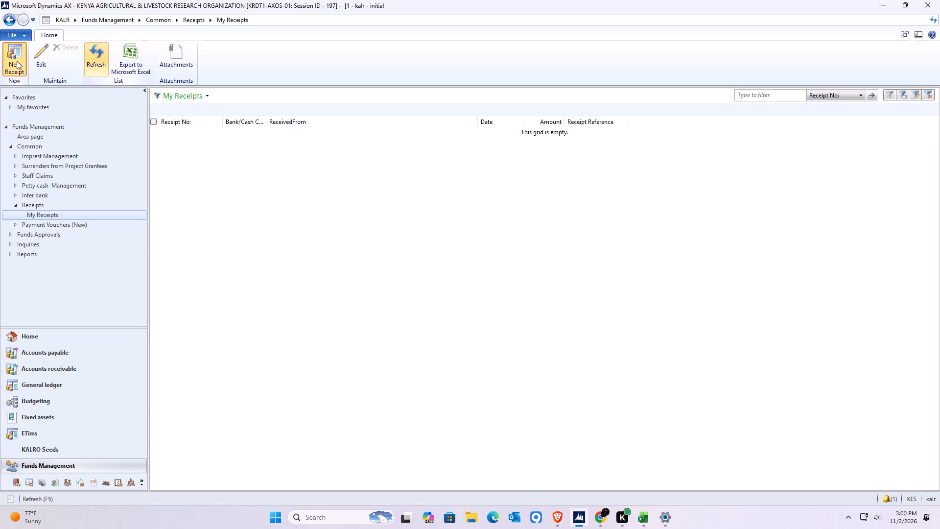
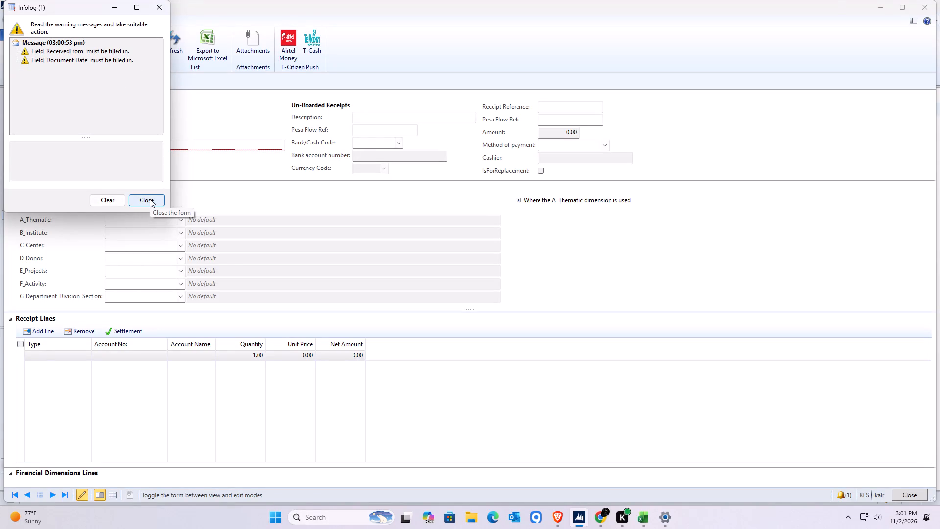
# Dismiss the Infolog warnings and set the new receipt's Document Date to 10/29/2026 and ReceivedFrom to CUSTOMER.
pyautogui.click(150, 199)
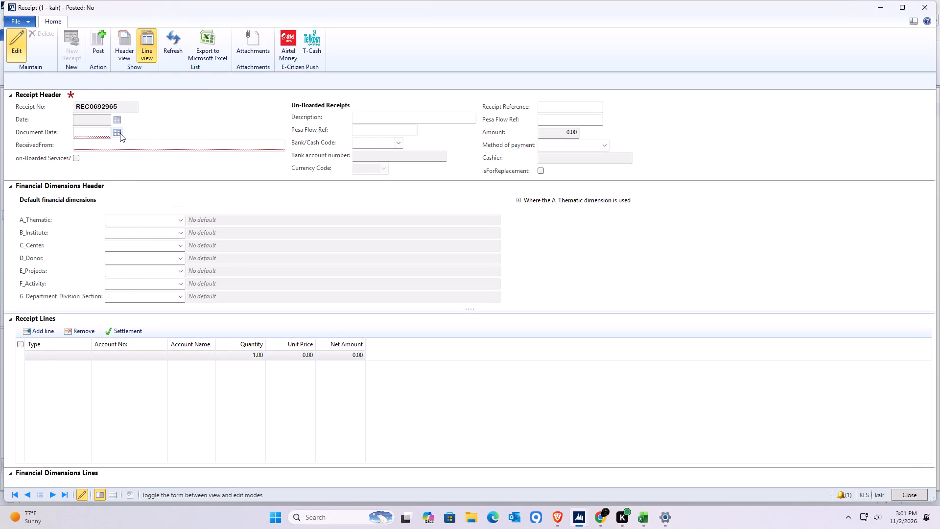
pyautogui.click(120, 133)
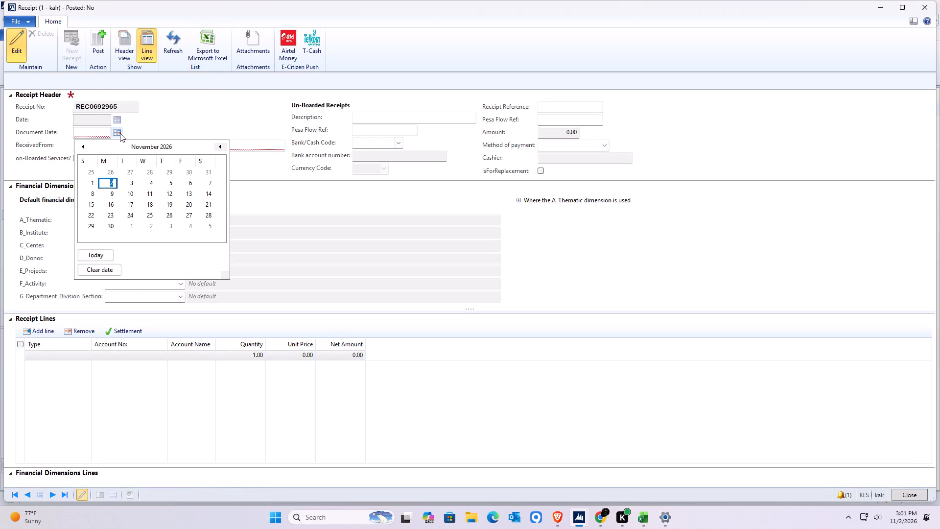
pyautogui.click(82, 147)
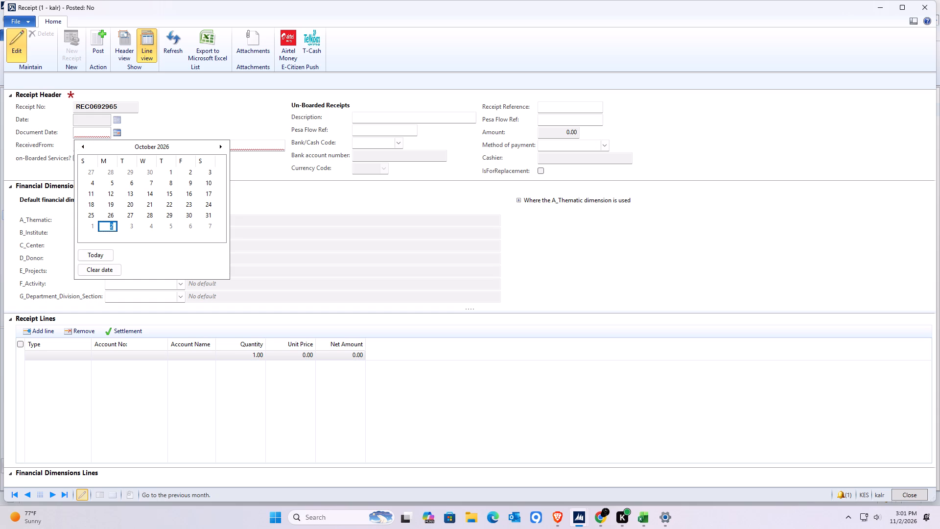
pyautogui.click(168, 216)
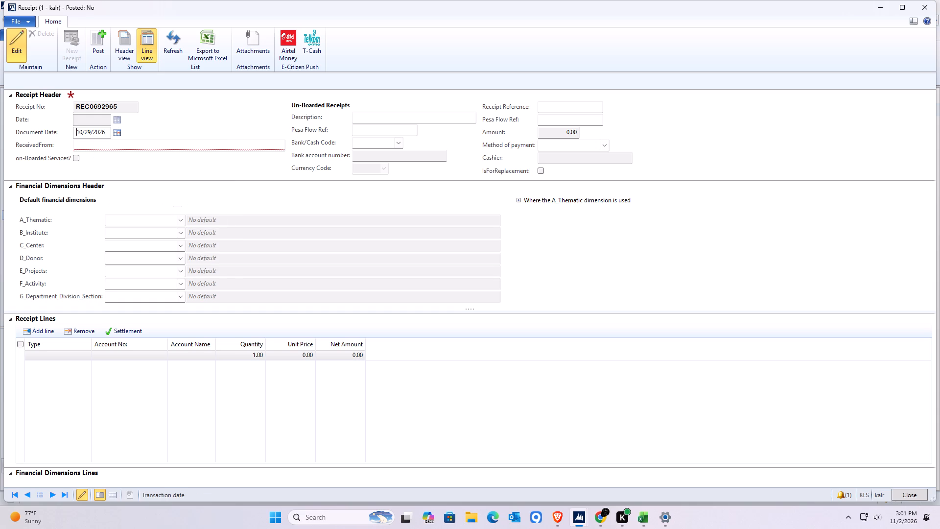
pyautogui.click(94, 145)
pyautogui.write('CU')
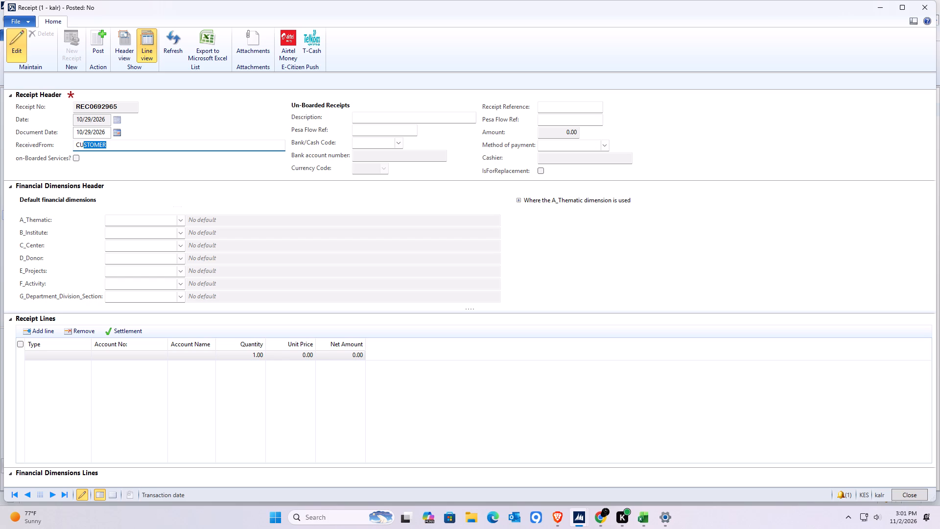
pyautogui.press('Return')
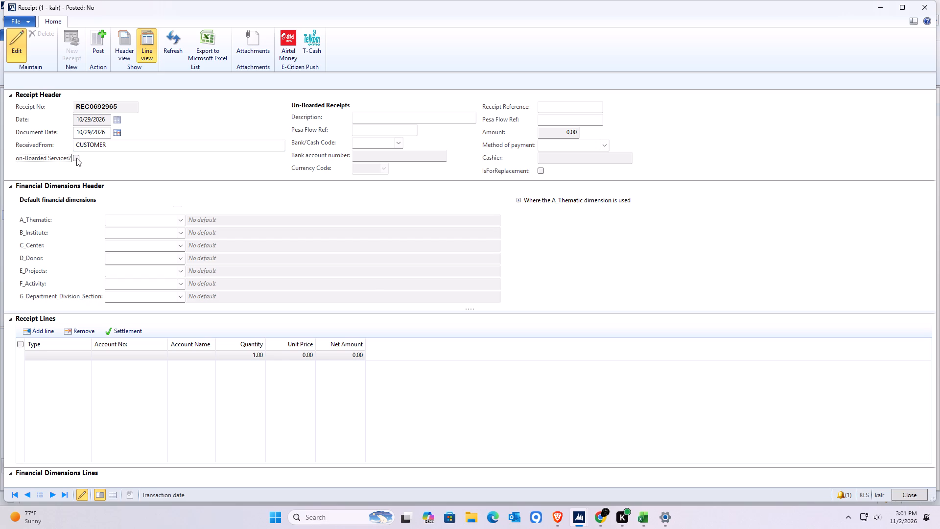
# Mark the receipt as on-boarded services with Center Code 10 and M-PESA Depot KALKR10.
pyautogui.click(76, 158)
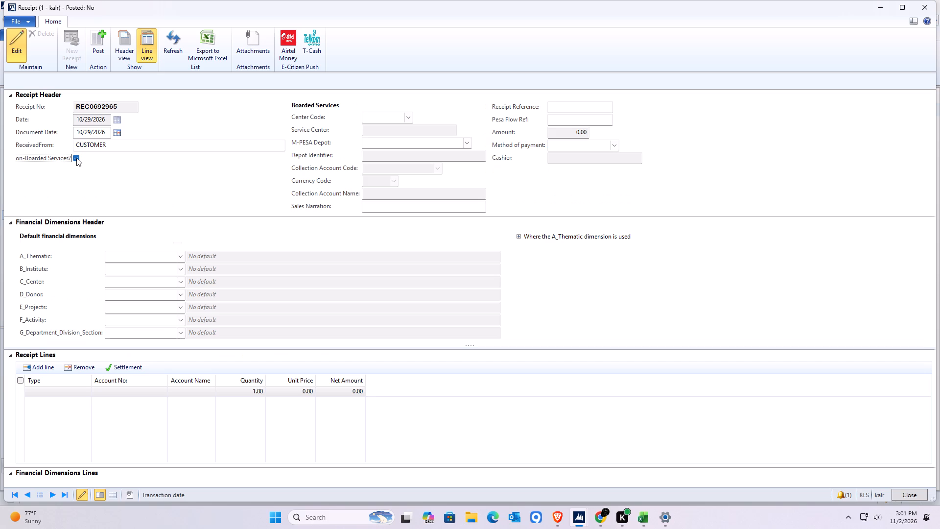
pyautogui.click(408, 115)
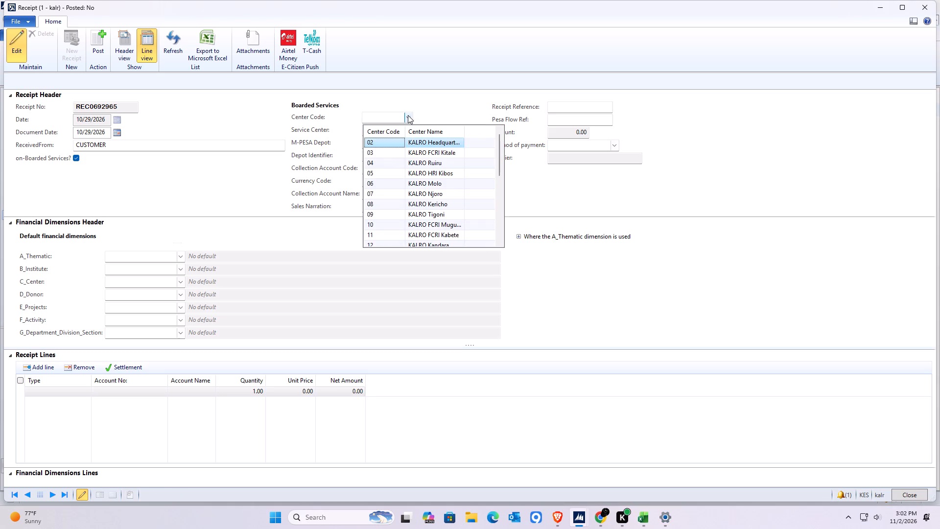
pyautogui.click(379, 226)
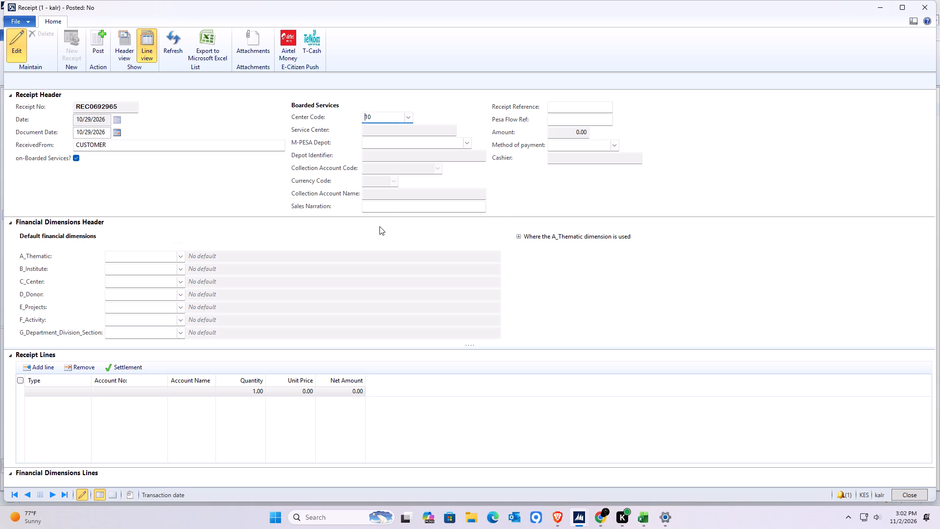
pyautogui.click(467, 143)
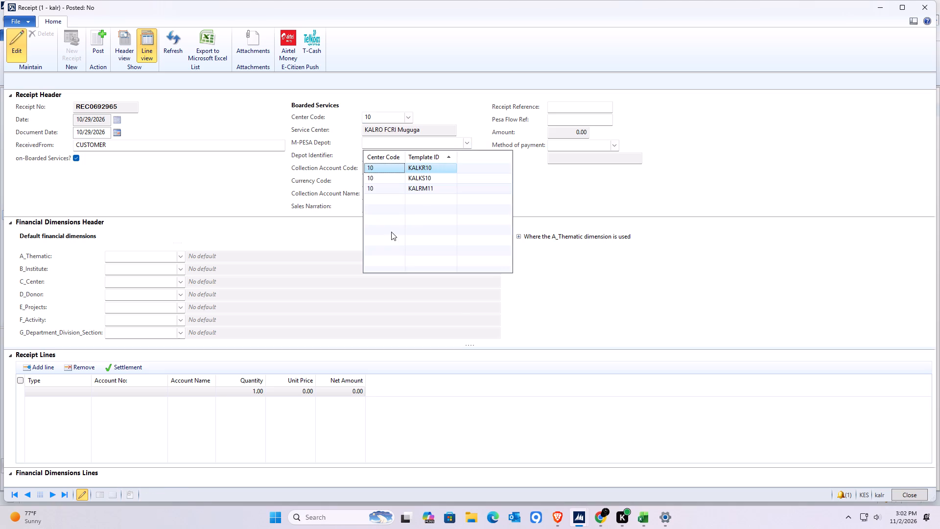
pyautogui.click(423, 168)
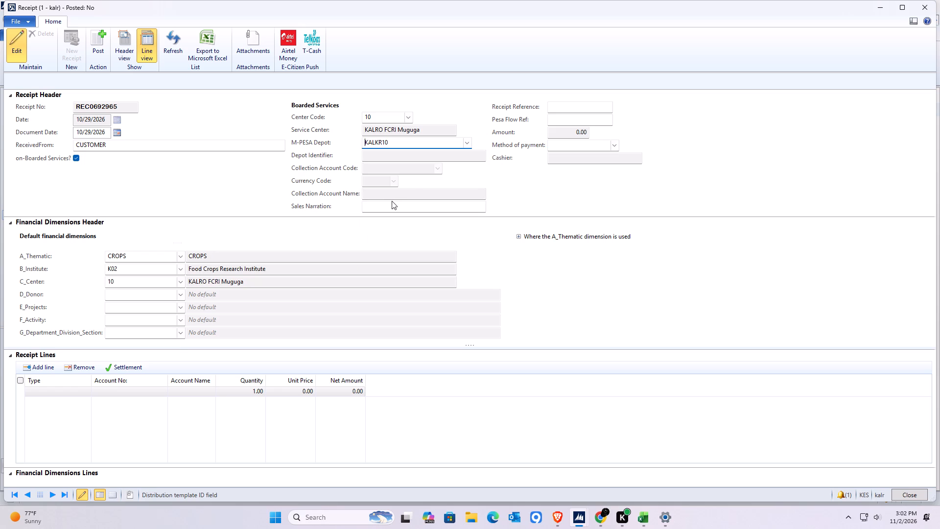
pyautogui.click(378, 209)
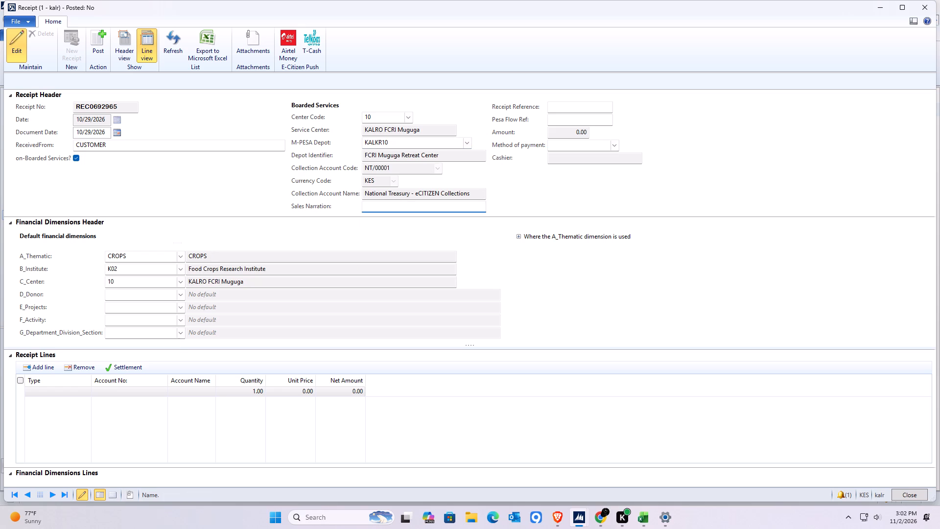
pyautogui.click(553, 106)
pyautogui.hotkey('ctrl', 'v')
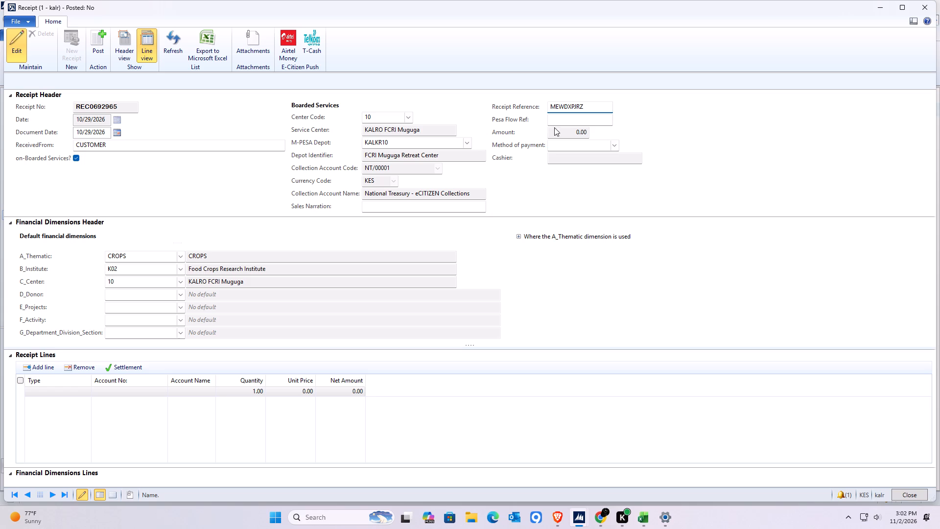
pyautogui.click(555, 119)
pyautogui.hotkey('ctrl', 'v')
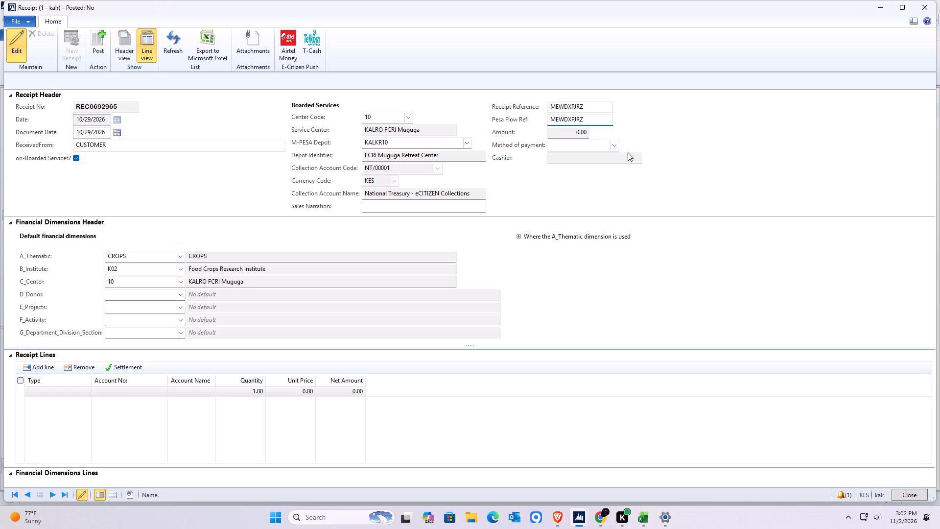
pyautogui.click(616, 144)
pyautogui.click(558, 199)
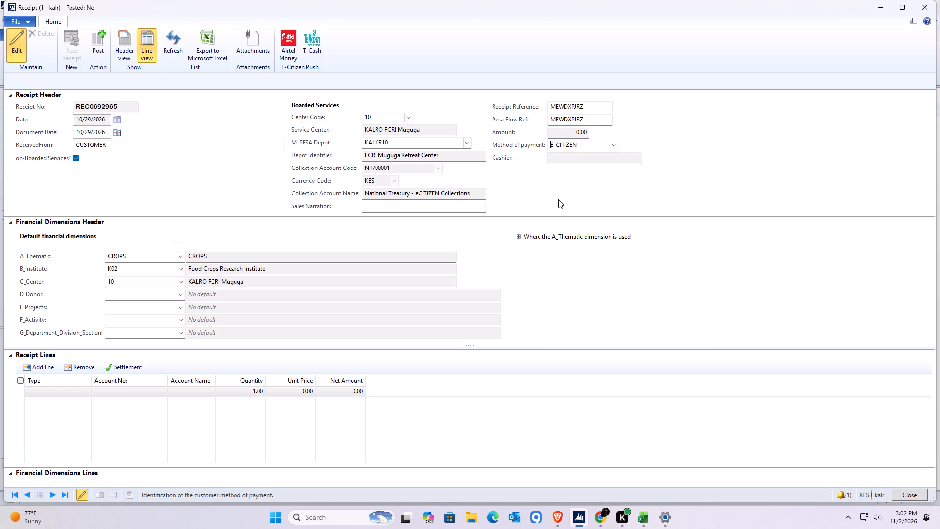
# Set the header financial dimensions D_Donor to DNR0005 (AIA) and E_Projects to PRJ0062 (HOSPITALITY).
pyautogui.click(181, 292)
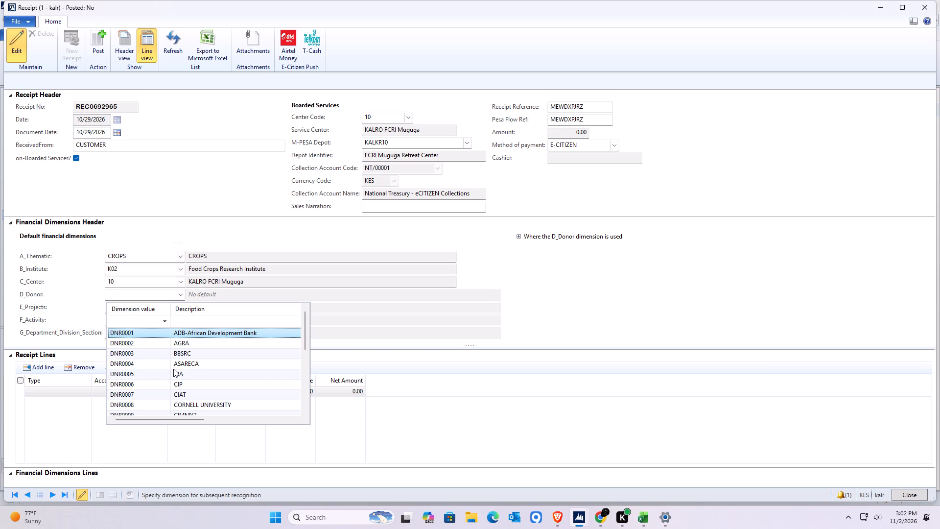
pyautogui.click(177, 373)
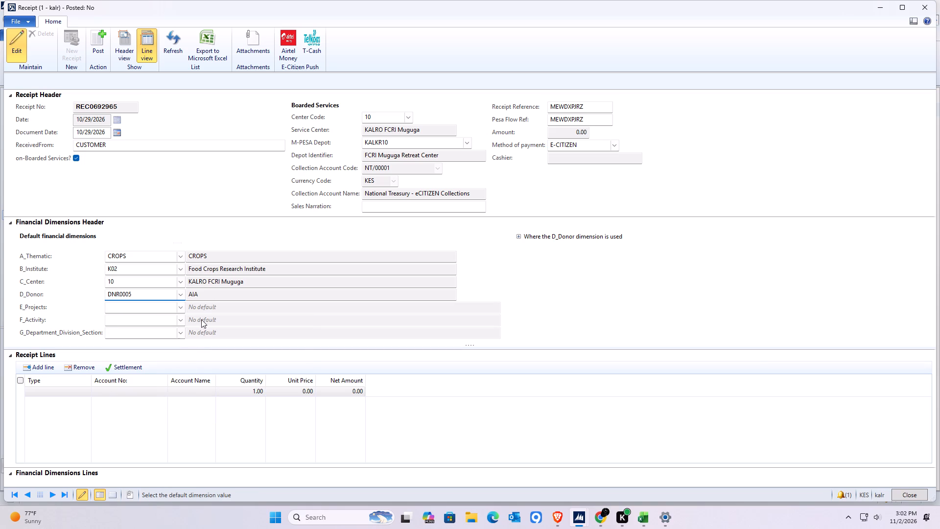
pyautogui.click(183, 309)
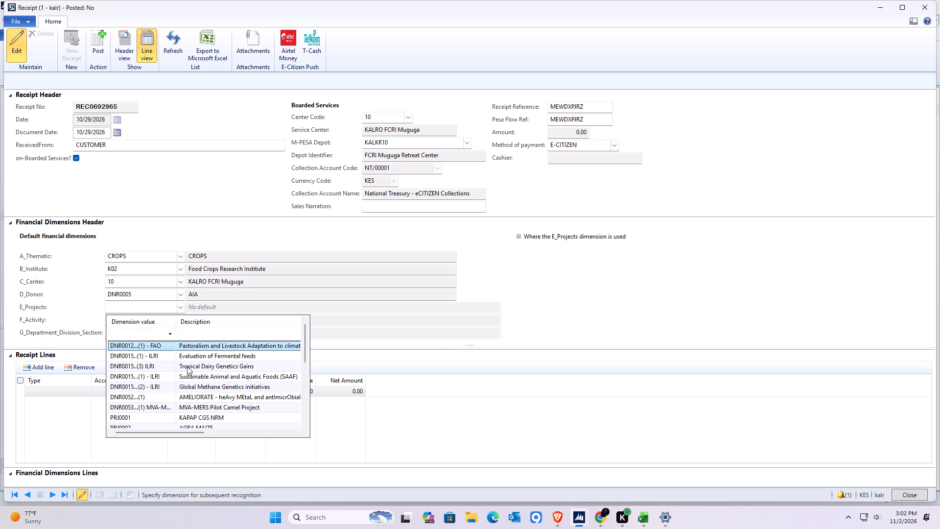
pyautogui.scroll(-7, 187, 366)
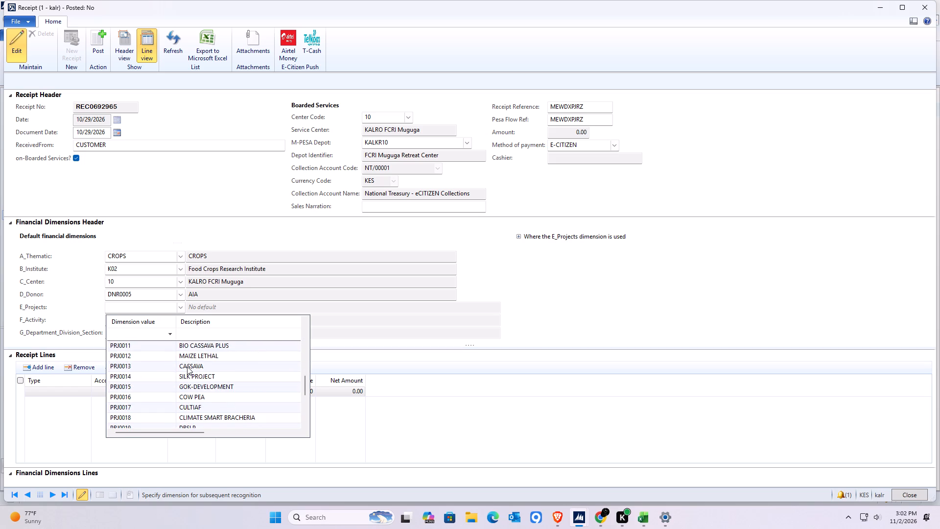
pyautogui.scroll(-11, 187, 366)
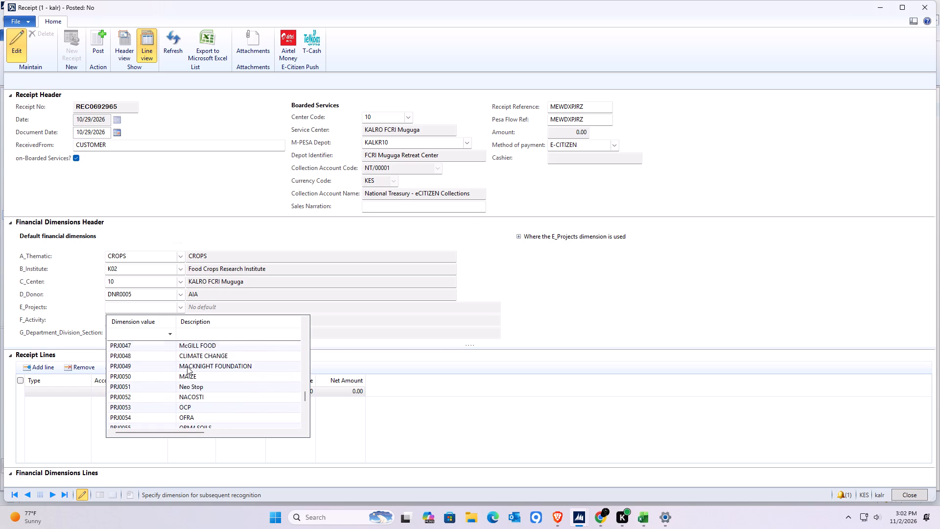
pyautogui.scroll(-4, 187, 366)
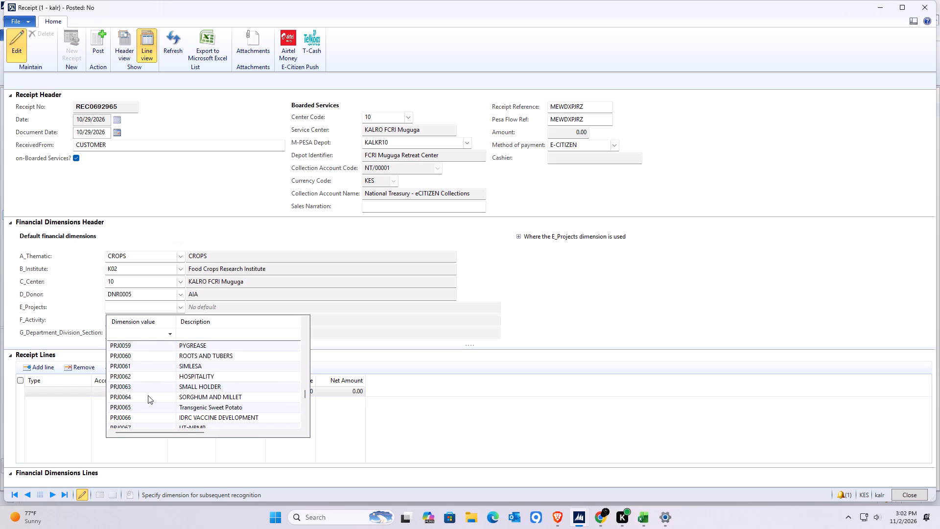
pyautogui.click(146, 376)
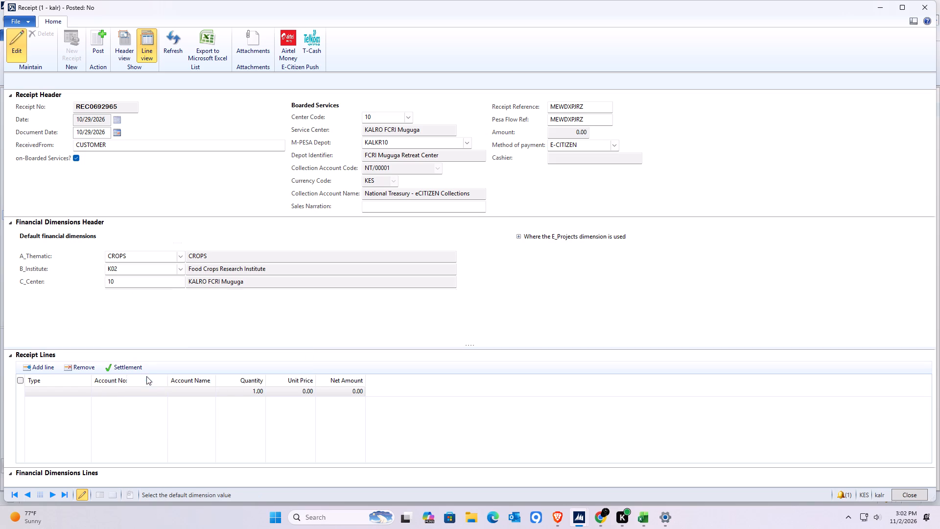
# Set F_Activity to ACT0001 (Management and Administration) and G_Department_Division_Section to F0000002 (Food Crops Research Systems).
pyautogui.click(181, 321)
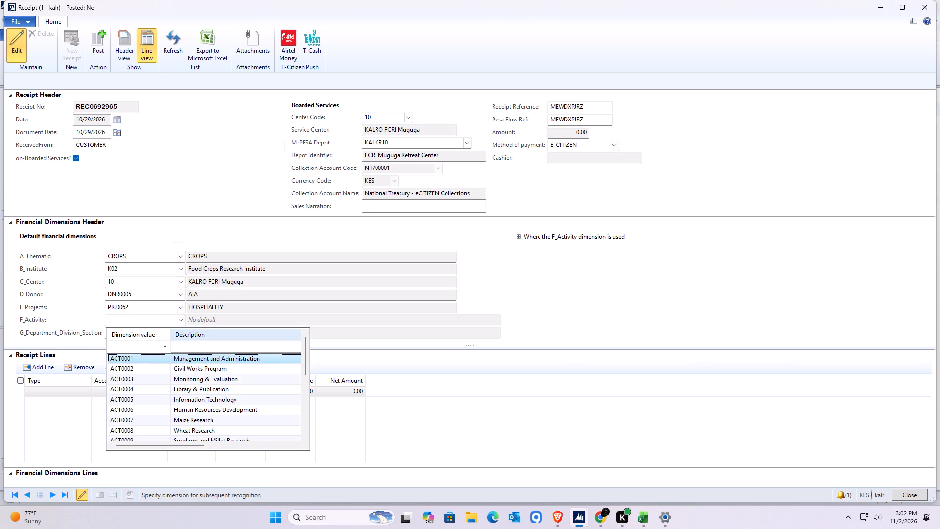
pyautogui.click(177, 358)
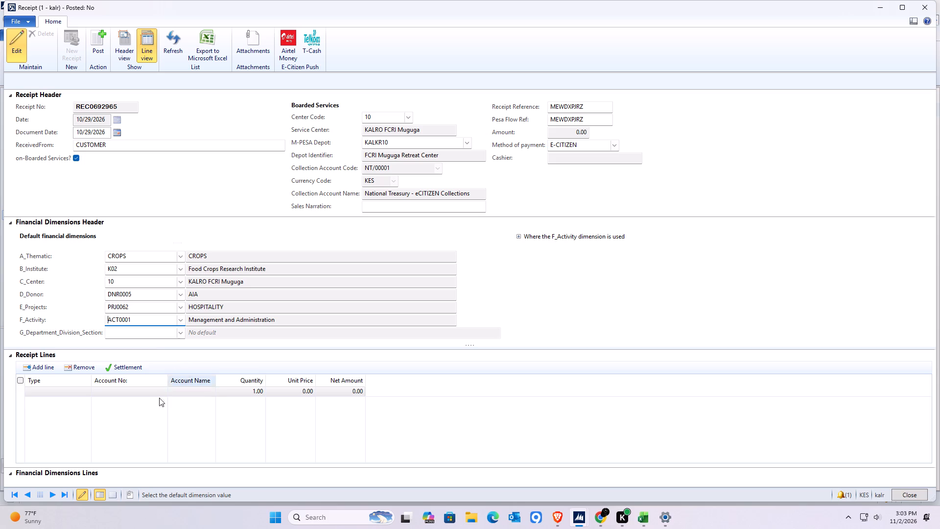
pyautogui.click(181, 333)
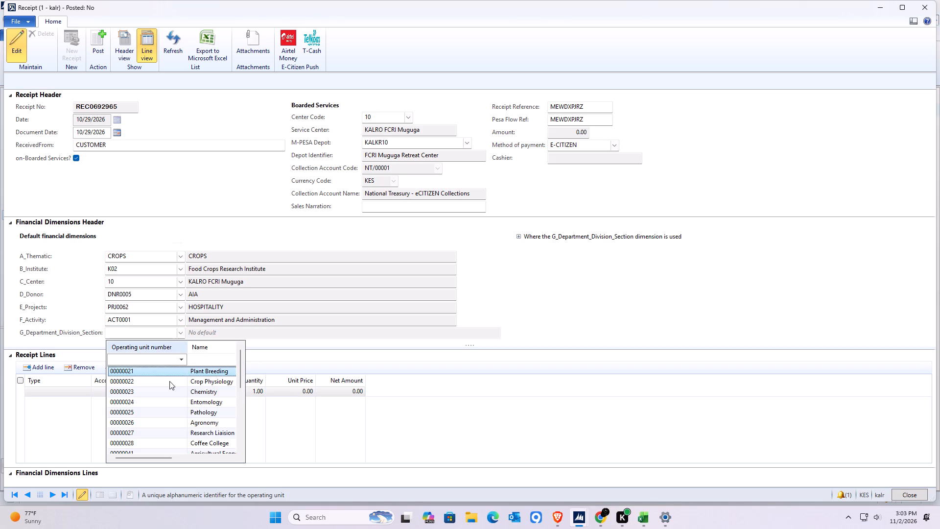
pyautogui.scroll(-9, 169, 381)
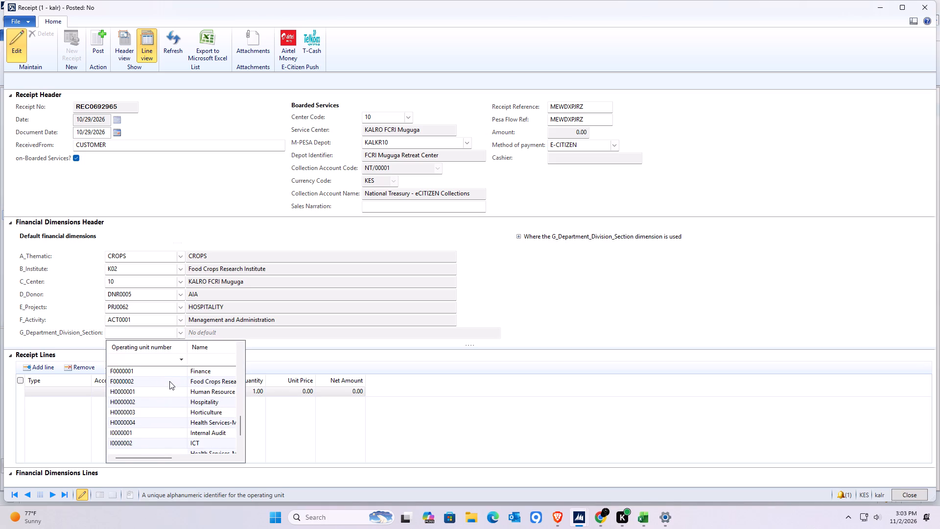
pyautogui.scroll(1, 169, 381)
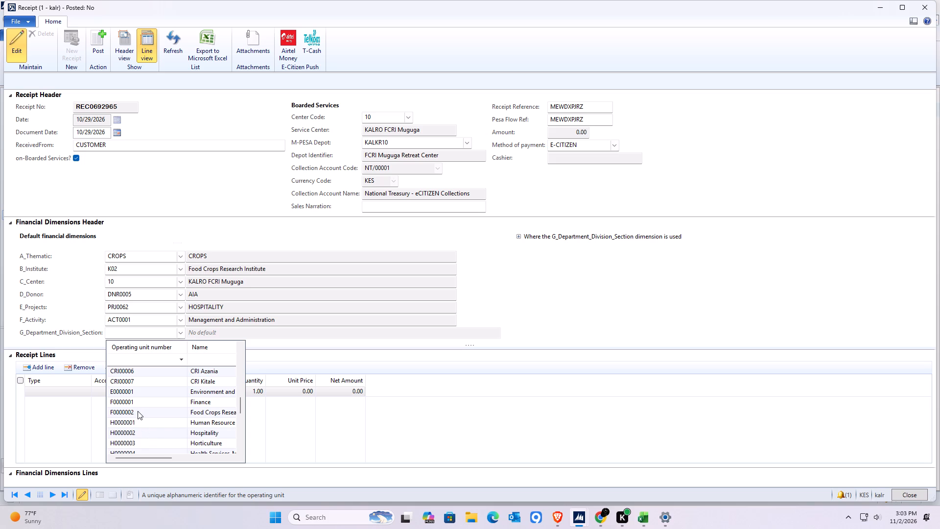
pyautogui.click(138, 411)
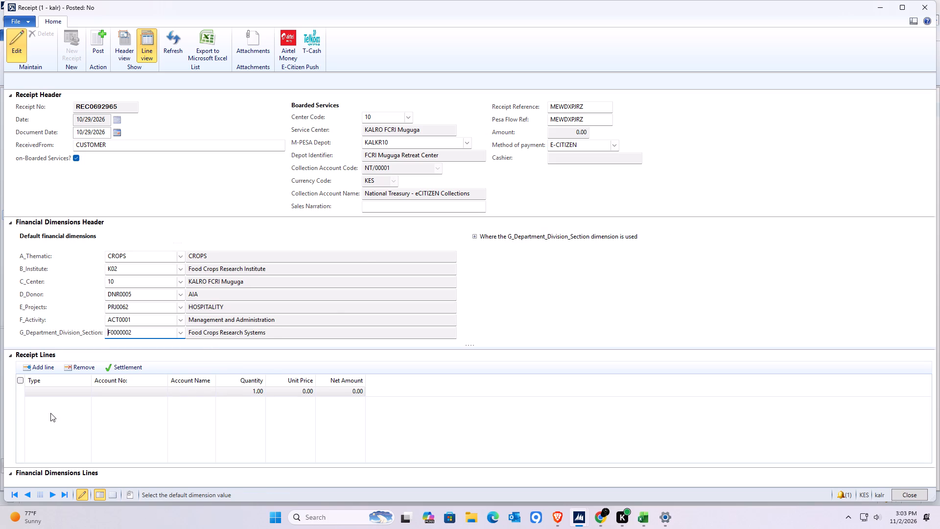
# Set the receipt line's Type to Cafetaria.
pyautogui.click(57, 392)
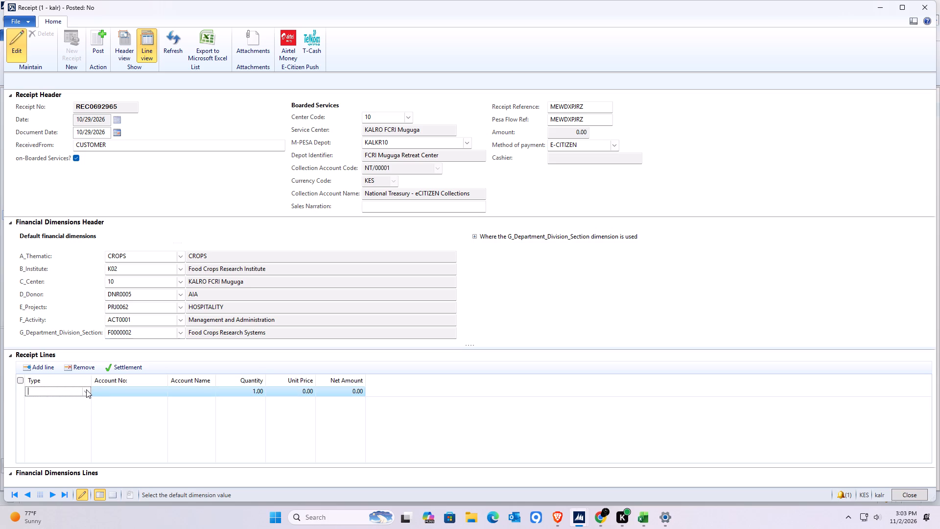
pyautogui.click(86, 389)
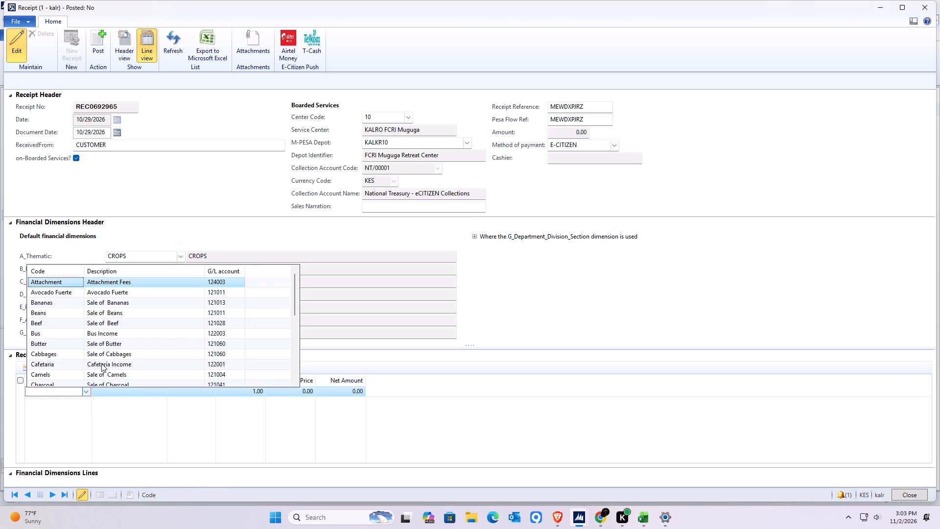
pyautogui.click(101, 364)
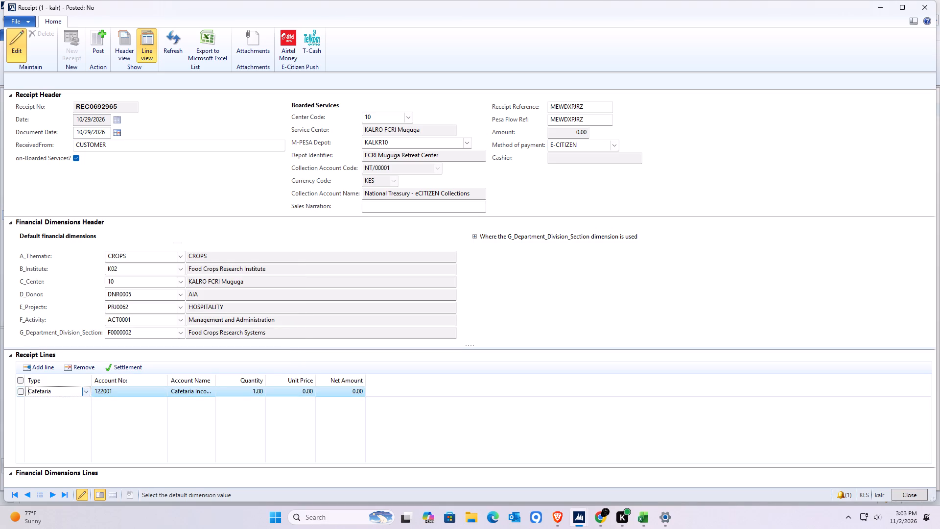
pyautogui.click(275, 392)
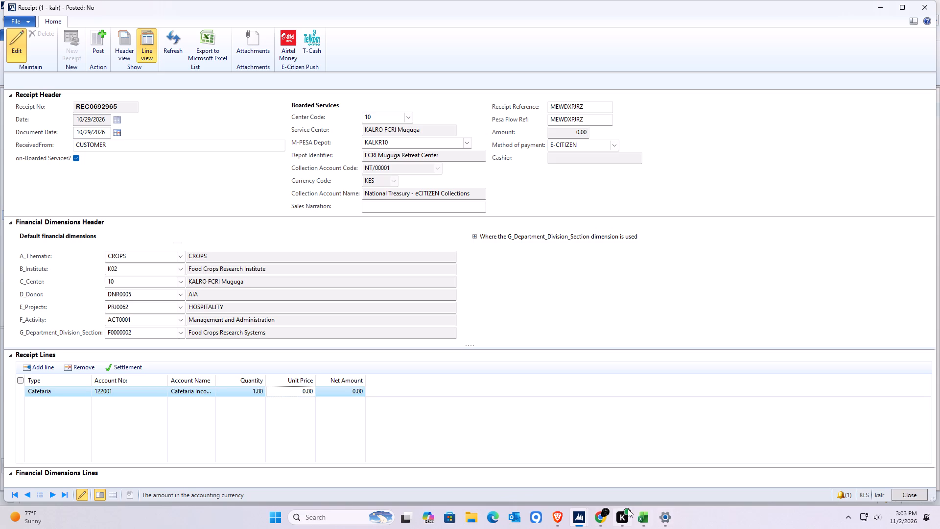
pyautogui.click(647, 515)
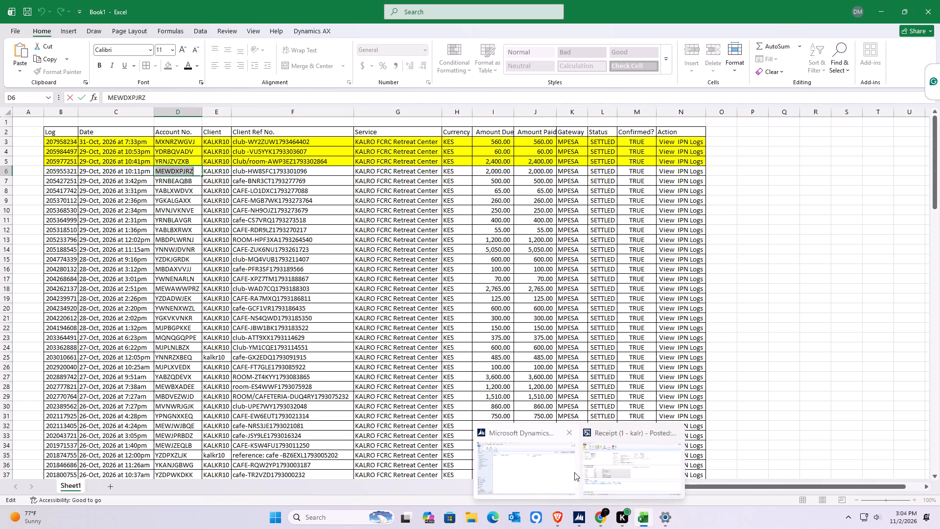
pyautogui.click(594, 468)
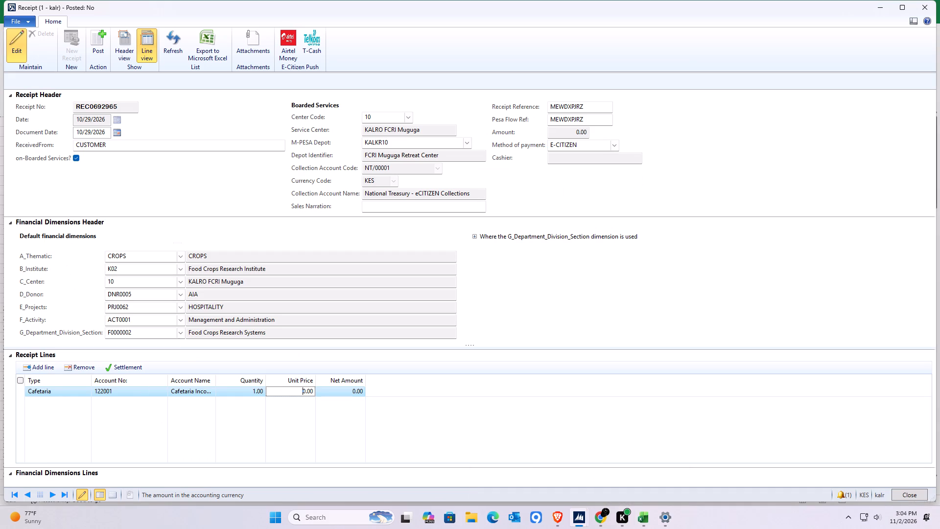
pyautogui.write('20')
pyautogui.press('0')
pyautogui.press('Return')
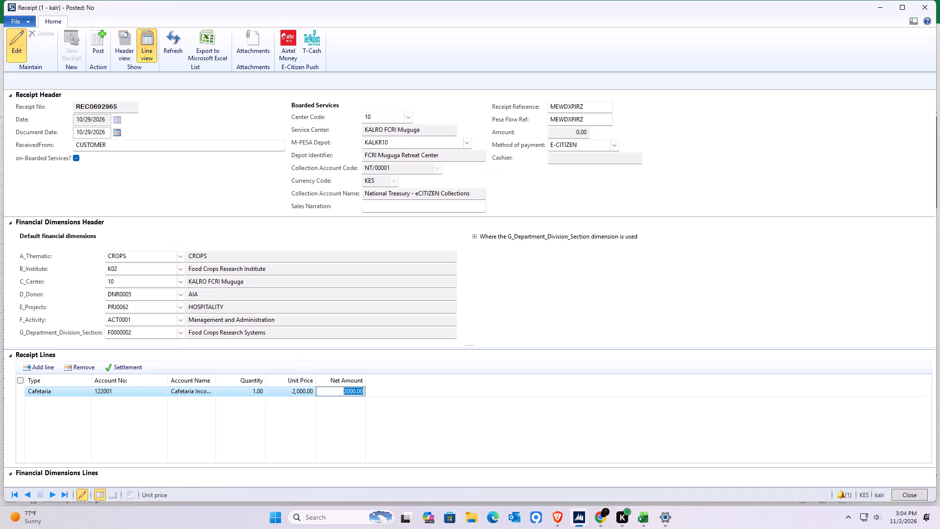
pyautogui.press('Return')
# Enter CLUB as the receipt's Sales Narration.
pyautogui.click(378, 206)
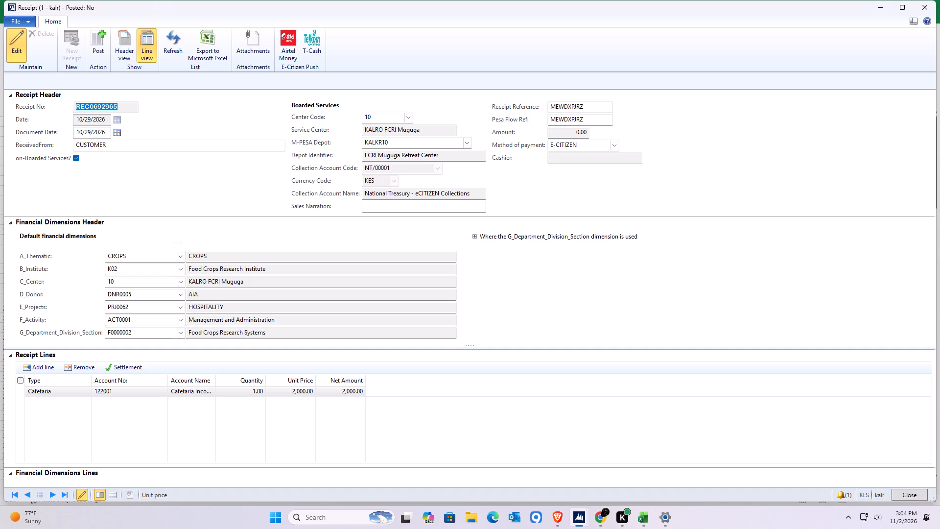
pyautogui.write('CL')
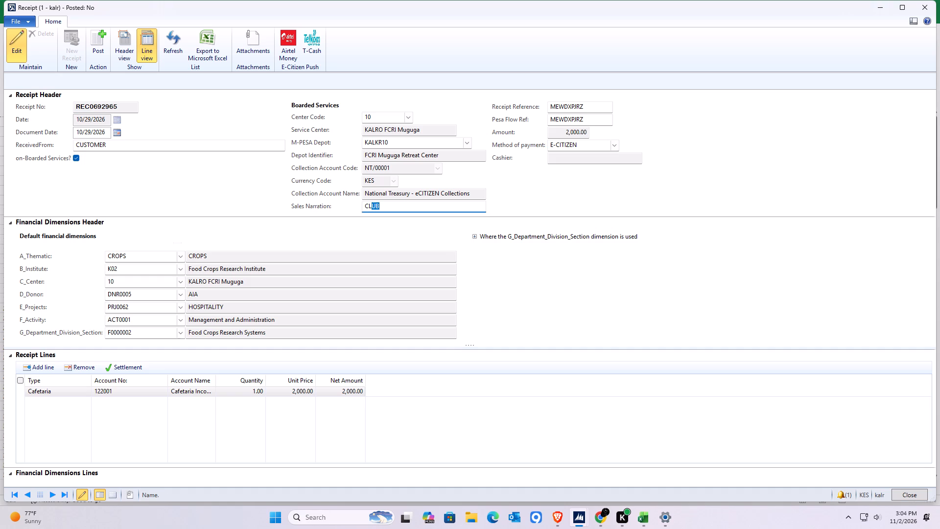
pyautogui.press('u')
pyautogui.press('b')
# Post the MEWDXPJRZ receipt, confirming the posting, and close the posting log and the official receipt report.
pyautogui.click(101, 41)
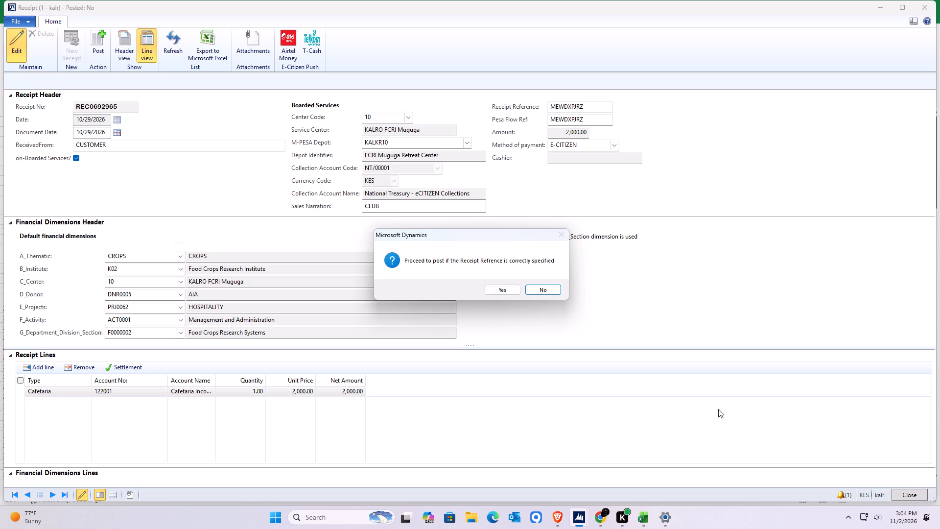
pyautogui.click(506, 289)
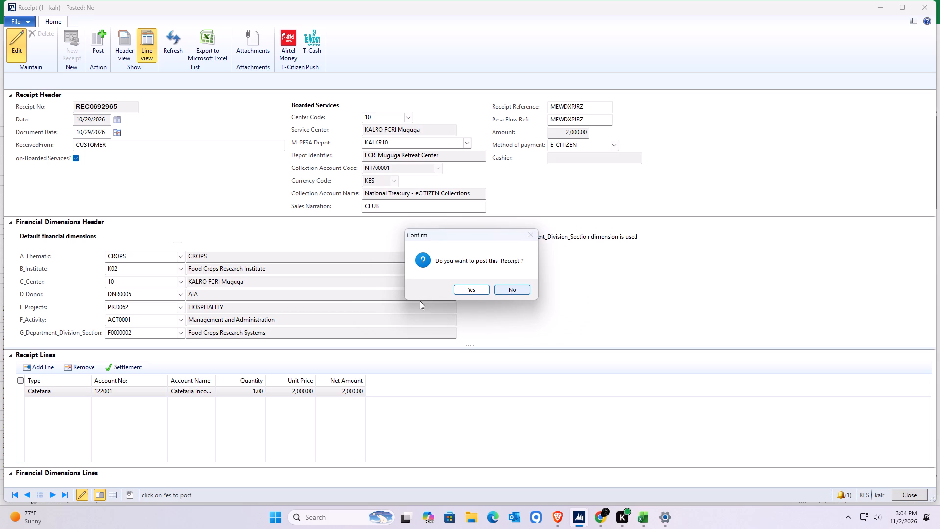
pyautogui.click(471, 287)
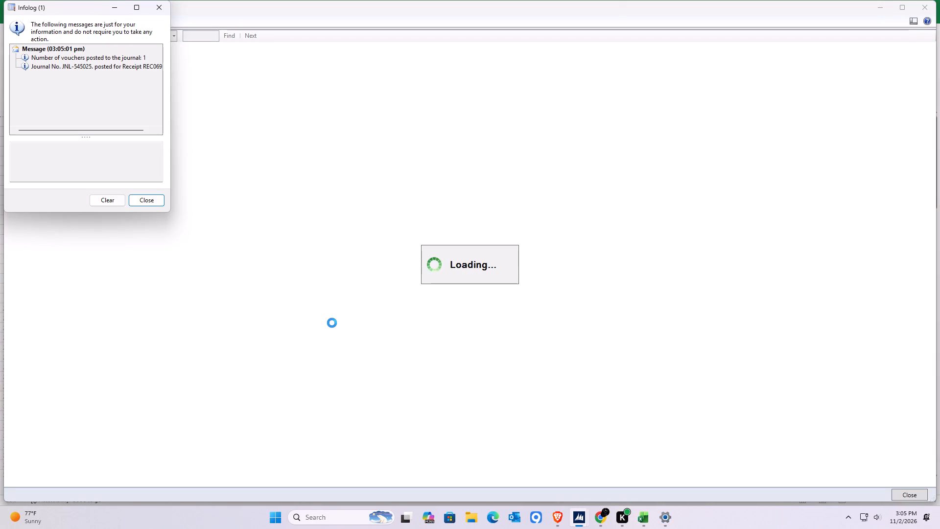
pyautogui.click(151, 199)
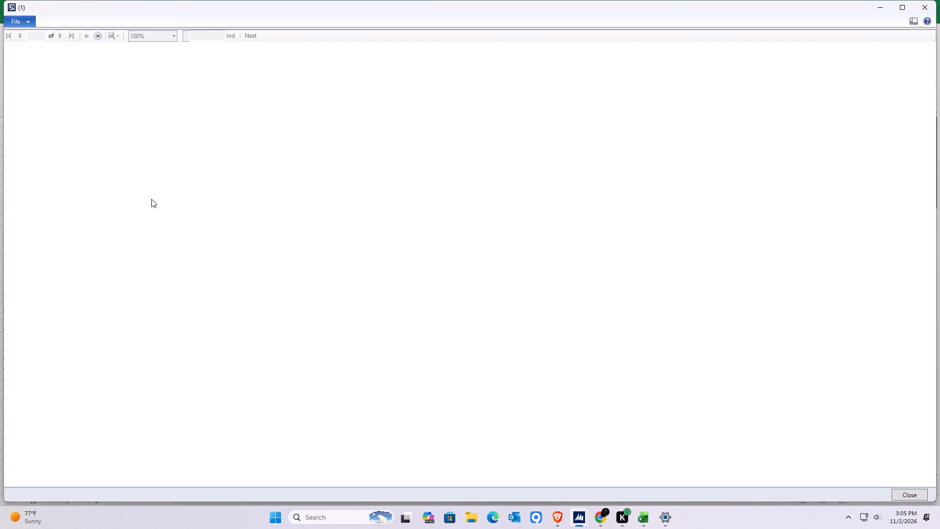
pyautogui.click(909, 495)
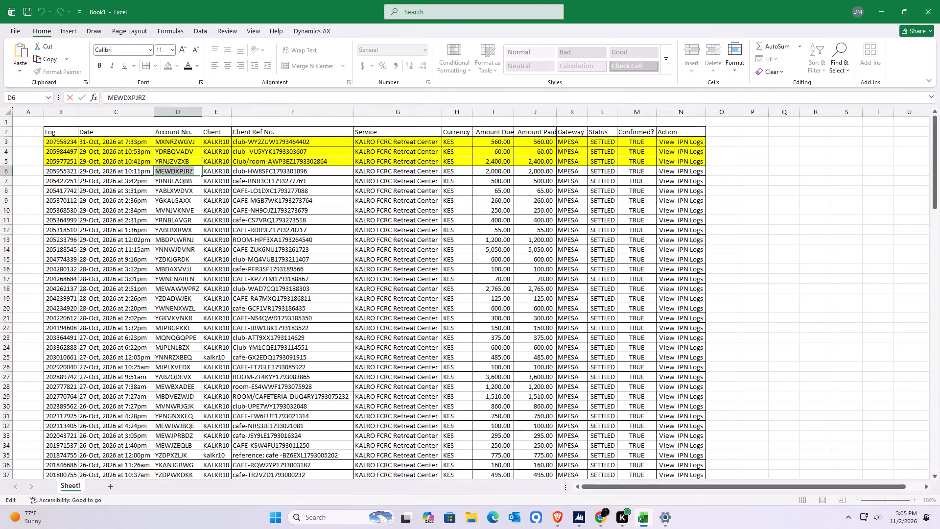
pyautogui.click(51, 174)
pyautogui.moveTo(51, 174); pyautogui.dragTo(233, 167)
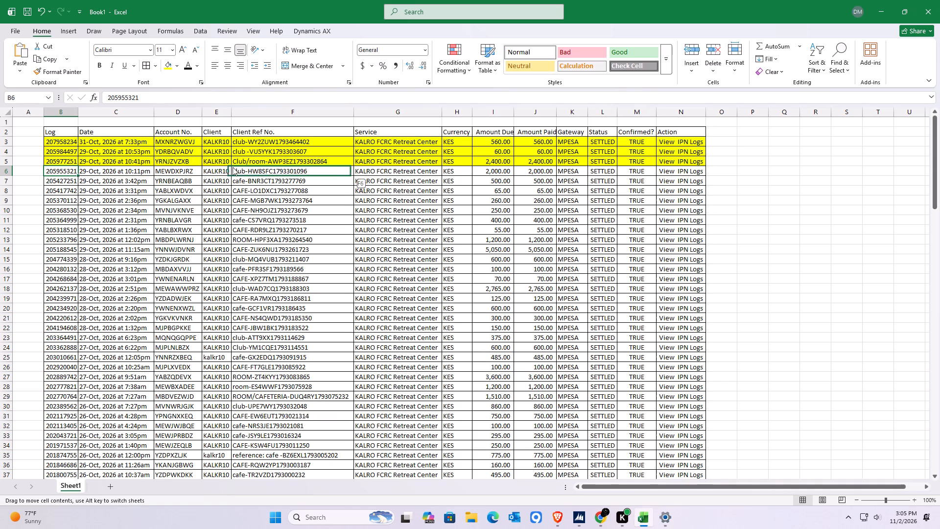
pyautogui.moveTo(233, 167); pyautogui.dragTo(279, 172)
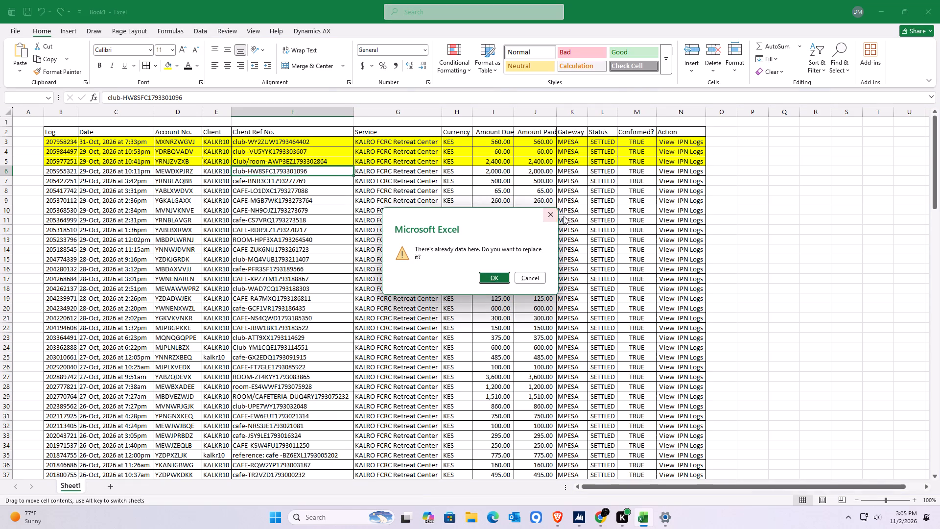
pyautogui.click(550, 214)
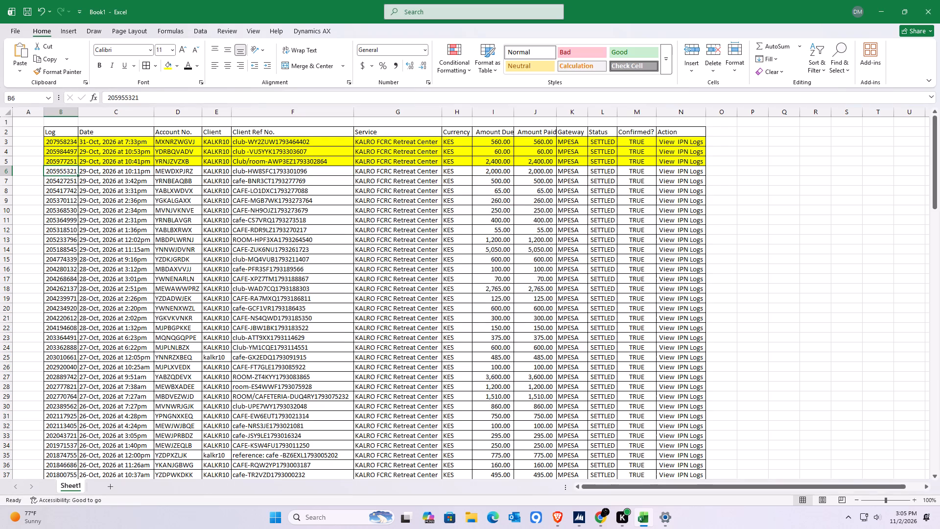
# Fill the MEWDXPJRZ payment row, cells B6 to N6 in the Excel list, with yellow.
pyautogui.click(58, 172)
pyautogui.moveTo(47, 172); pyautogui.dragTo(141, 183)
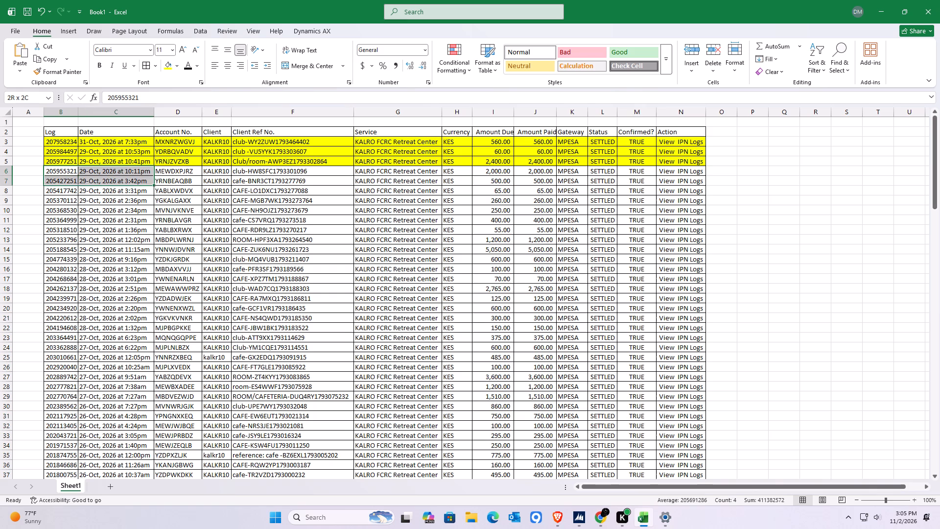
pyautogui.moveTo(141, 183); pyautogui.dragTo(442, 170)
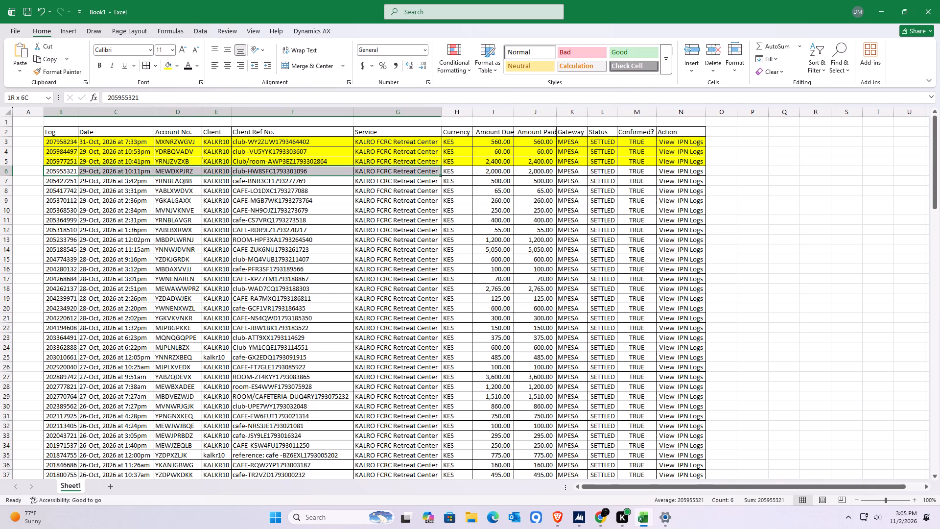
pyautogui.moveTo(442, 170); pyautogui.dragTo(684, 169)
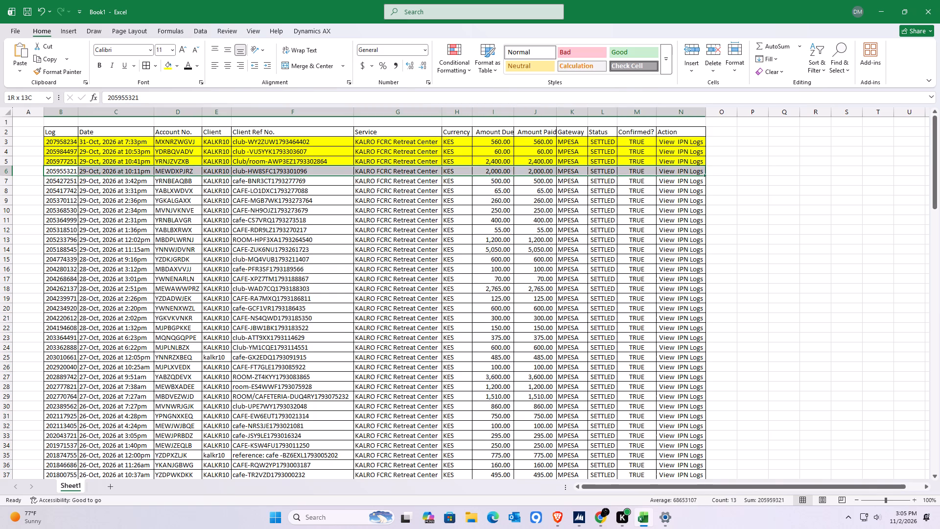
pyautogui.moveTo(684, 169); pyautogui.dragTo(687, 169)
pyautogui.click(175, 67)
pyautogui.click(211, 212)
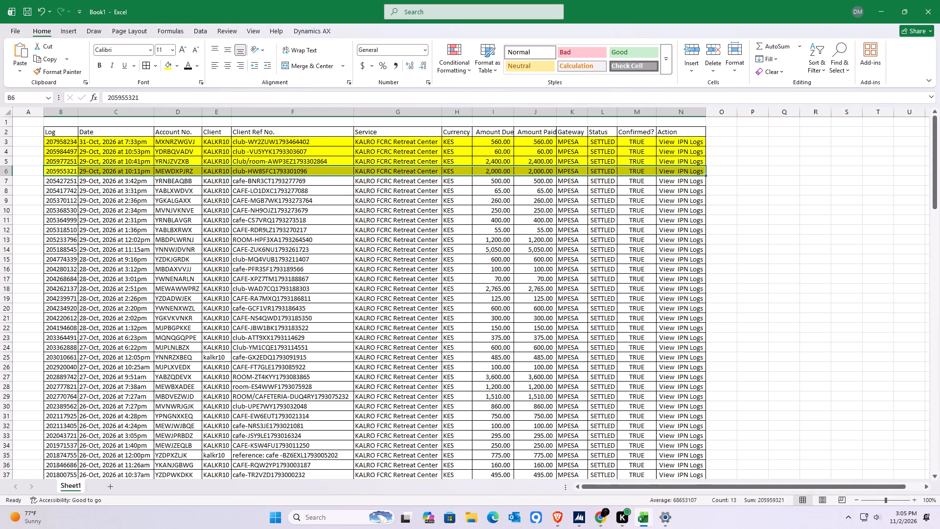
pyautogui.doubleClick(161, 181)
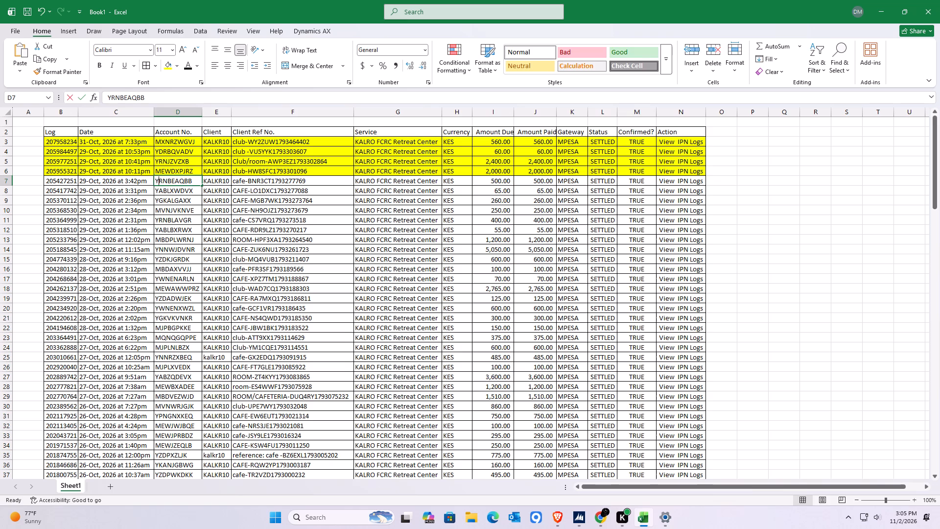
pyautogui.doubleClick(161, 181)
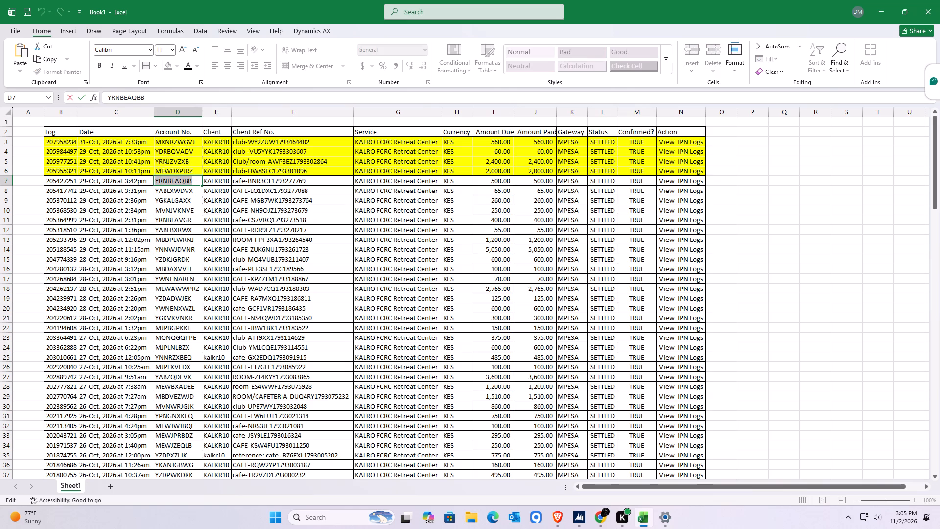
pyautogui.hotkey('ctrl', 'c')
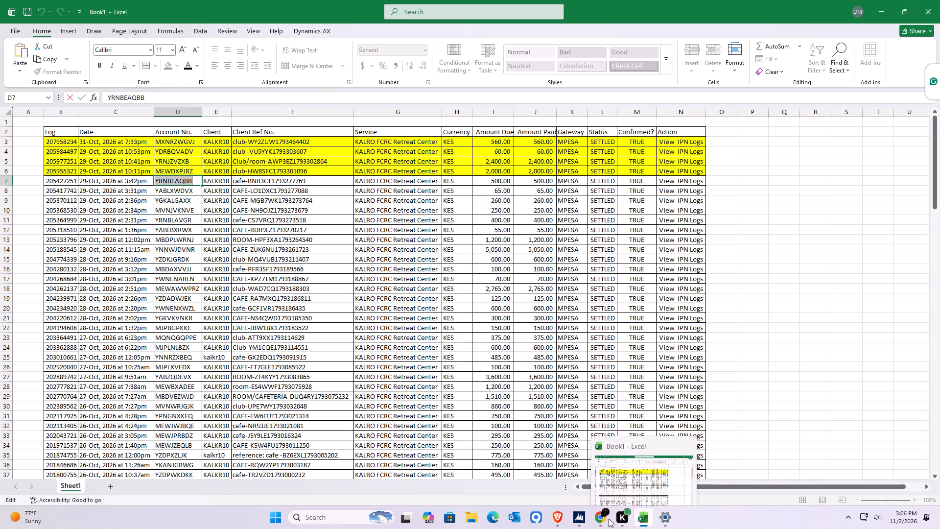
# Switch to Dynamics AX and start a new receipt from My Receipts.
pyautogui.click(580, 463)
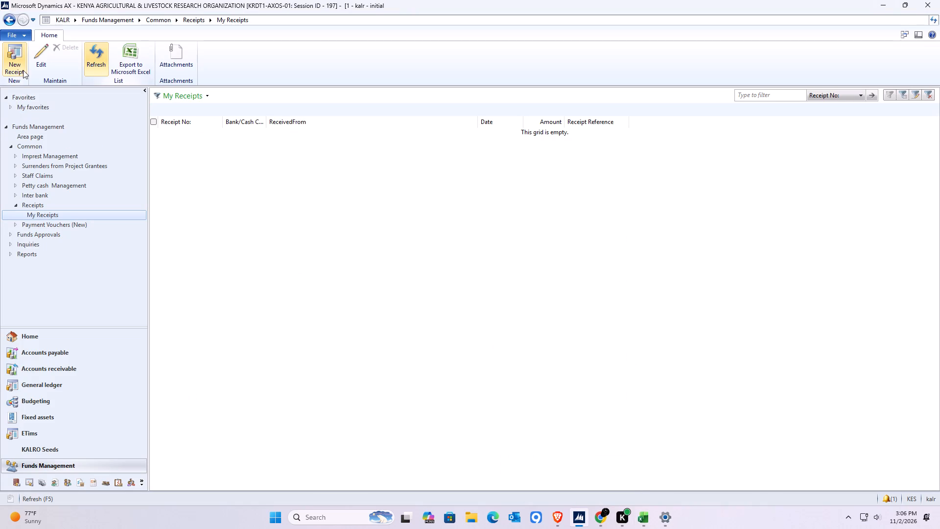
pyautogui.doubleClick(11, 54)
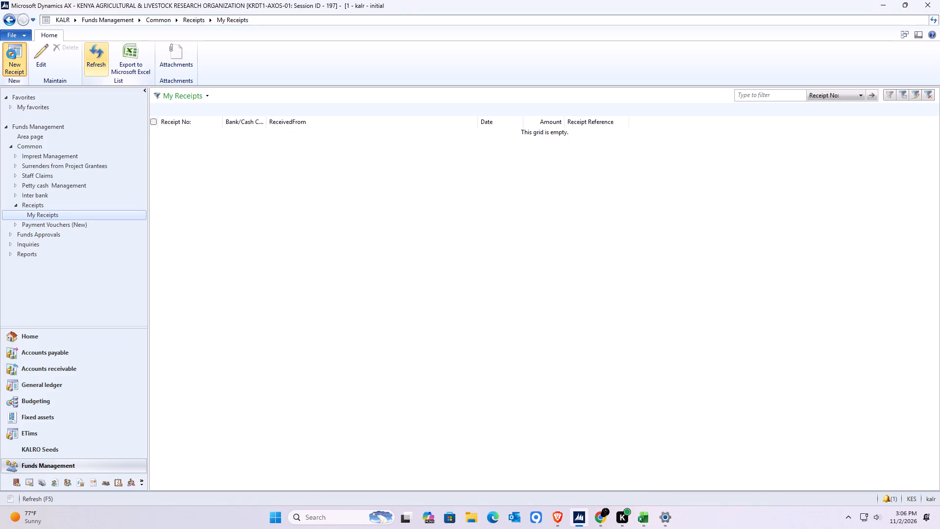
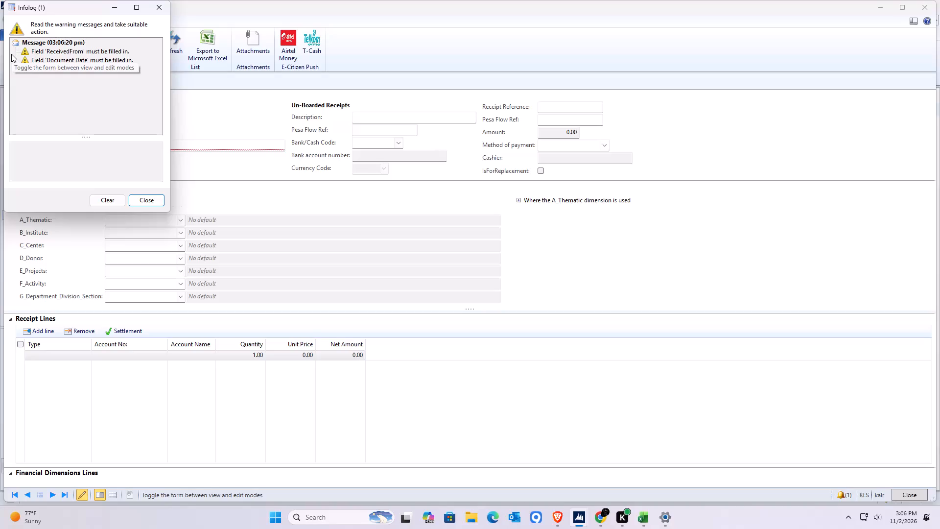
# Set the new receipt's document date to 10/29/2026 and ReceivedFrom to CUSTOMER.
pyautogui.click(146, 199)
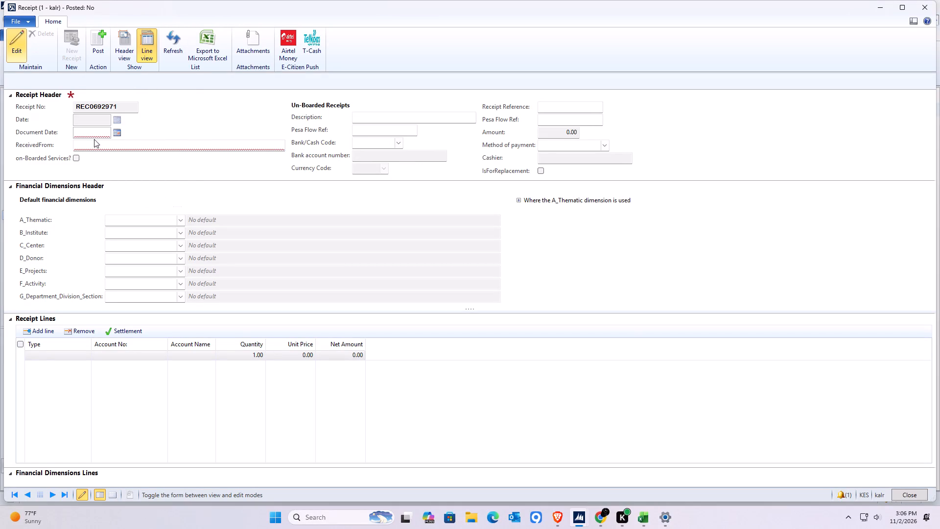
pyautogui.click(118, 132)
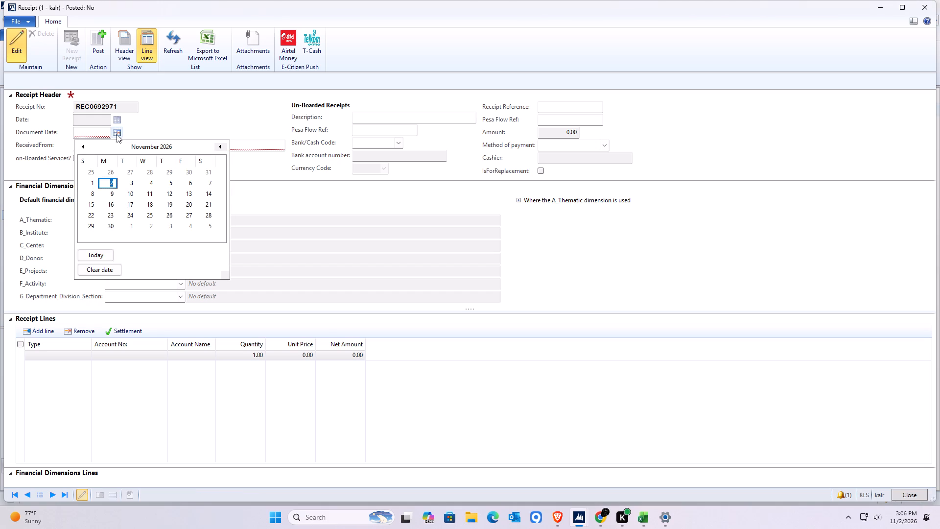
pyautogui.click(87, 144)
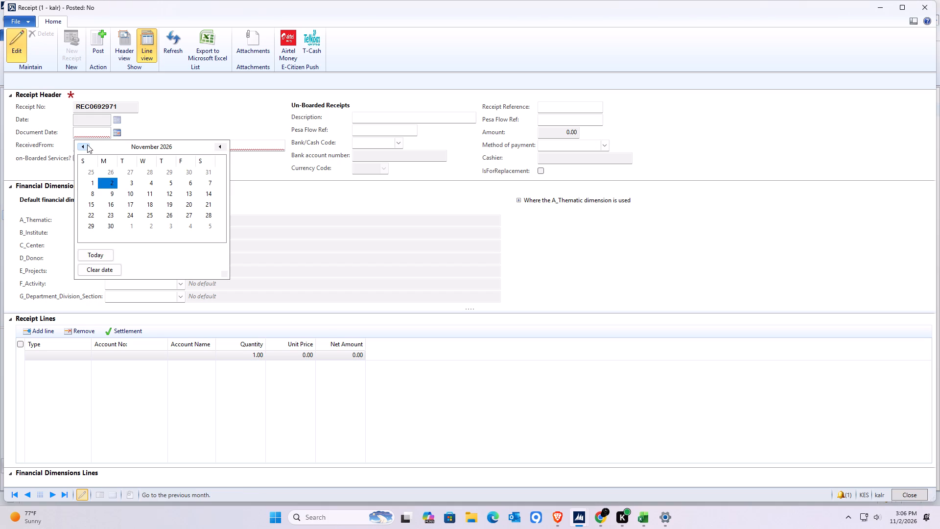
pyautogui.click(171, 218)
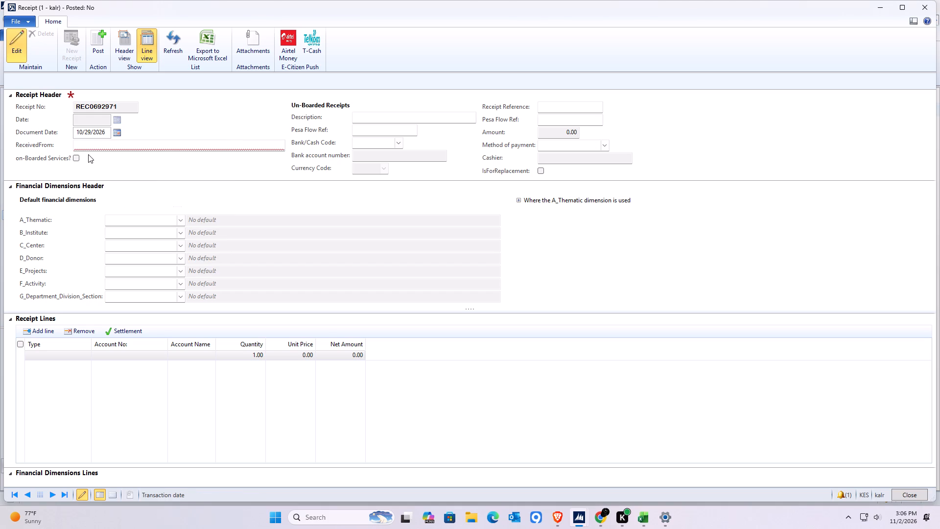
pyautogui.click(91, 143)
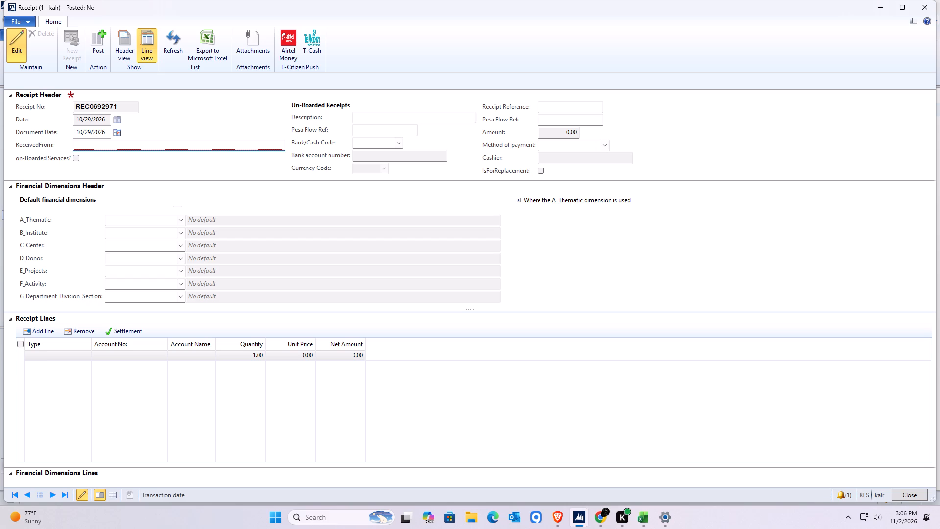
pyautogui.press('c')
pyautogui.press('Return')
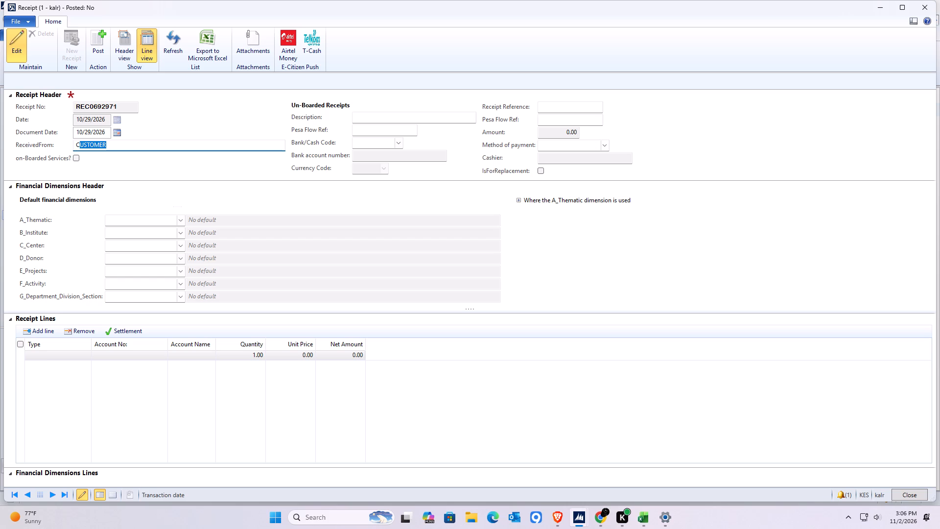
# Mark the receipt as on-boarded services with center code 10, M-PESA depot KALKR10 and sales narration CAFE.
pyautogui.click(75, 159)
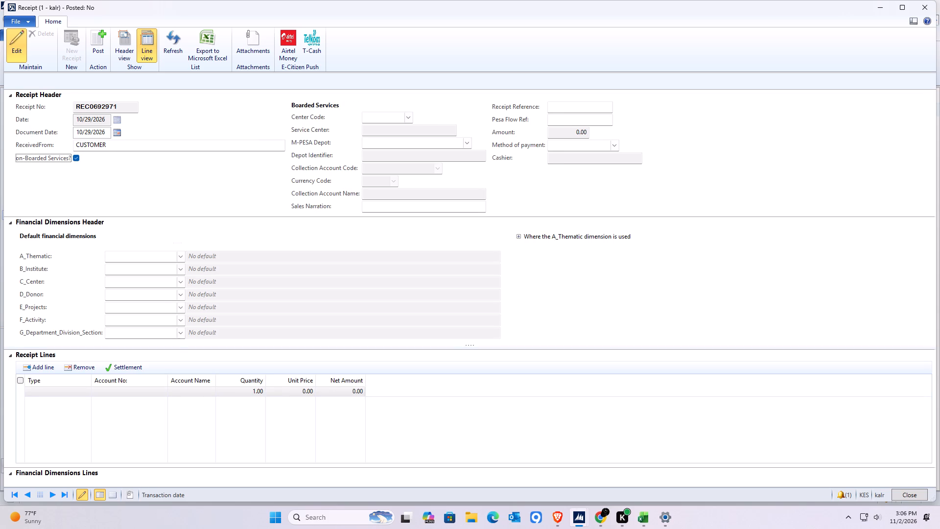
pyautogui.click(410, 117)
pyautogui.click(407, 222)
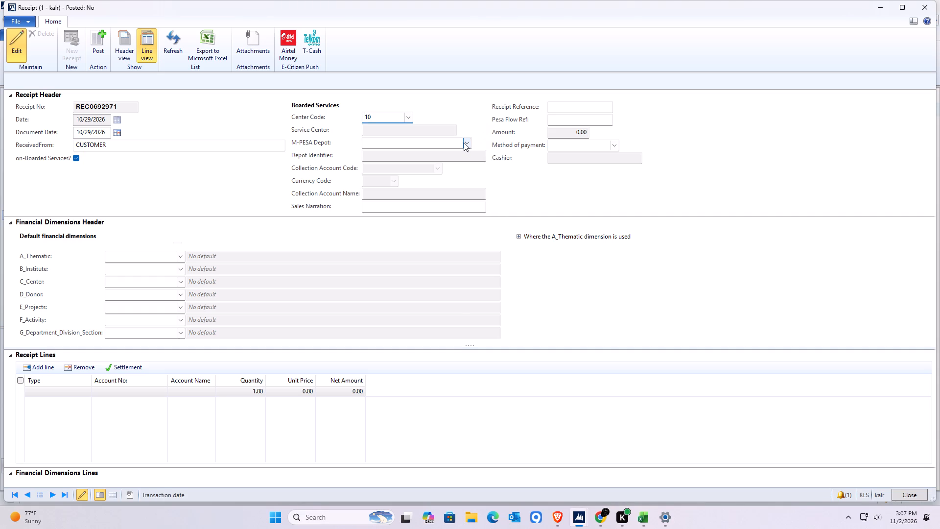
pyautogui.click(464, 143)
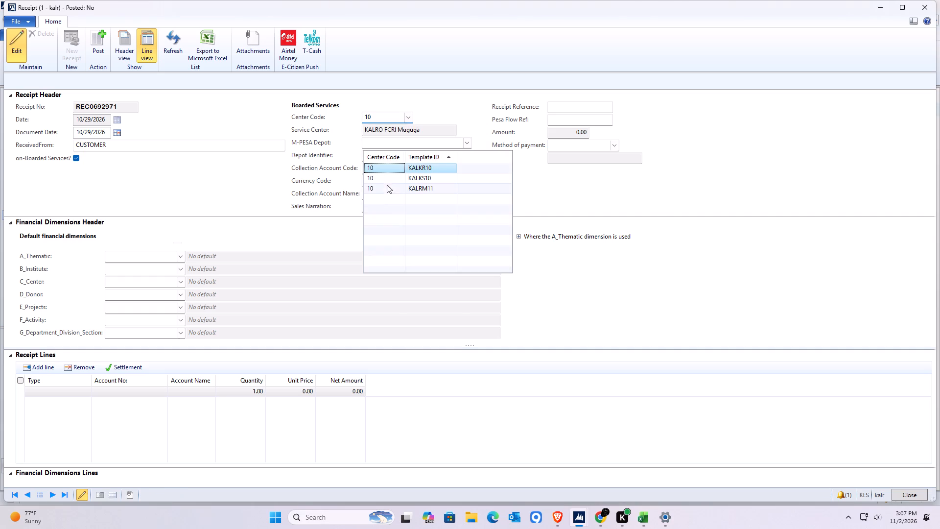
pyautogui.click(419, 166)
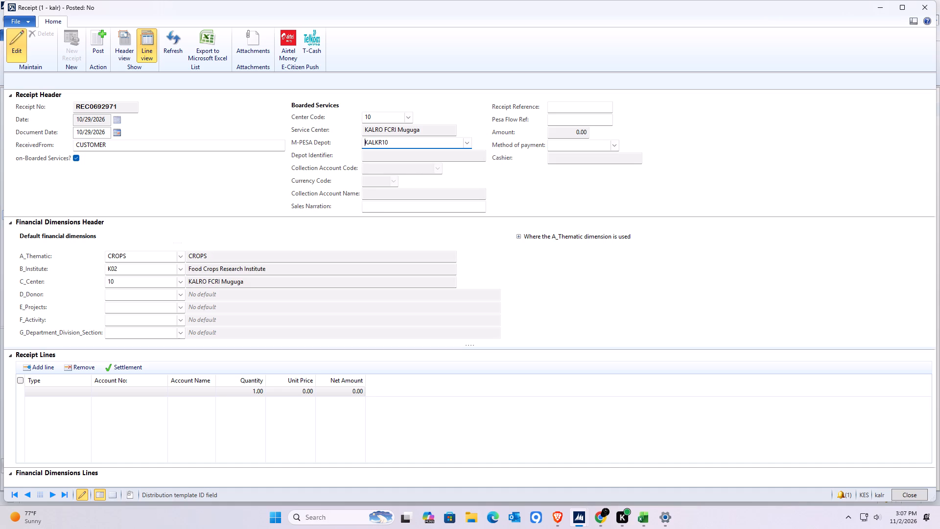
pyautogui.click(370, 206)
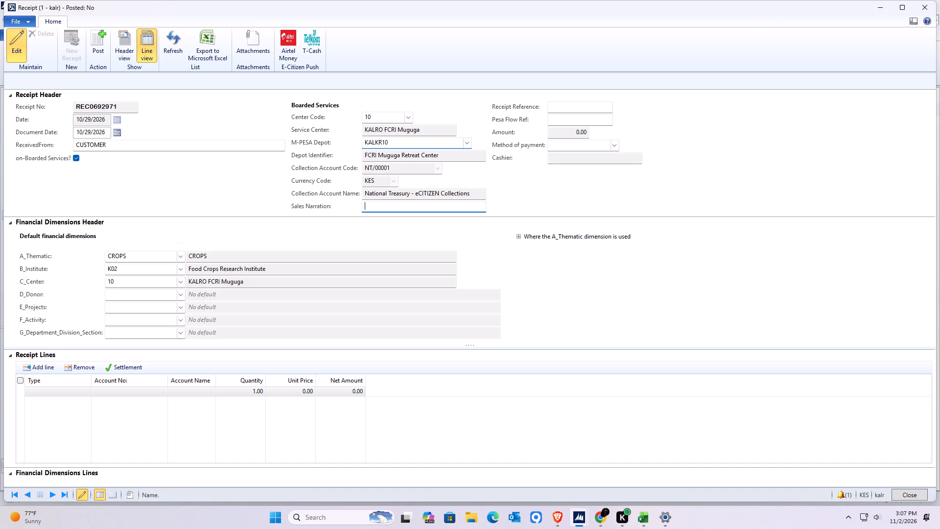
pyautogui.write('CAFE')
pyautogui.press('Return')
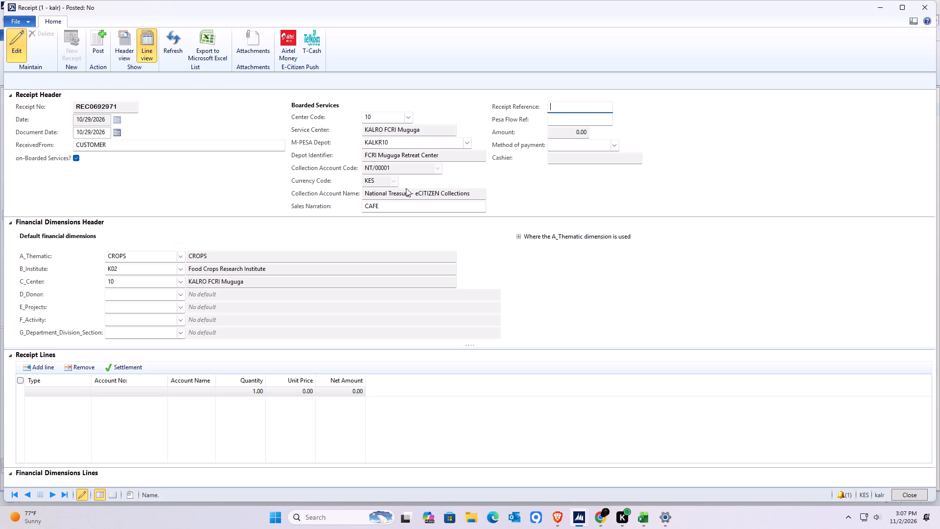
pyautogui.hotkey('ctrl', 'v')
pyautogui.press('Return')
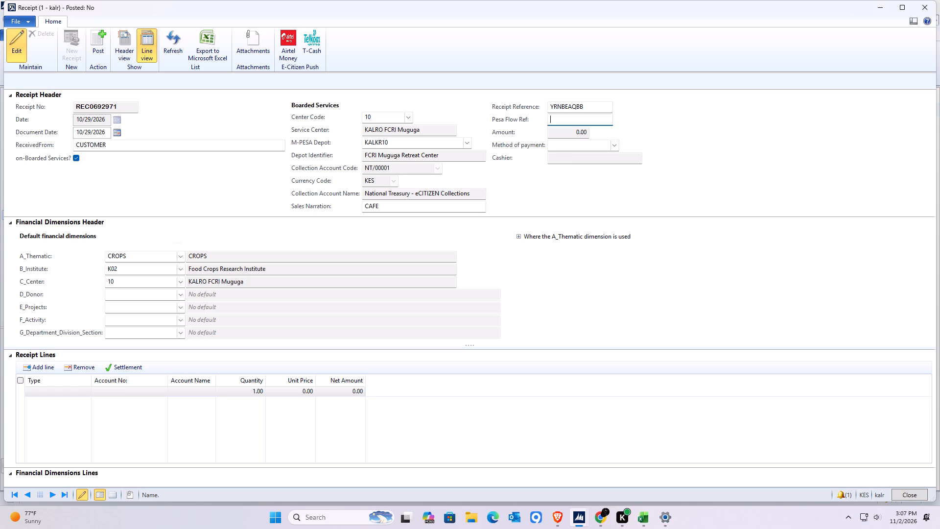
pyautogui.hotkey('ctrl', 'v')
pyautogui.click(615, 143)
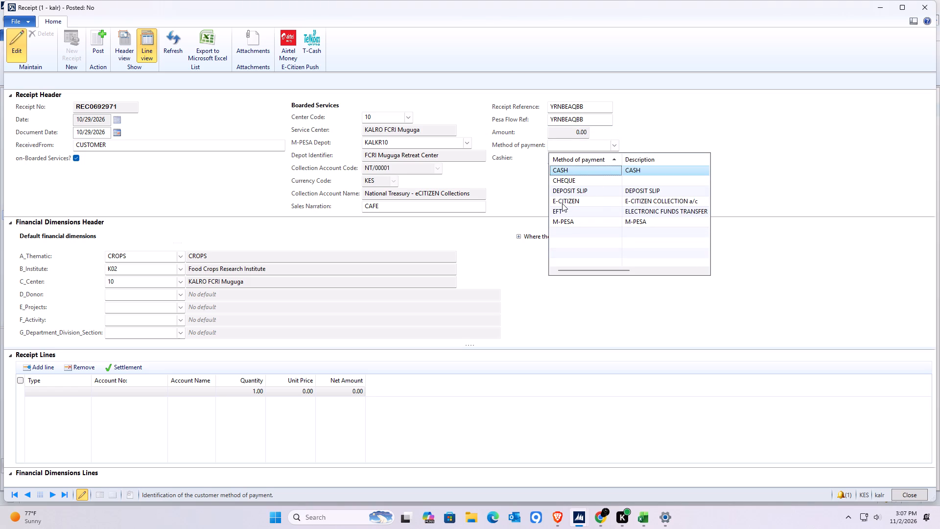
pyautogui.click(561, 201)
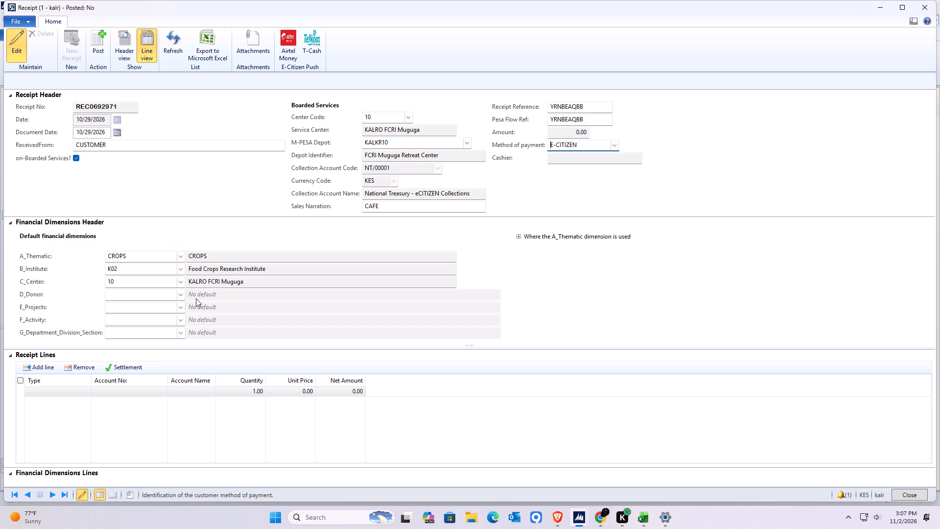
# Set the header's D_Donor dimension to DNR0005 (AIA) and E_Projects to PRJ0062 (HOSPITALITY).
pyautogui.click(183, 295)
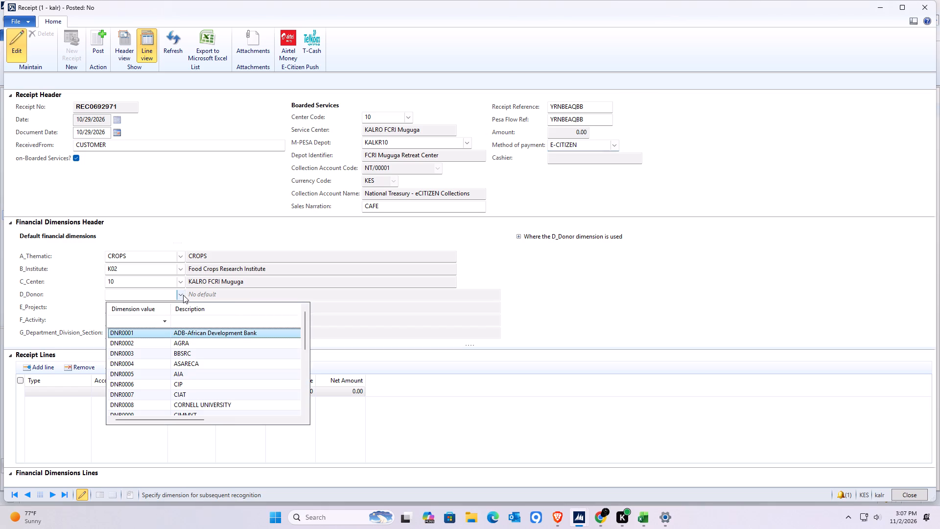
pyautogui.click(178, 377)
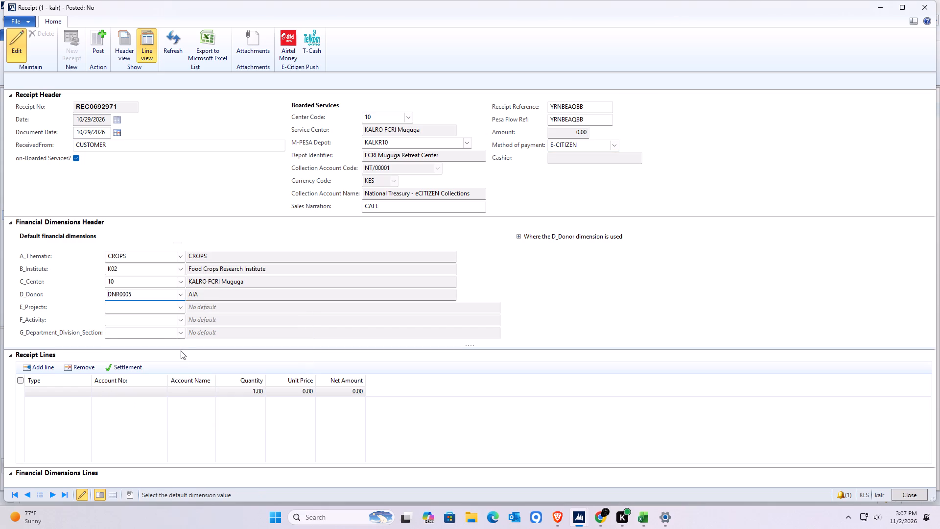
pyautogui.click(180, 308)
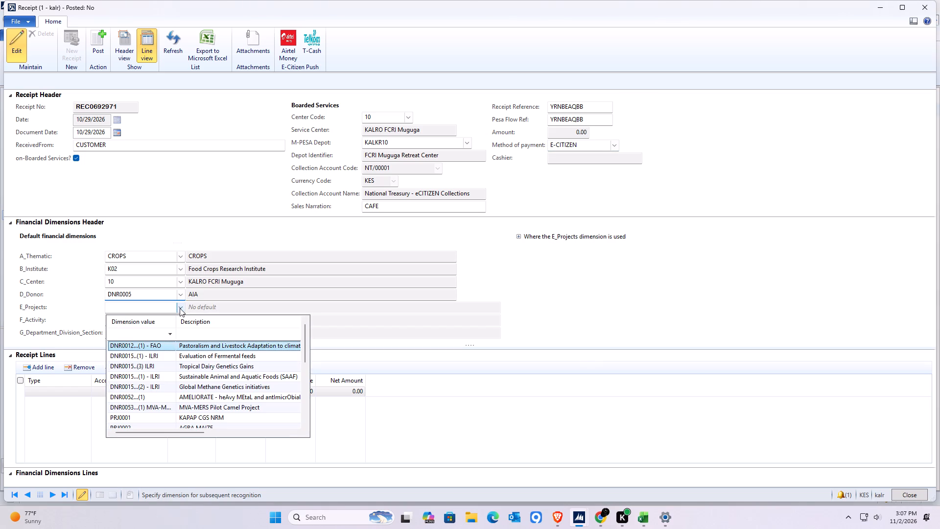
pyautogui.scroll(-1, 183, 371)
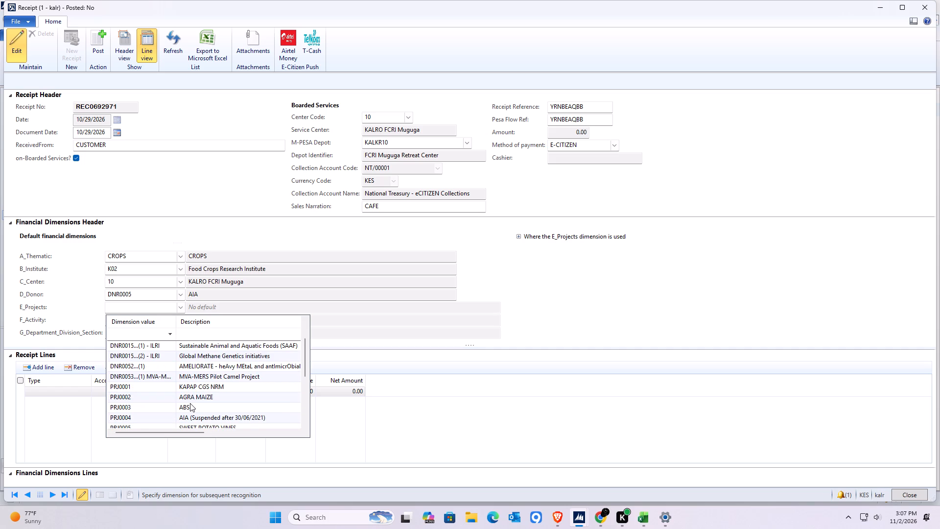
pyautogui.scroll(-8, 190, 403)
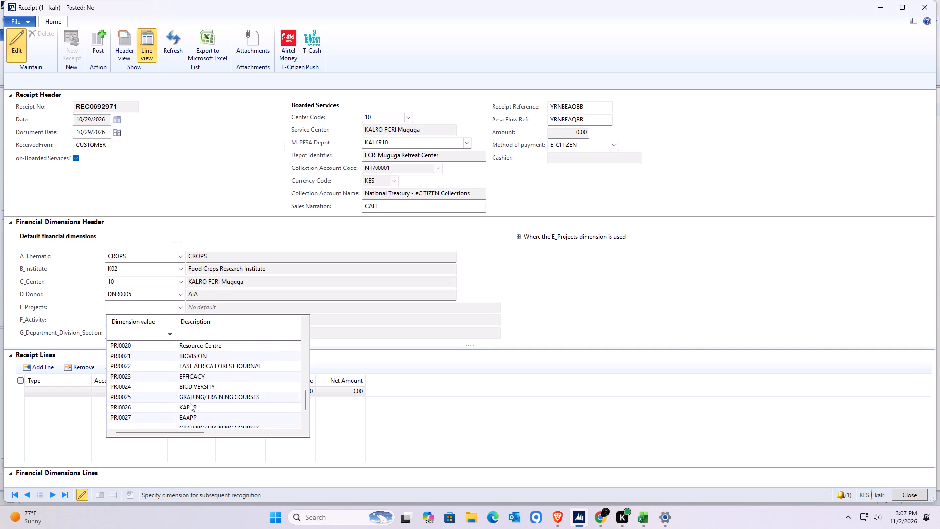
pyautogui.scroll(-5, 190, 403)
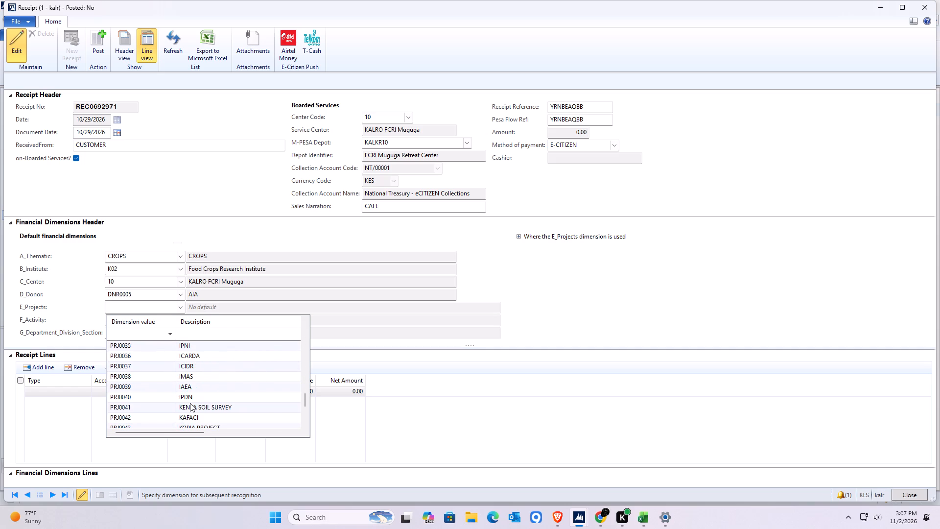
pyautogui.scroll(-5, 190, 403)
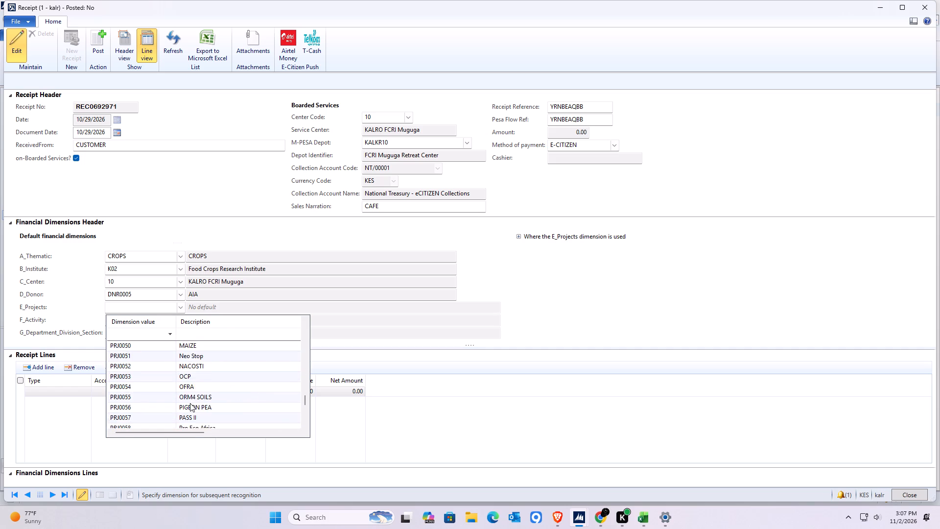
pyautogui.scroll(-3, 190, 403)
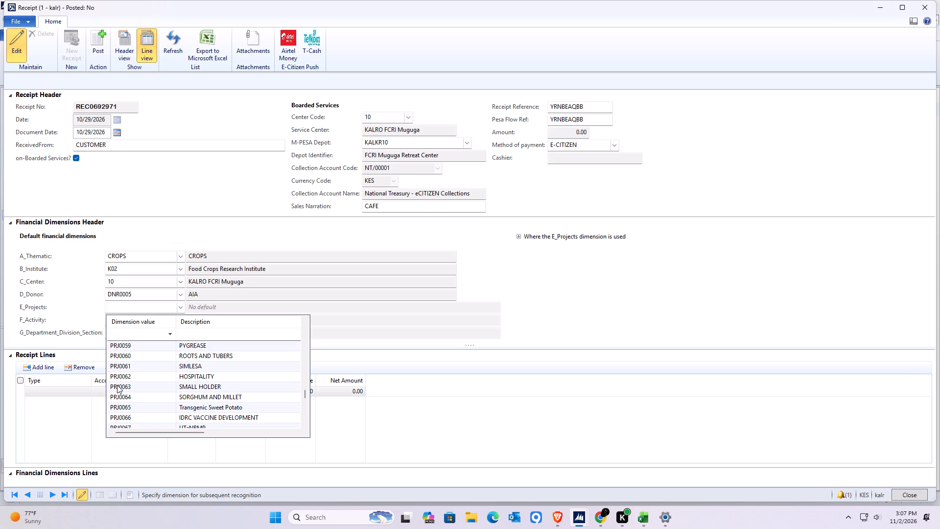
pyautogui.click(183, 376)
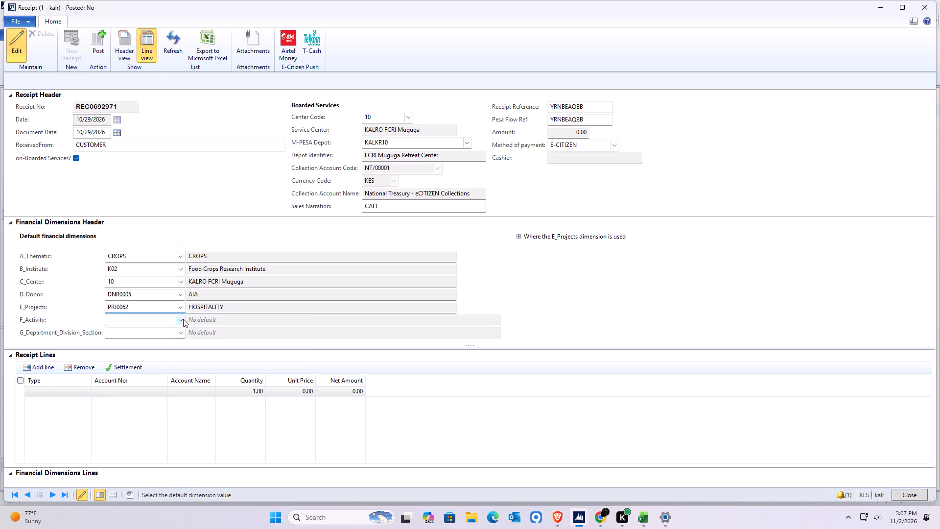
# Set the header's F_Activity dimension to ACT0001 (Management and Administration) and G_Department_Division_Section to F0000002 (Food Crops Research Systems).
pyautogui.click(183, 319)
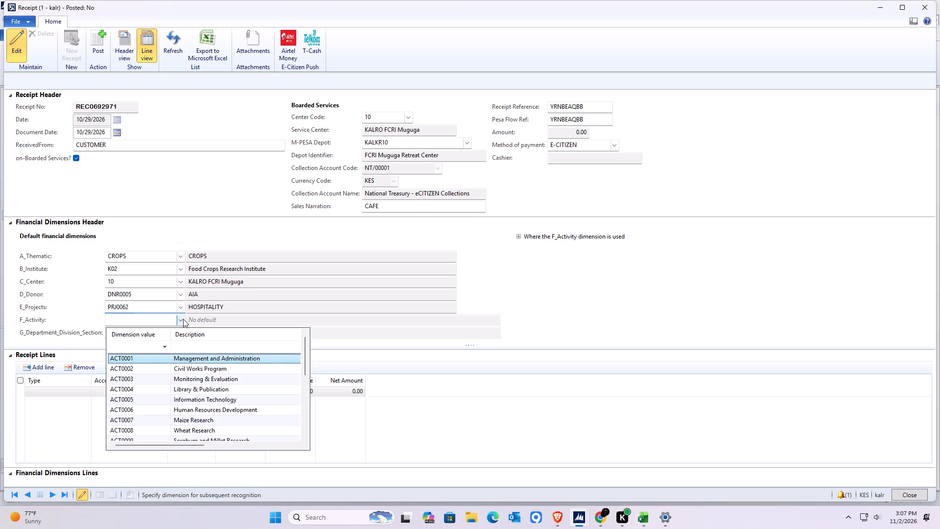
pyautogui.click(175, 361)
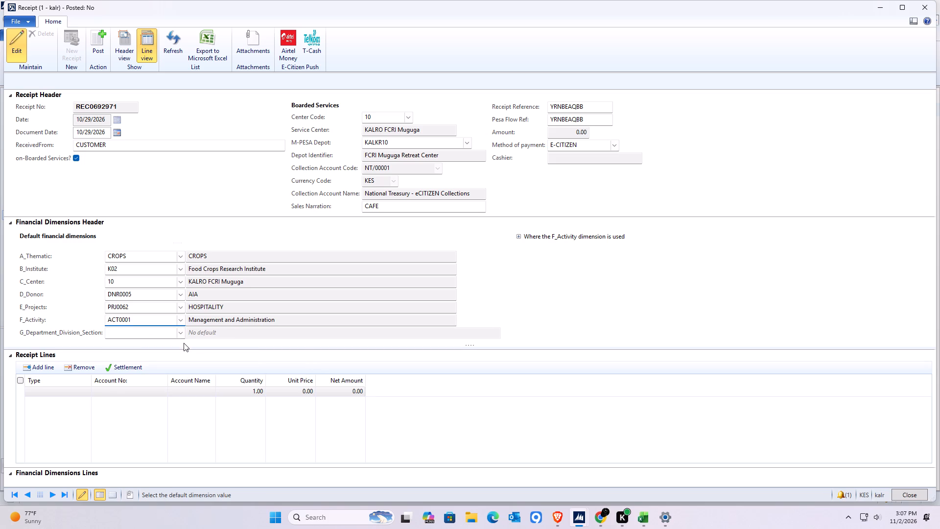
pyautogui.click(180, 332)
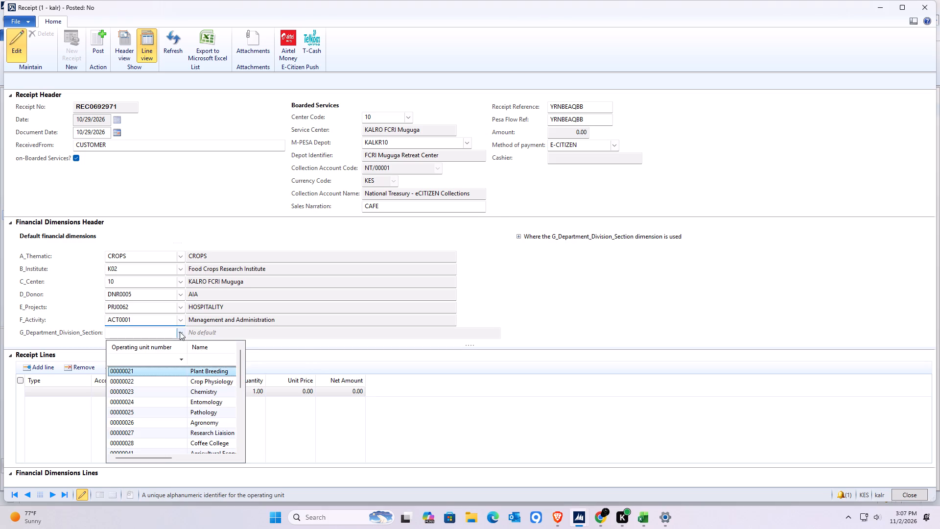
pyautogui.scroll(-2, 168, 385)
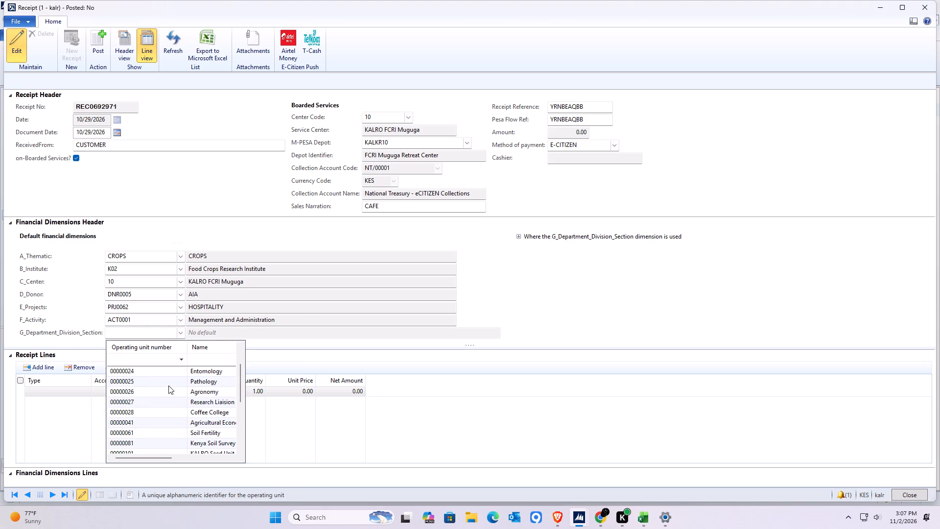
pyautogui.scroll(-7, 168, 385)
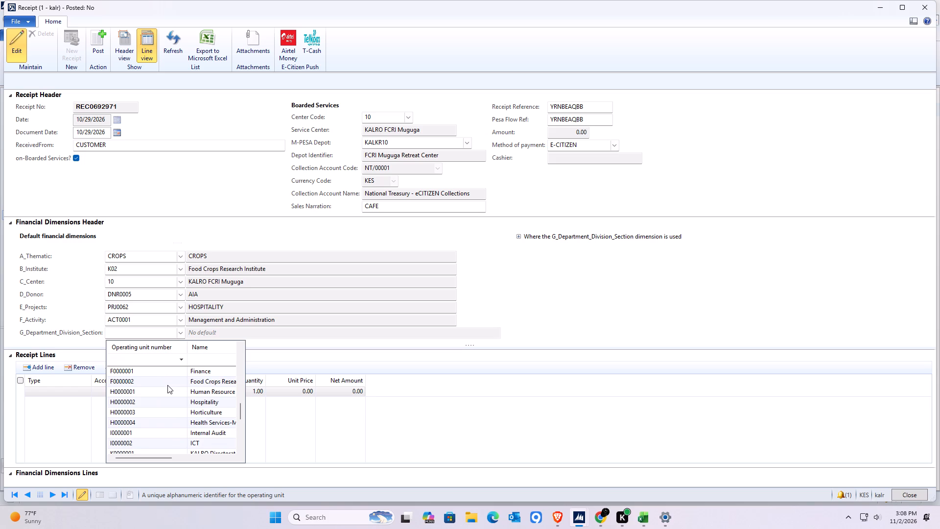
pyautogui.click(167, 383)
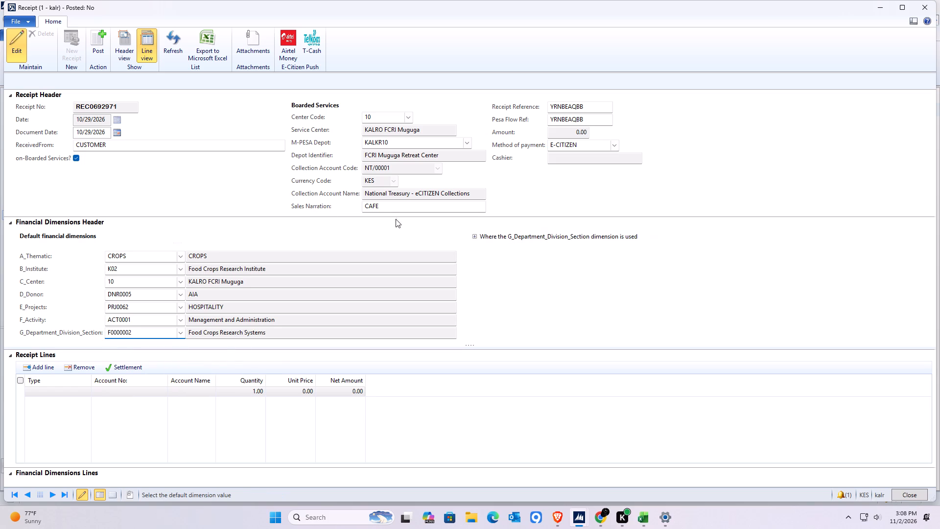
# Fill the receipt line with type Cafetaria and a unit price of 500.
pyautogui.click(49, 392)
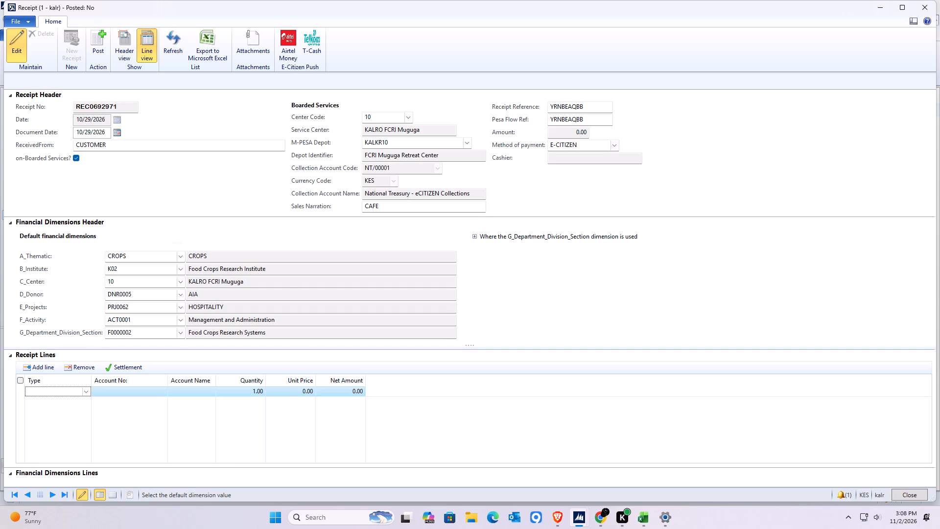
pyautogui.click(87, 393)
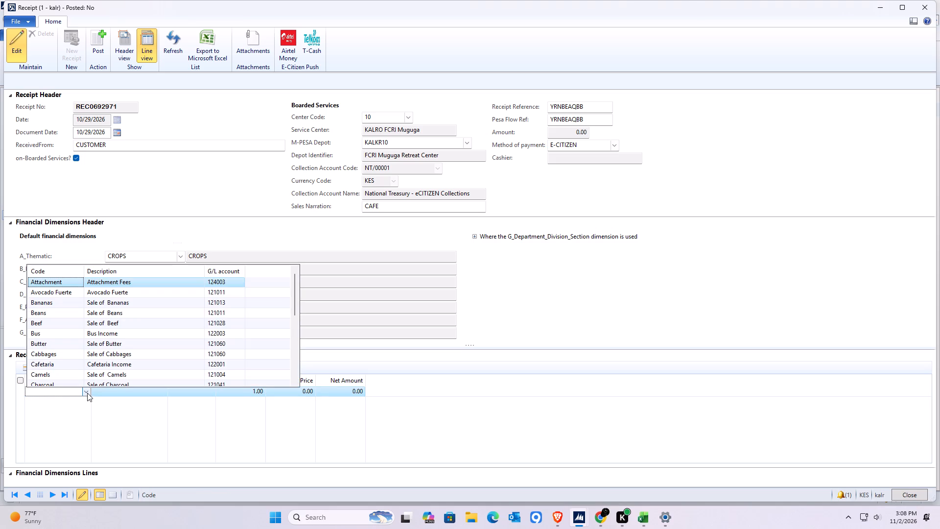
pyautogui.click(105, 366)
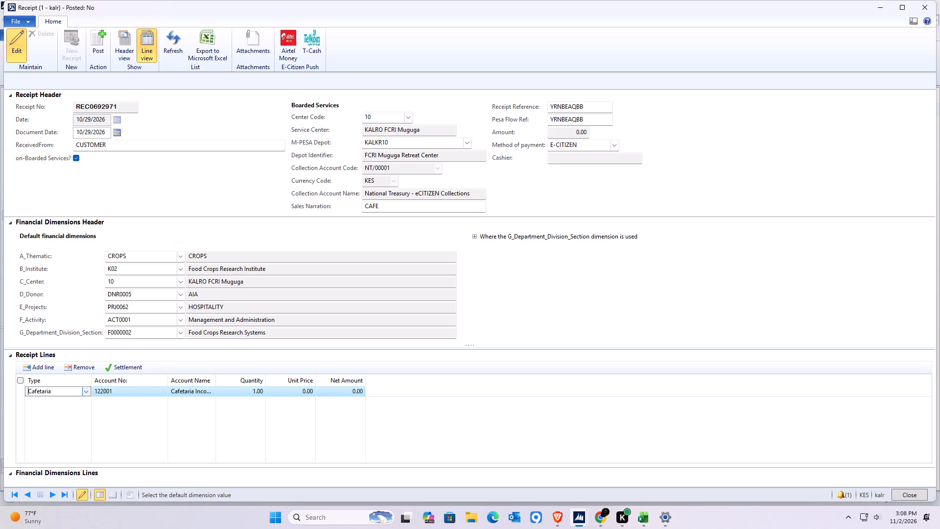
pyautogui.click(282, 391)
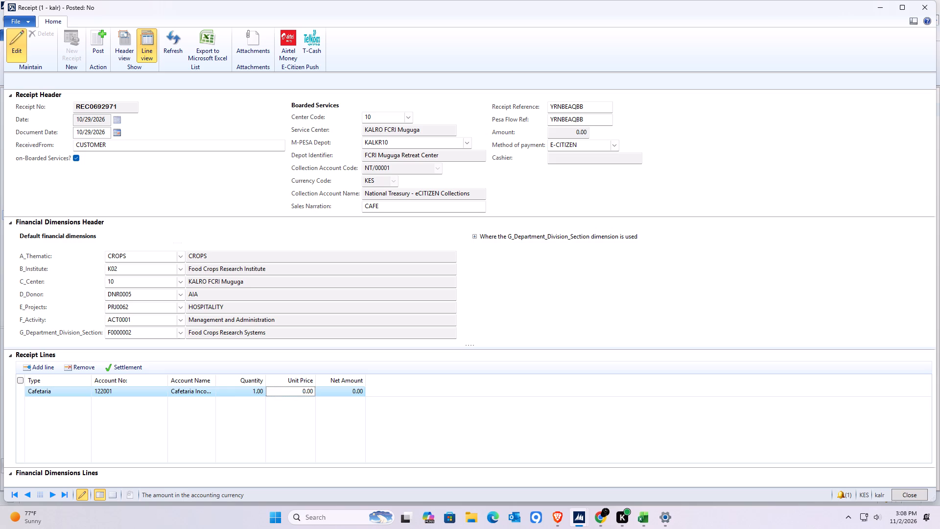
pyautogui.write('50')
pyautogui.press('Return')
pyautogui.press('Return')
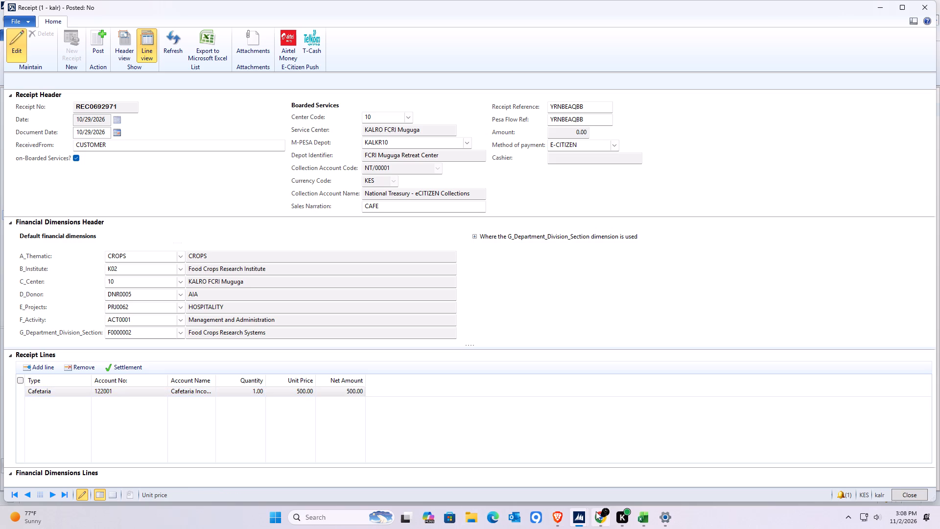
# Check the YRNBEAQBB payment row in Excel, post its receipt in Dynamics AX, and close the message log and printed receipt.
pyautogui.click(640, 518)
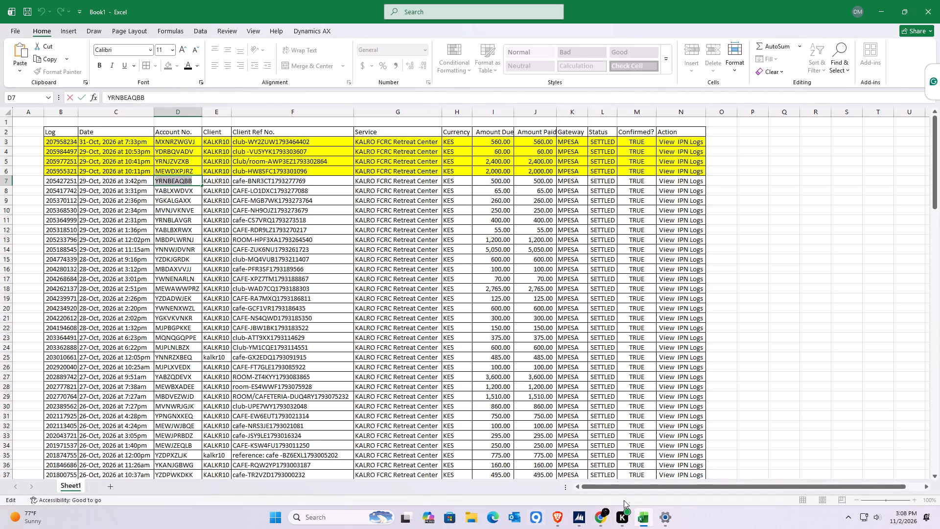
pyautogui.click(574, 515)
pyautogui.click(596, 466)
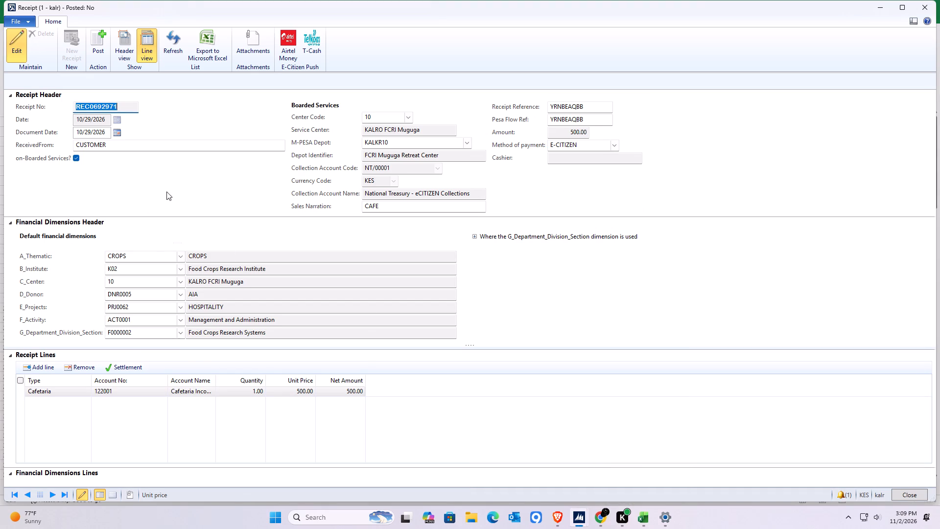
pyautogui.click(101, 40)
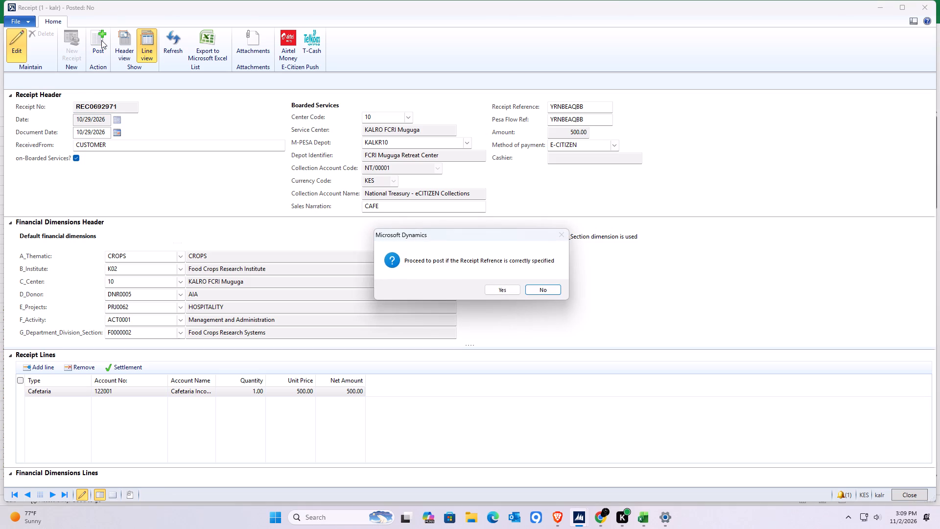
pyautogui.click(510, 289)
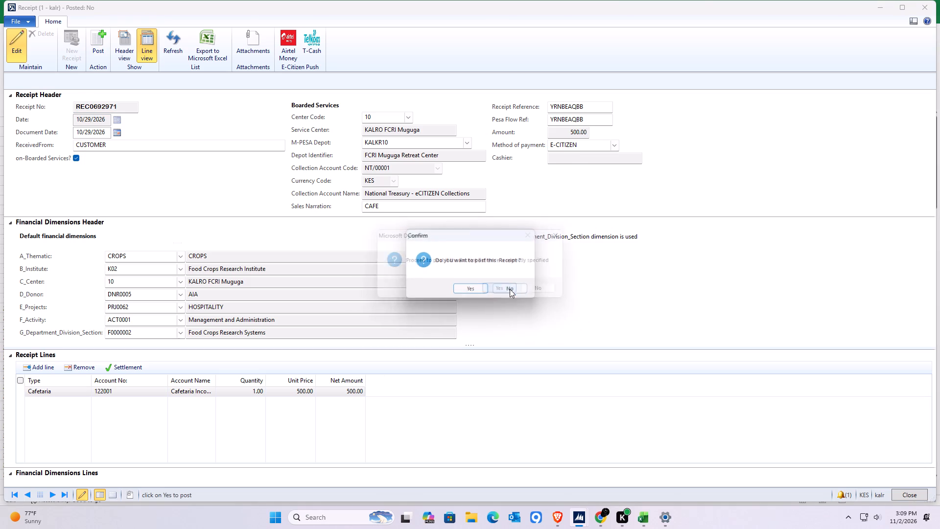
pyautogui.click(470, 289)
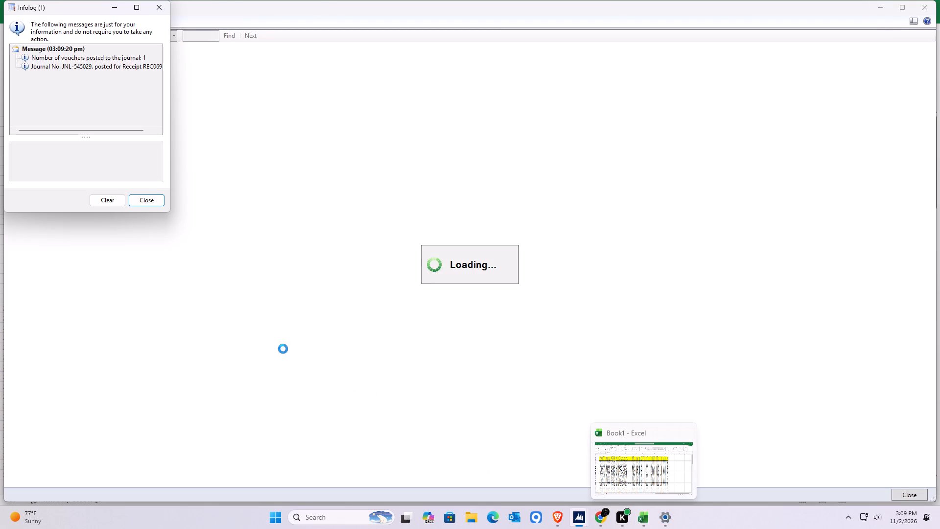
pyautogui.click(144, 197)
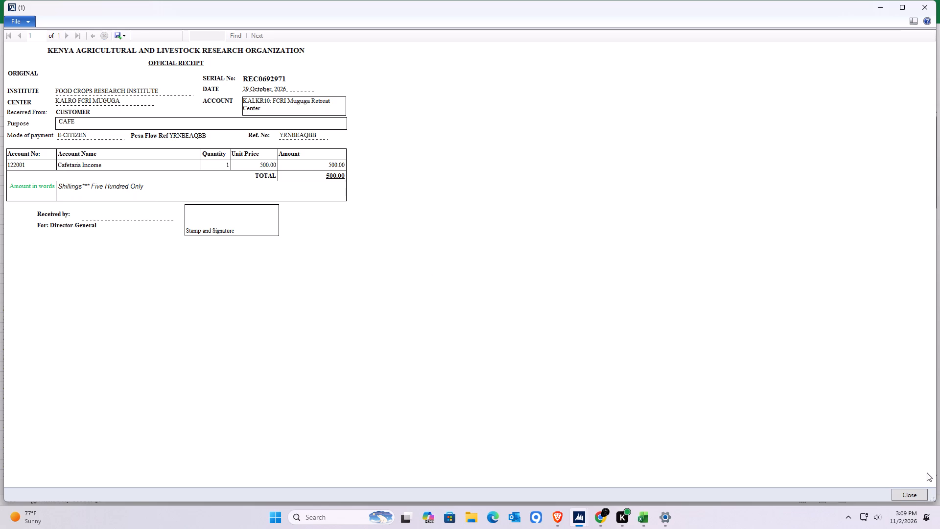
pyautogui.click(911, 491)
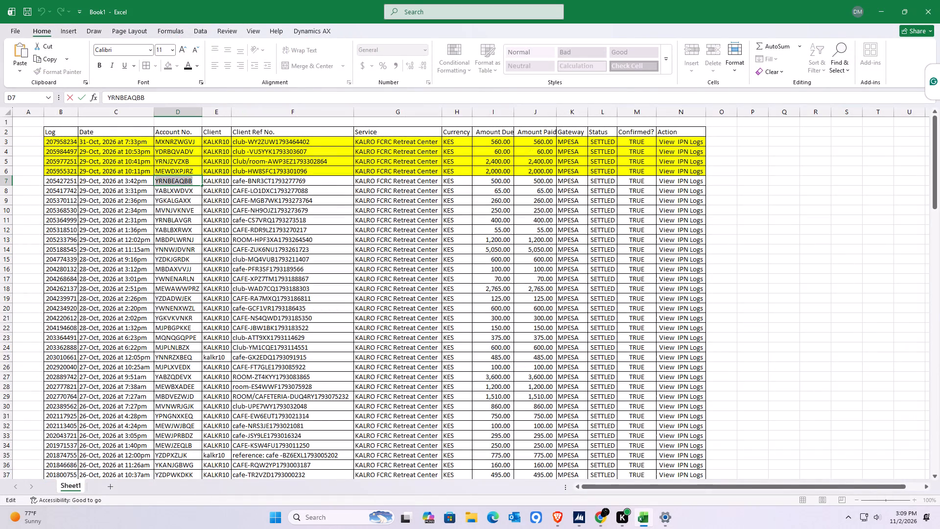
pyautogui.click(184, 192)
pyautogui.doubleClick(184, 192)
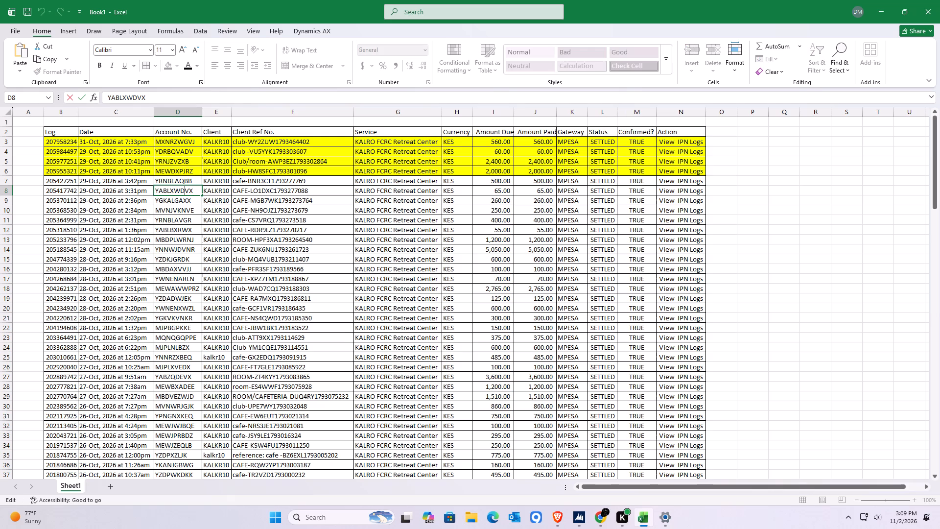
pyautogui.doubleClick(184, 192)
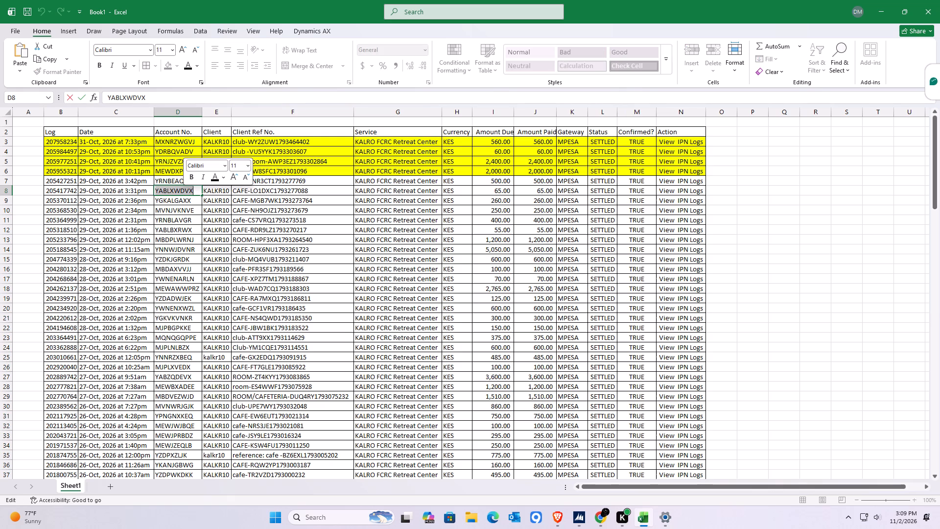
pyautogui.hotkey('ctrl', 'c')
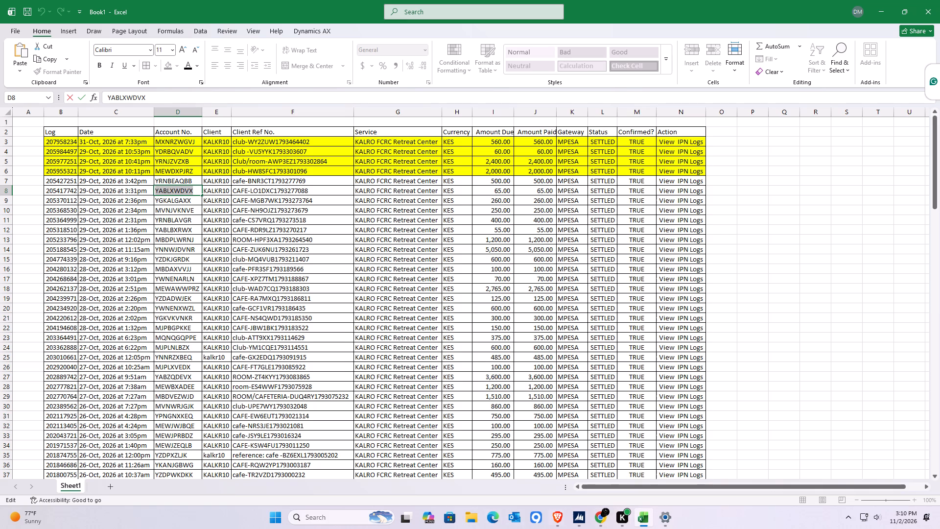
# Switch to Dynamics AX and create a new receipt with document date 10/29/2026, received from CUSTOMER.
pyautogui.click(581, 516)
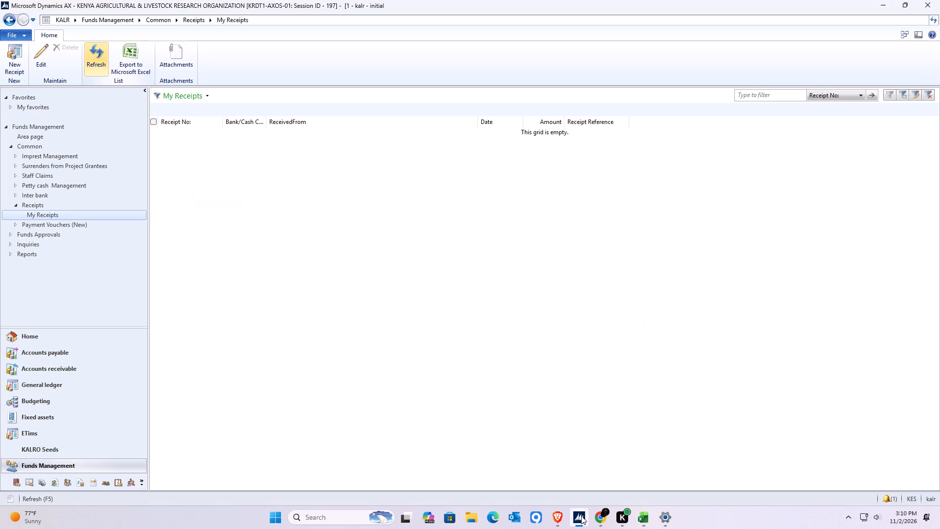
pyautogui.doubleClick(17, 52)
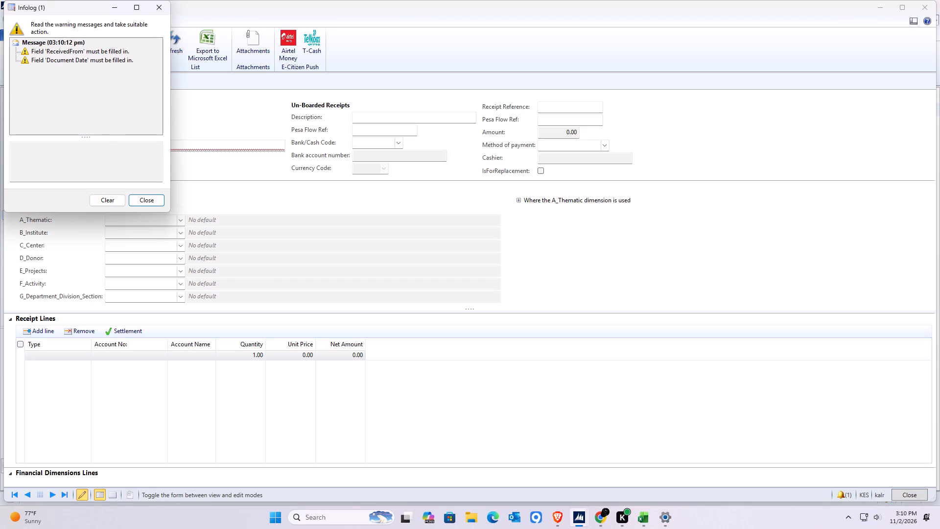
pyautogui.click(148, 201)
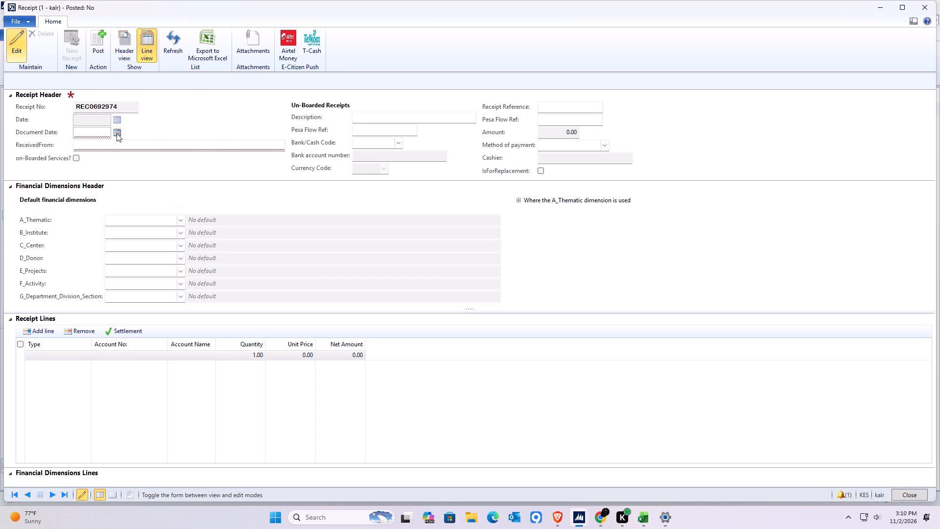
pyautogui.click(117, 133)
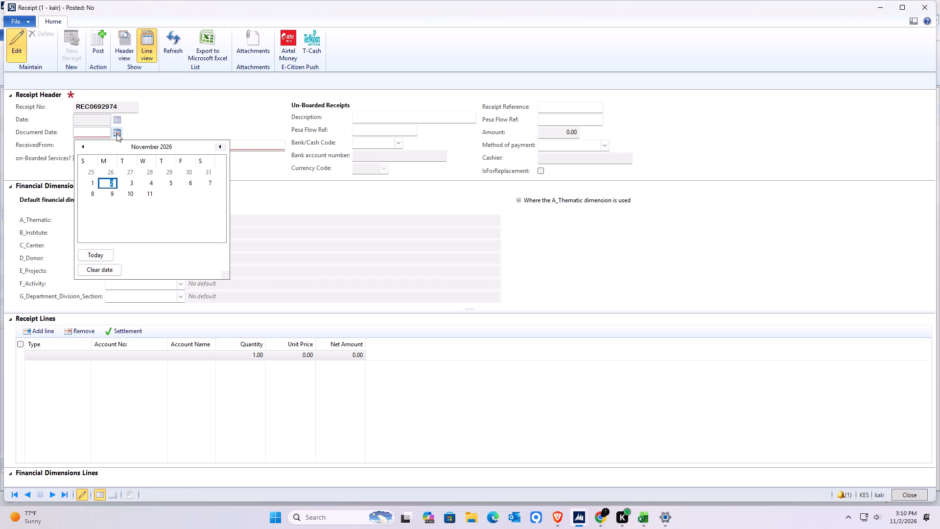
pyautogui.click(84, 148)
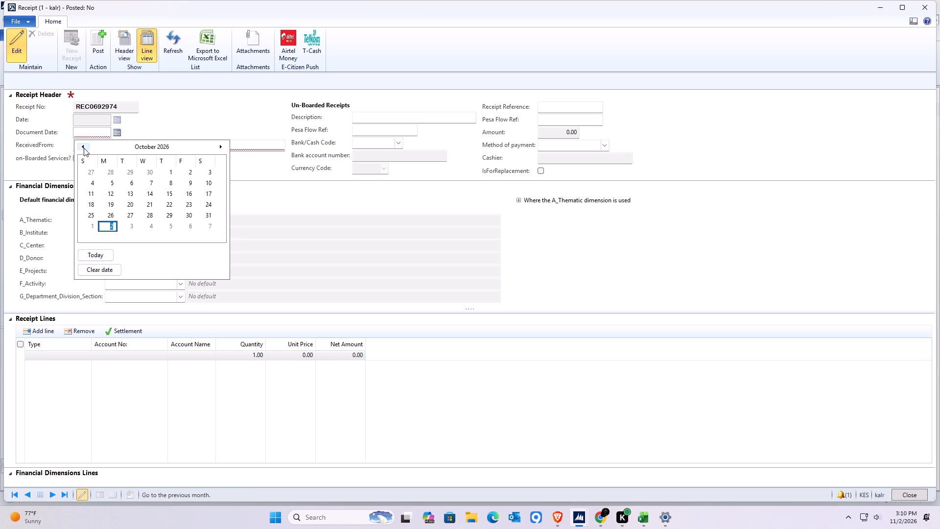
pyautogui.click(171, 215)
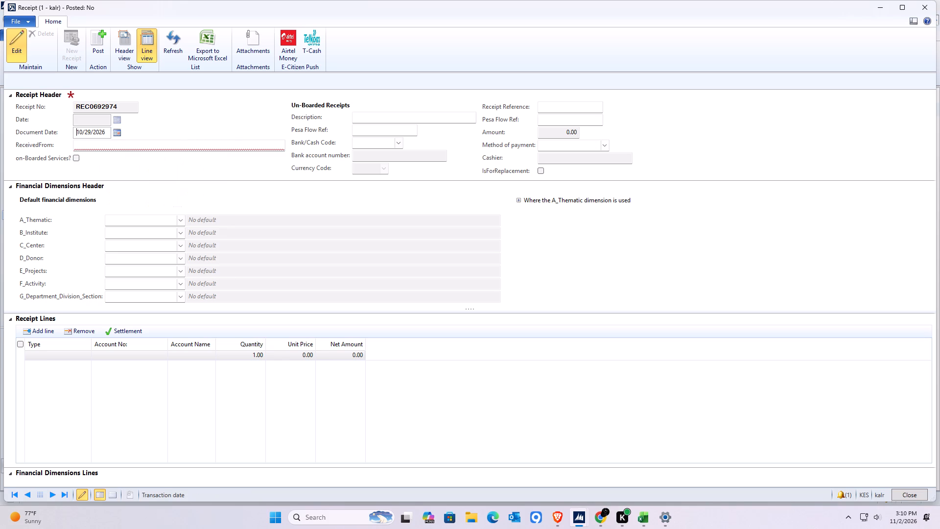
pyautogui.click(97, 145)
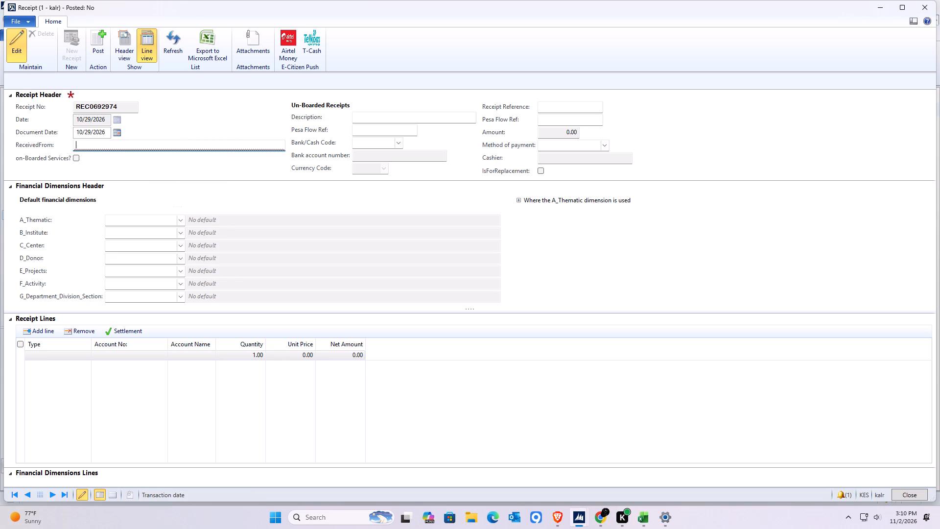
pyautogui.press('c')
pyautogui.press('Return')
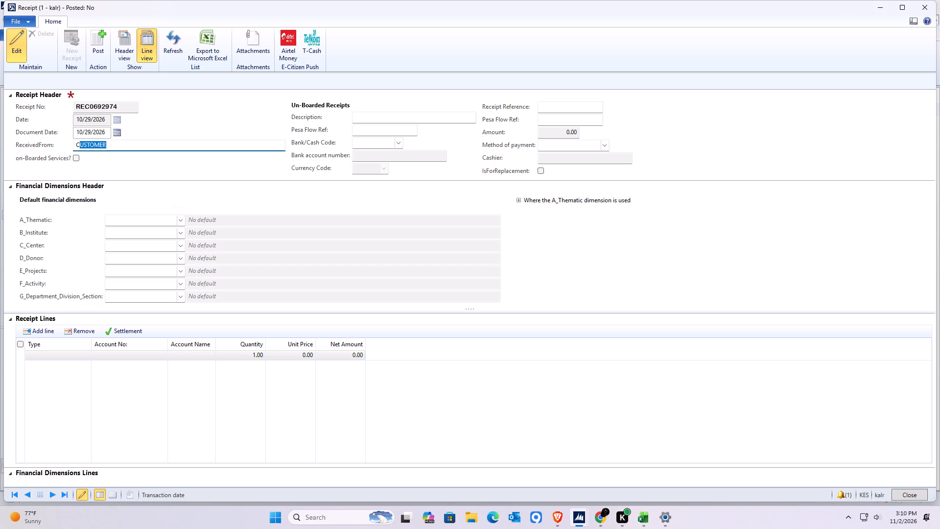
# Mark the receipt as on-boarded services with center code 10, M-PESA depot KALKR10 and sales narration CAFE.
pyautogui.click(75, 156)
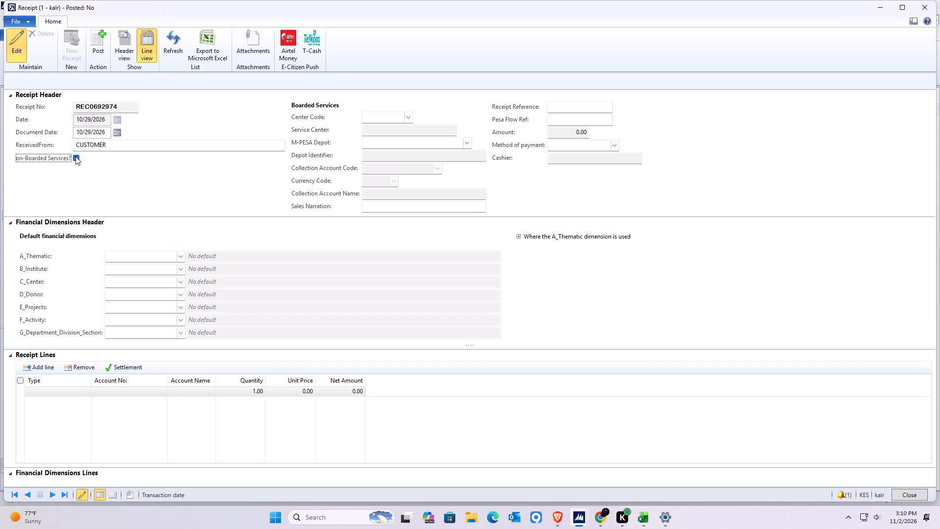
pyautogui.click(409, 115)
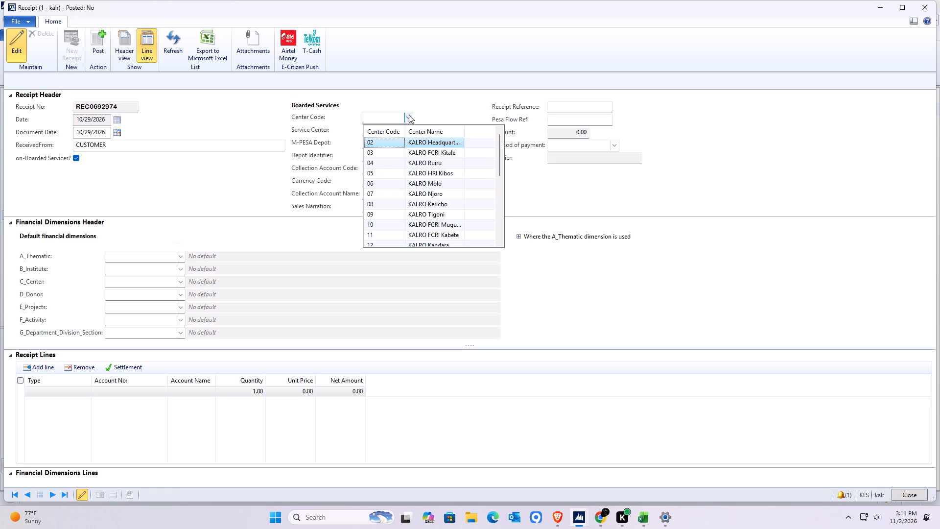
pyautogui.click(408, 223)
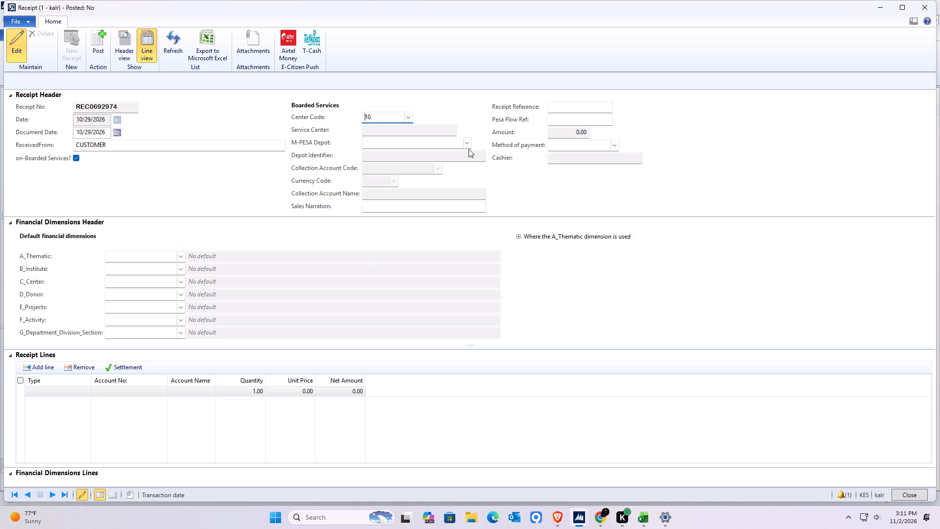
pyautogui.click(469, 144)
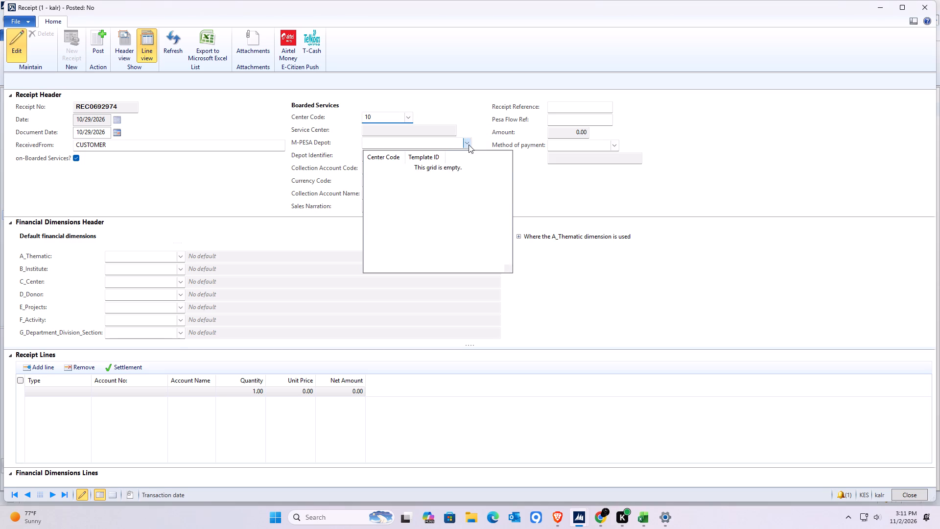
pyautogui.click(413, 166)
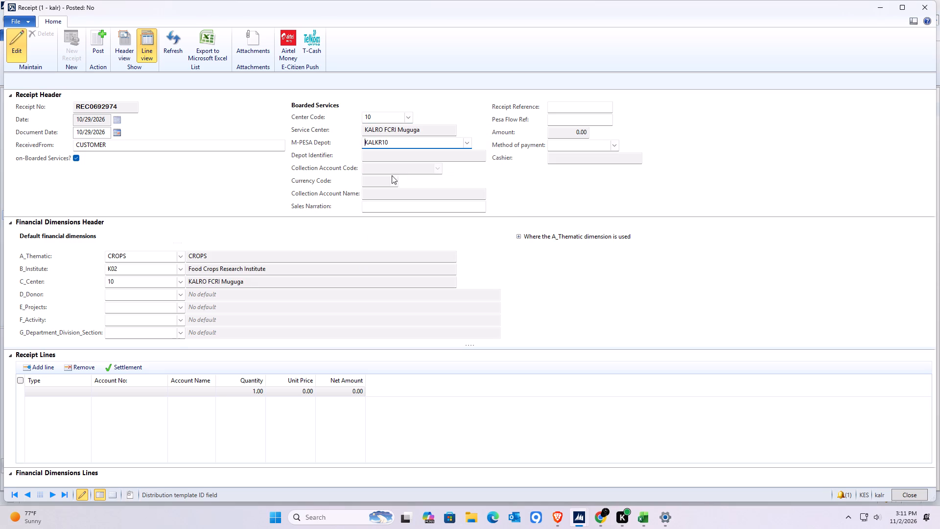
pyautogui.click(376, 203)
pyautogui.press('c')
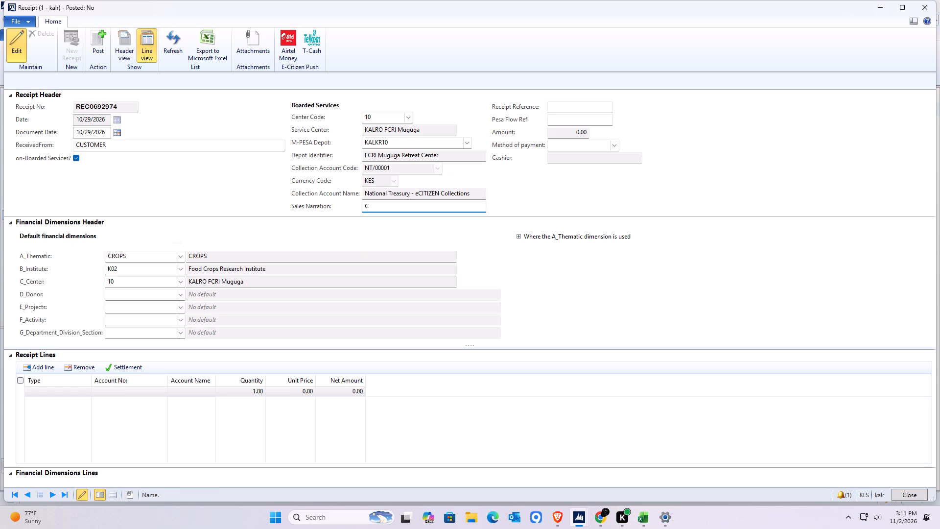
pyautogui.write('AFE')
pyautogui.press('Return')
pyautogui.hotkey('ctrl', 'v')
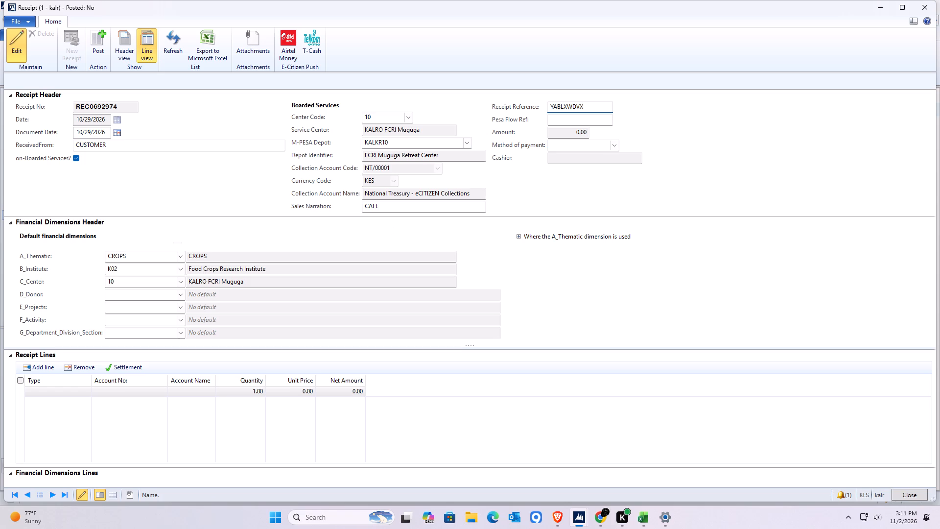
pyautogui.click(557, 118)
pyautogui.hotkey('ctrl', 'v')
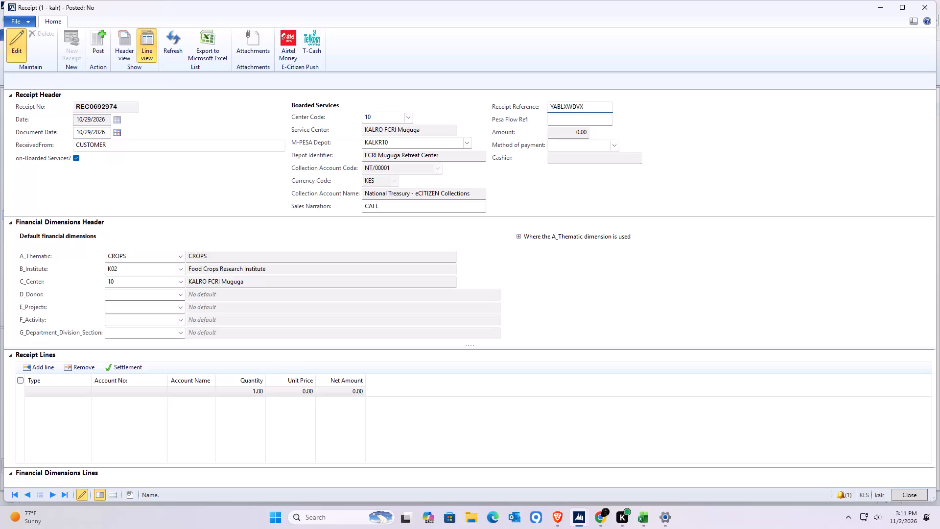
# Set the receipt's method of payment to E-CITIZEN.
pyautogui.click(615, 145)
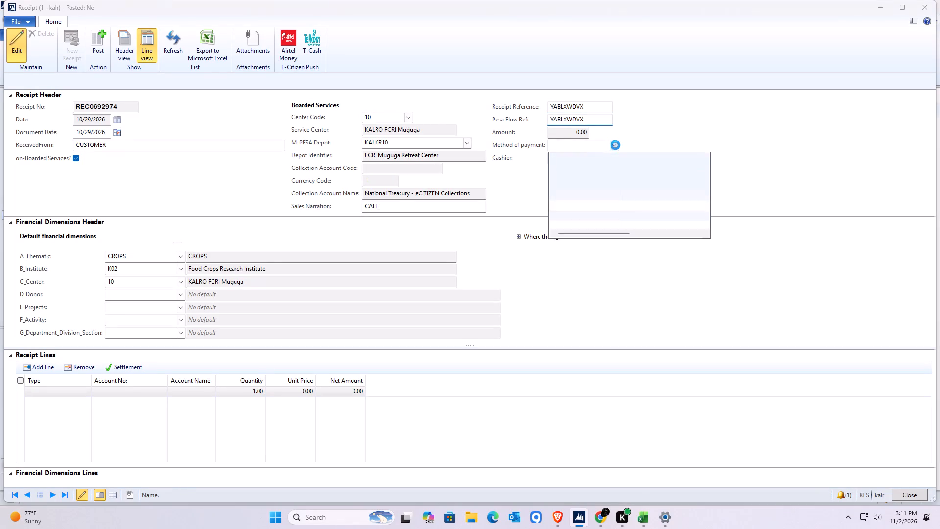
pyautogui.click(561, 200)
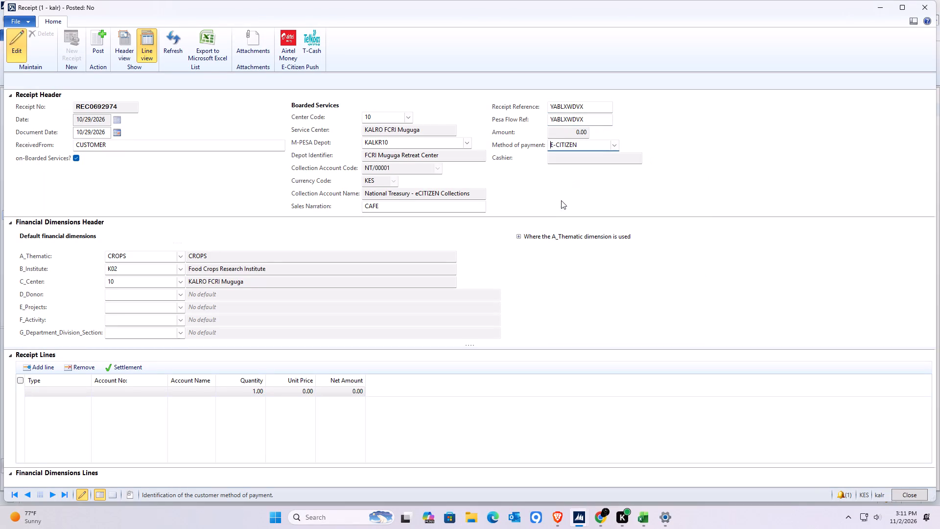
# Set the header's default financial dimensions D_Donor to DNR0005 (AIA) and E_Projects to PRJ0062 (HOSPITALITY).
pyautogui.click(181, 294)
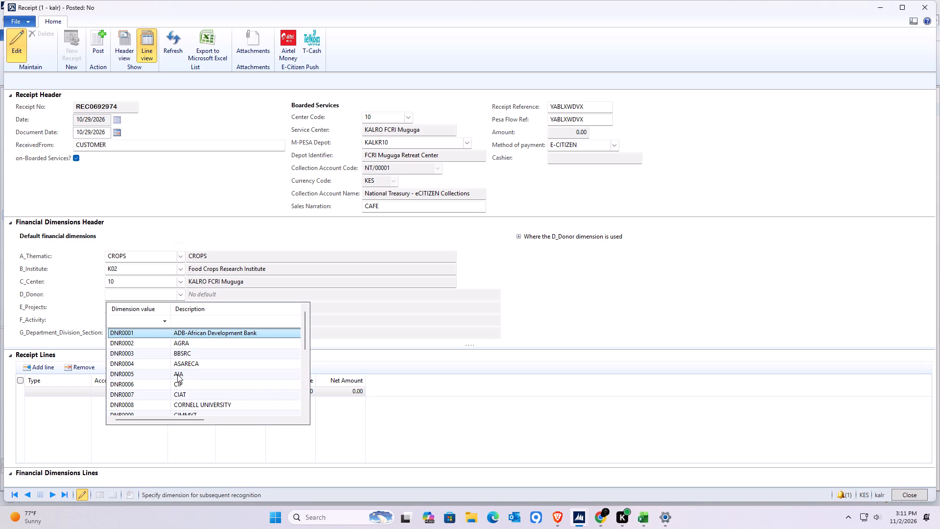
pyautogui.click(177, 374)
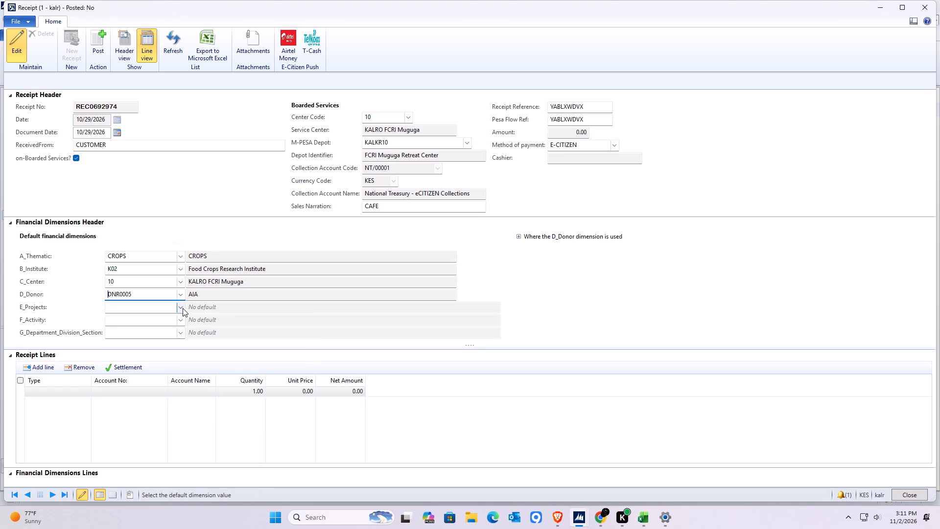
pyautogui.click(183, 308)
pyautogui.scroll(-3, 174, 352)
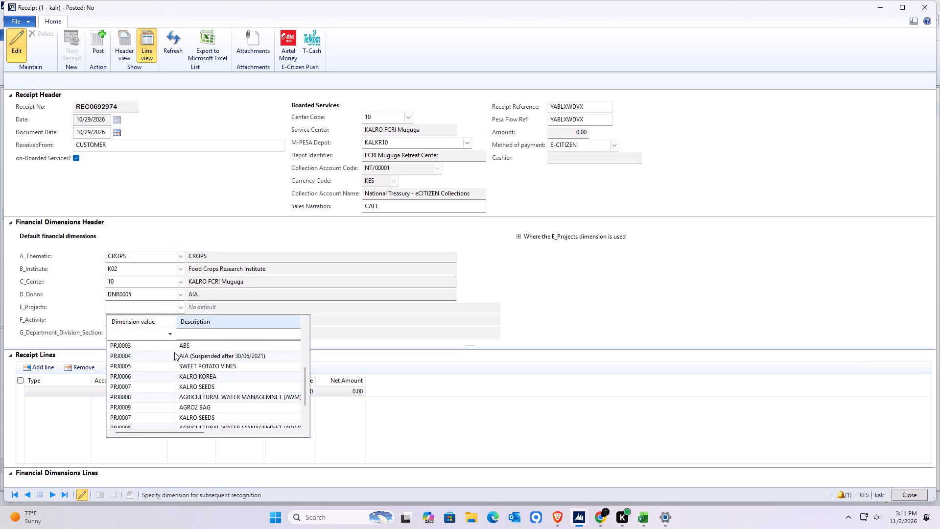
pyautogui.scroll(-2, 174, 352)
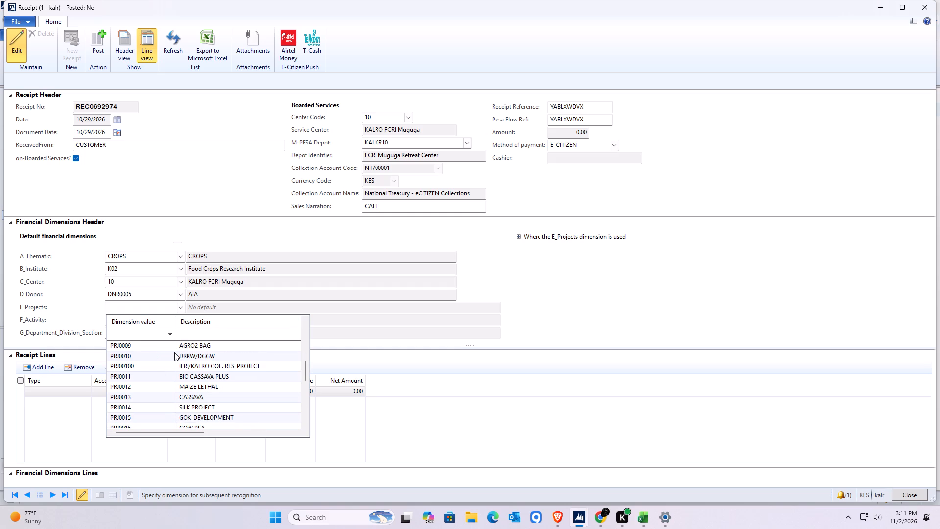
pyautogui.scroll(-11, 174, 352)
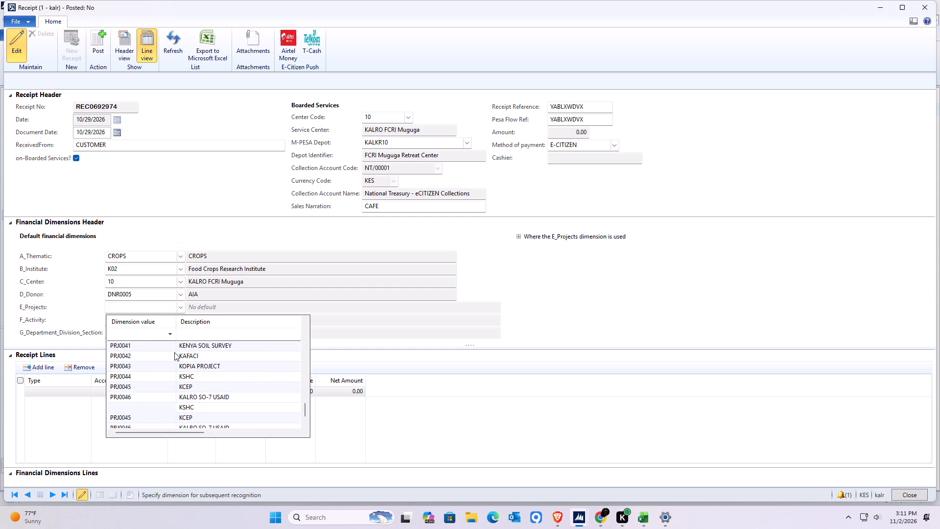
pyautogui.scroll(-4, 174, 352)
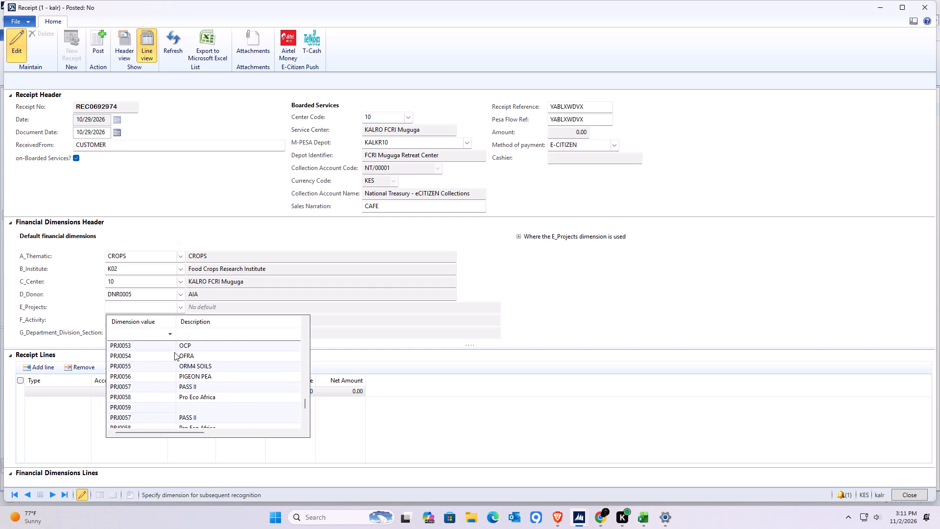
pyautogui.scroll(-2, 174, 352)
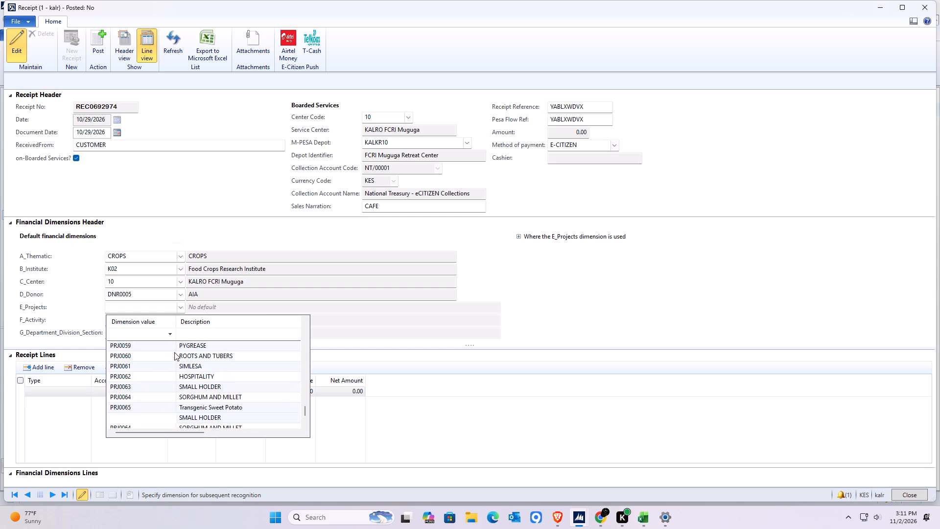
pyautogui.click(187, 377)
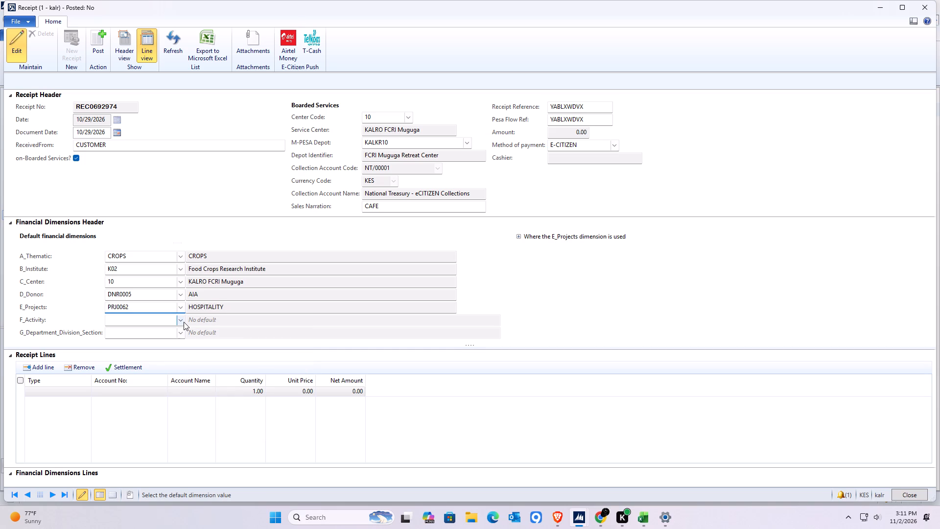
# Set F_Activity to ACT0001 (Management and Administration) and G_Department_Division_Section to F0000002 (Food Crops Research Systems).
pyautogui.click(184, 322)
pyautogui.click(190, 357)
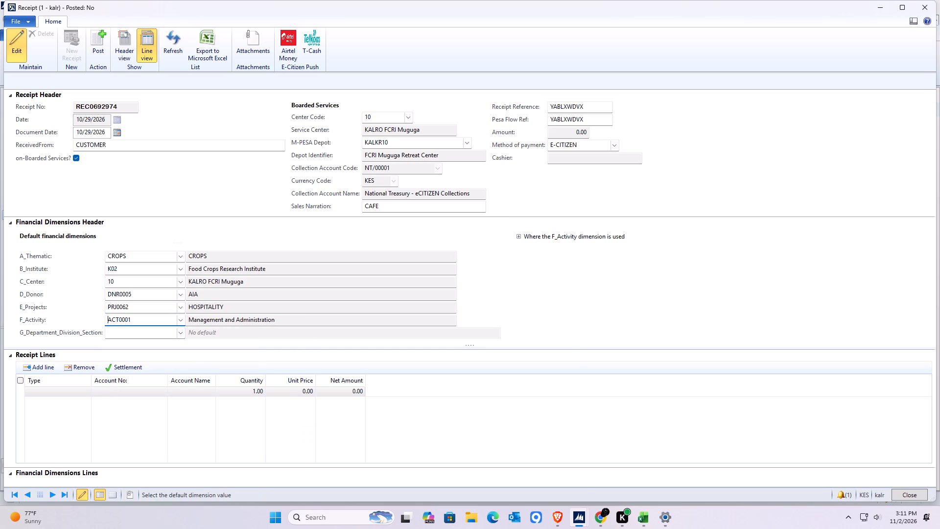
pyautogui.click(183, 333)
pyautogui.scroll(-3, 175, 395)
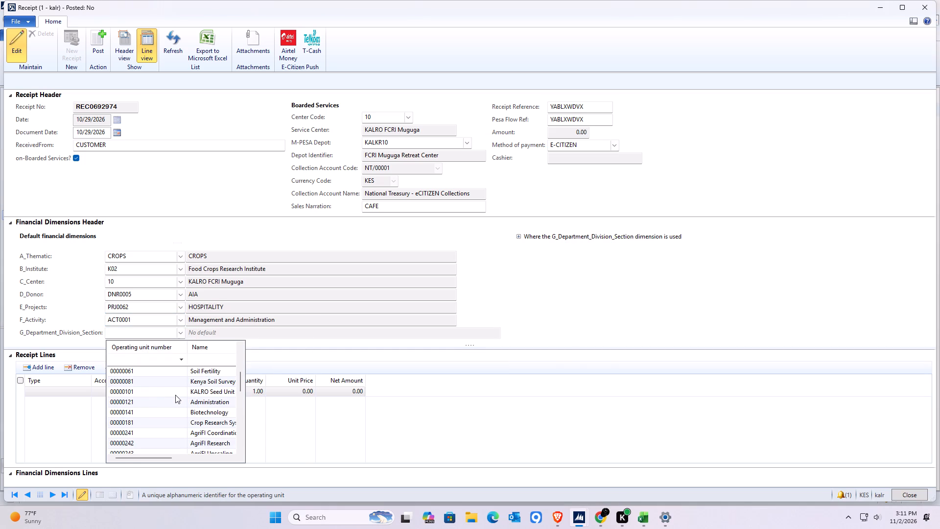
pyautogui.scroll(-2, 185, 405)
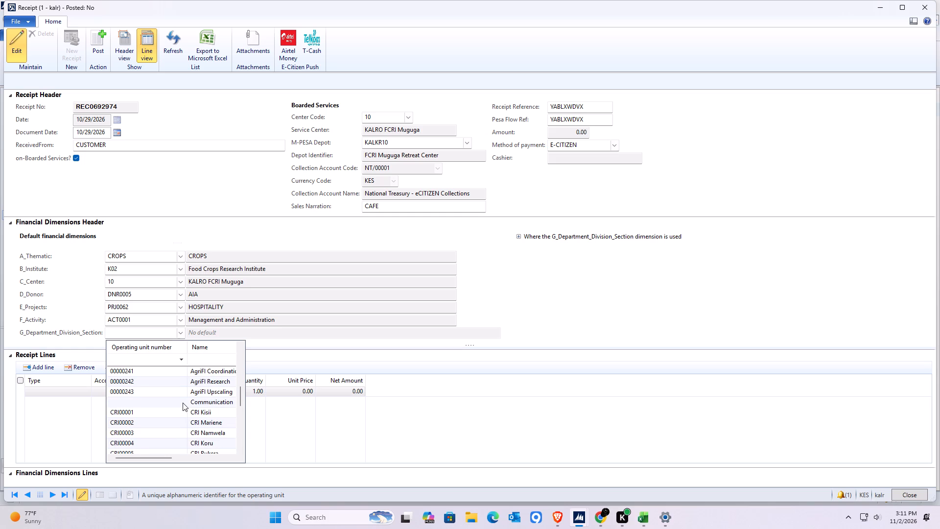
pyautogui.scroll(-3, 183, 403)
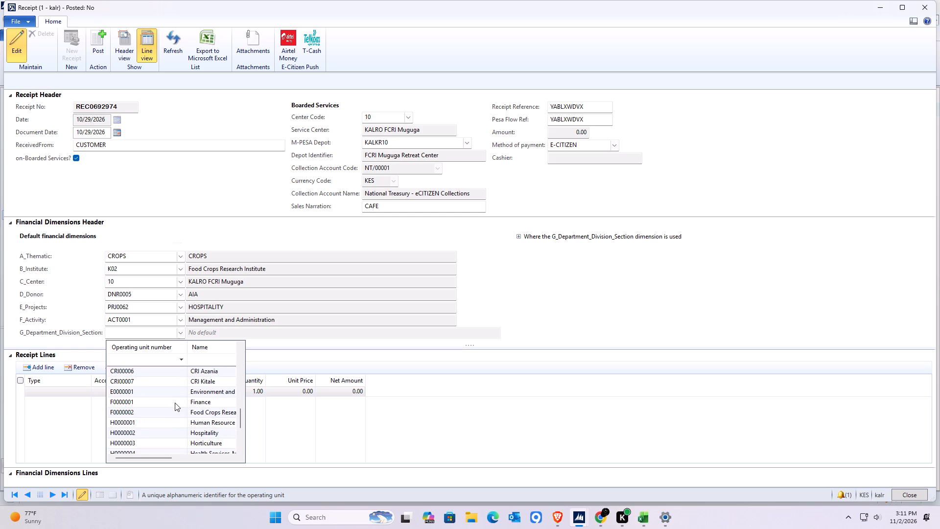
pyautogui.click(187, 411)
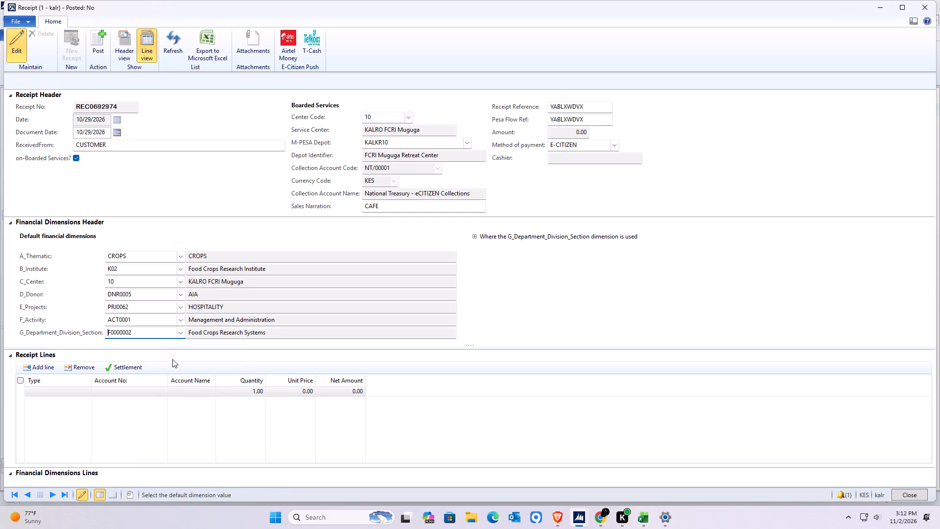
# Fill in the receipt line with type Cafetaria and a unit price of 65.00.
pyautogui.click(36, 393)
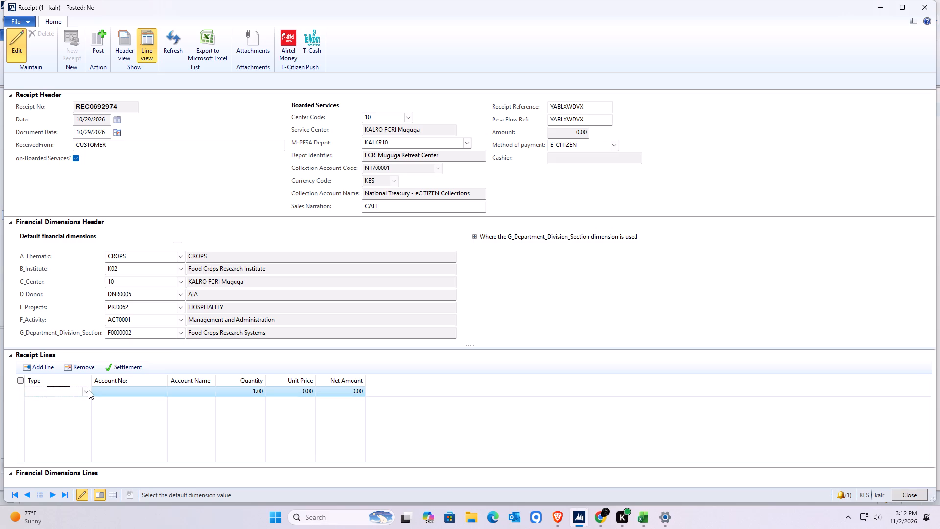
pyautogui.click(87, 392)
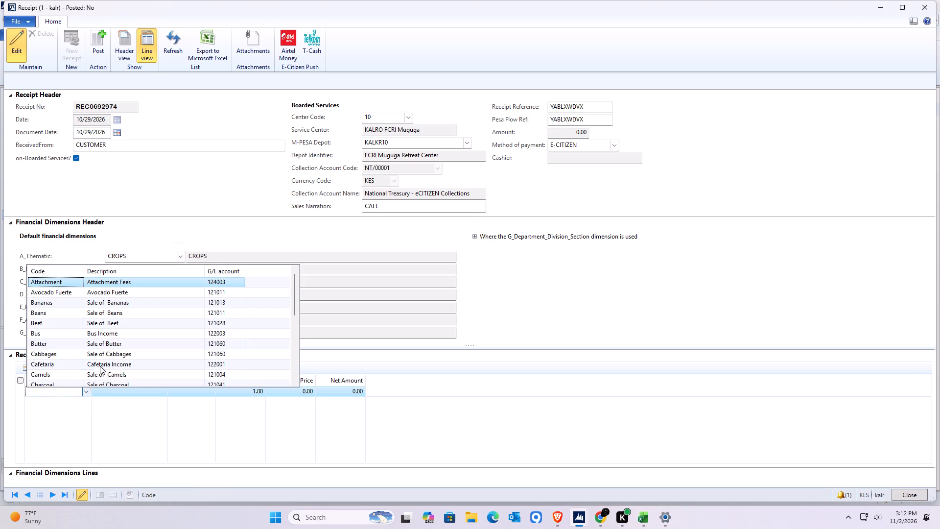
pyautogui.click(103, 361)
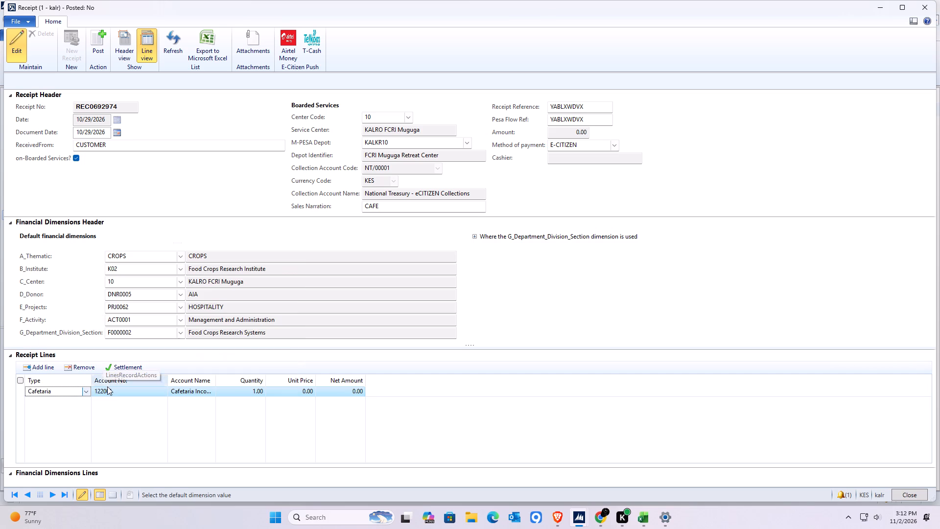
pyautogui.click(288, 393)
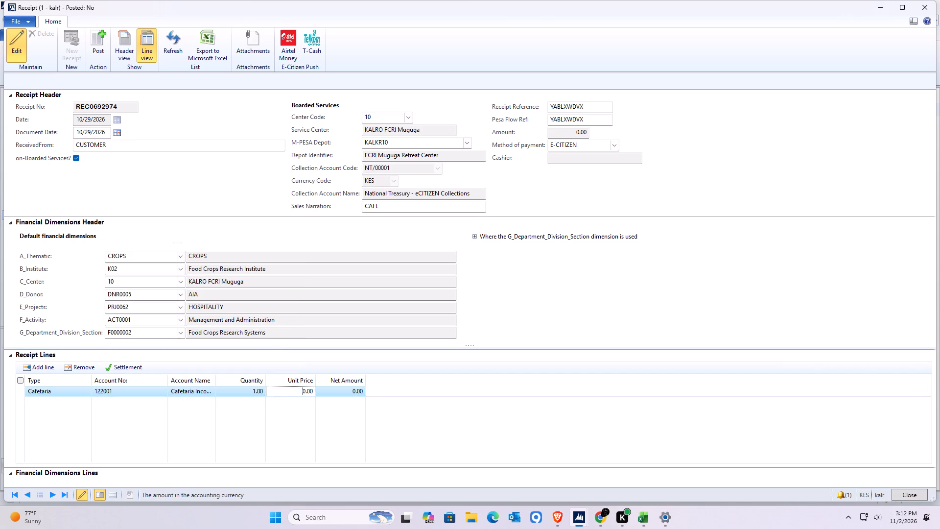
pyautogui.press('Right')
pyautogui.press('BackSpace')
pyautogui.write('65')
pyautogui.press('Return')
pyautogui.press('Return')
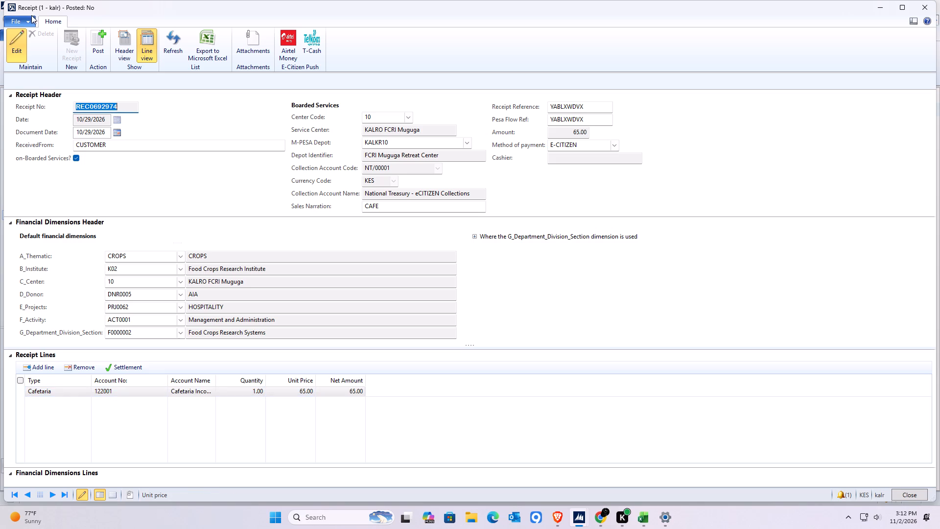
# Post the receipt, then close the posting messages and the official receipt printout.
pyautogui.click(97, 44)
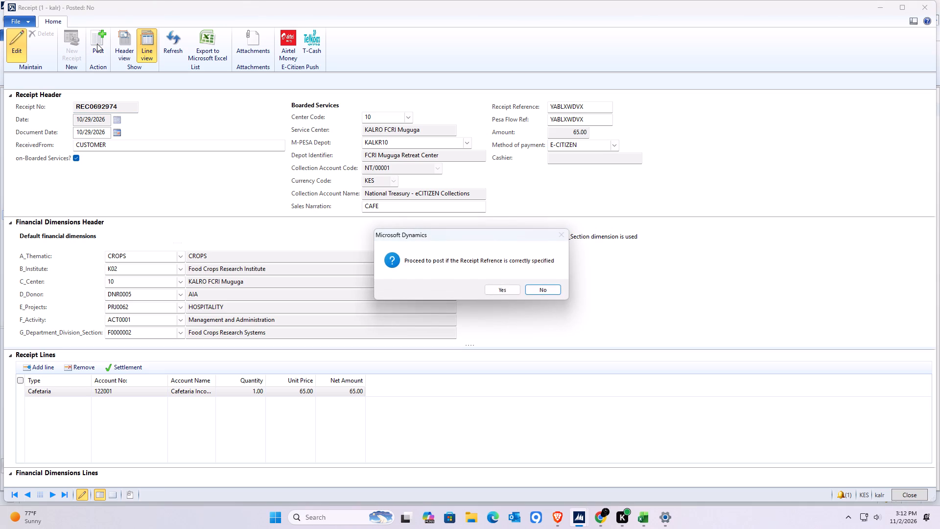
pyautogui.click(491, 289)
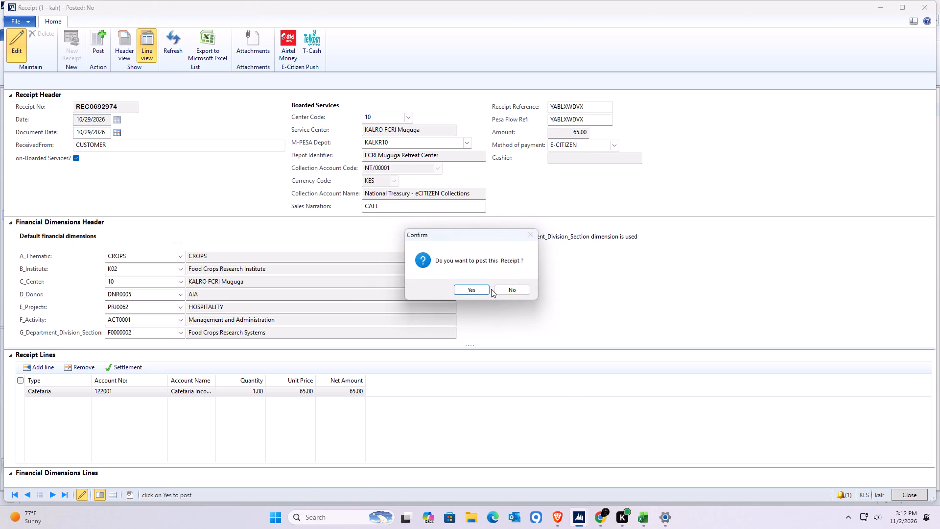
pyautogui.click(467, 290)
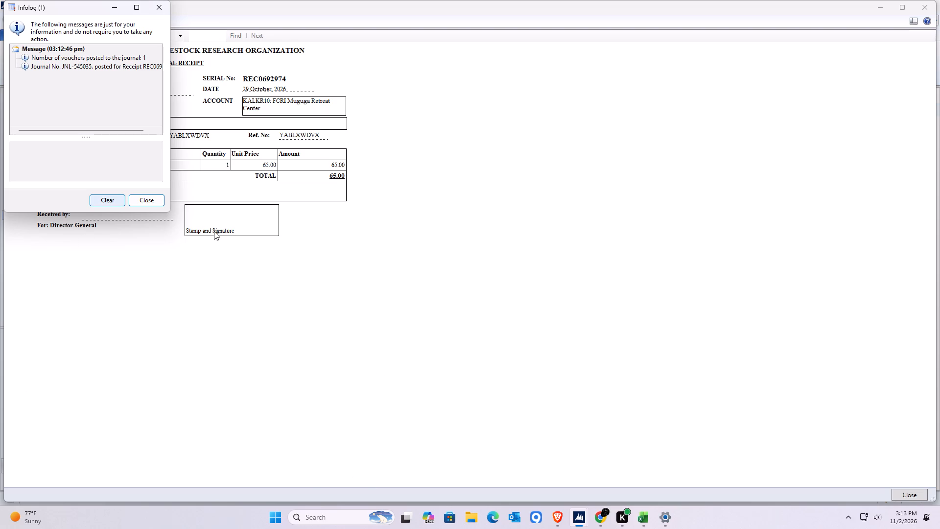
pyautogui.click(156, 199)
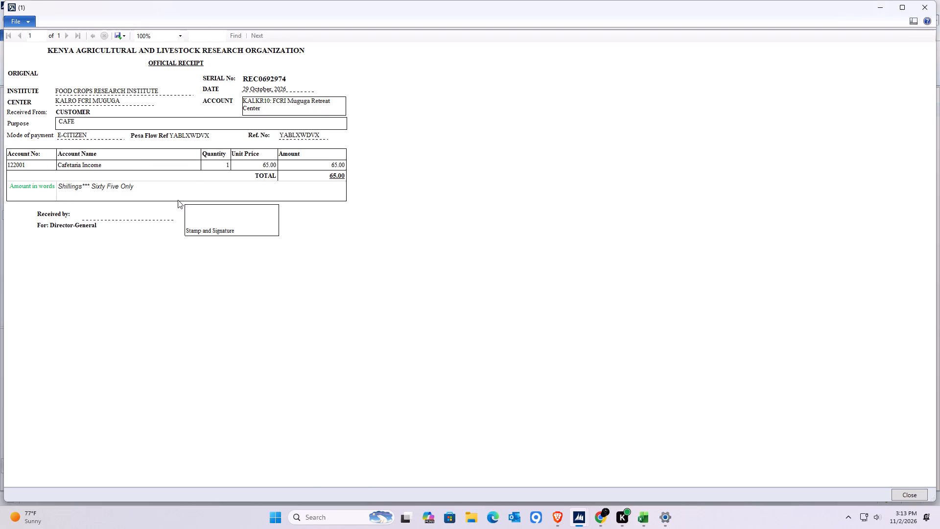
pyautogui.click(907, 494)
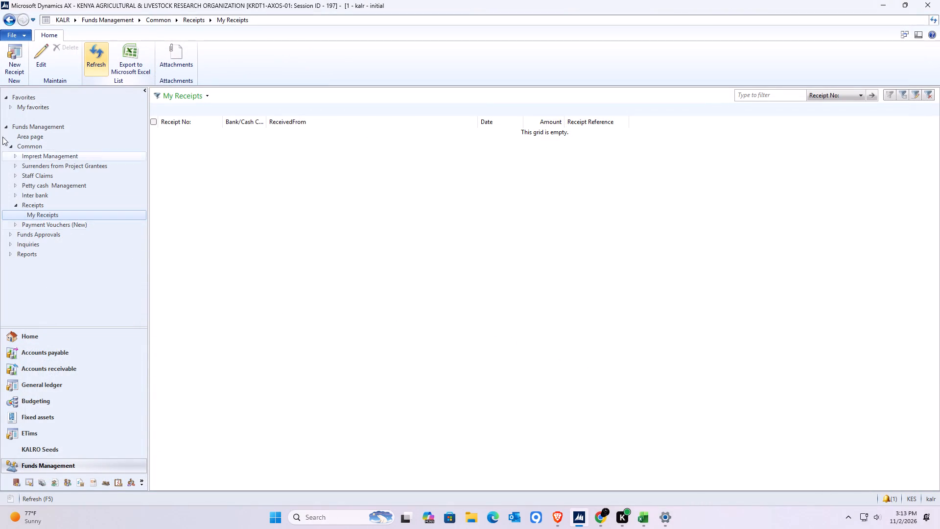
# Create another new receipt from the My Receipts list.
pyautogui.doubleClick(14, 53)
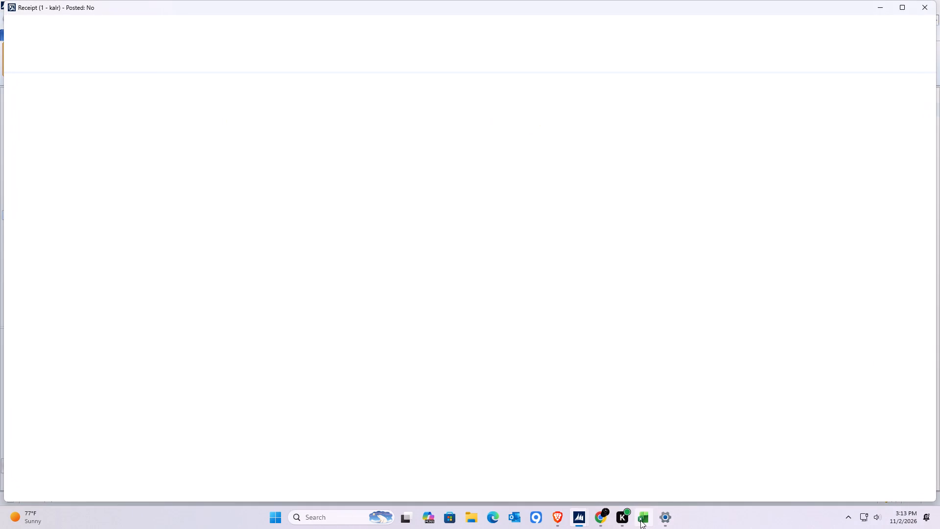
pyautogui.click(640, 520)
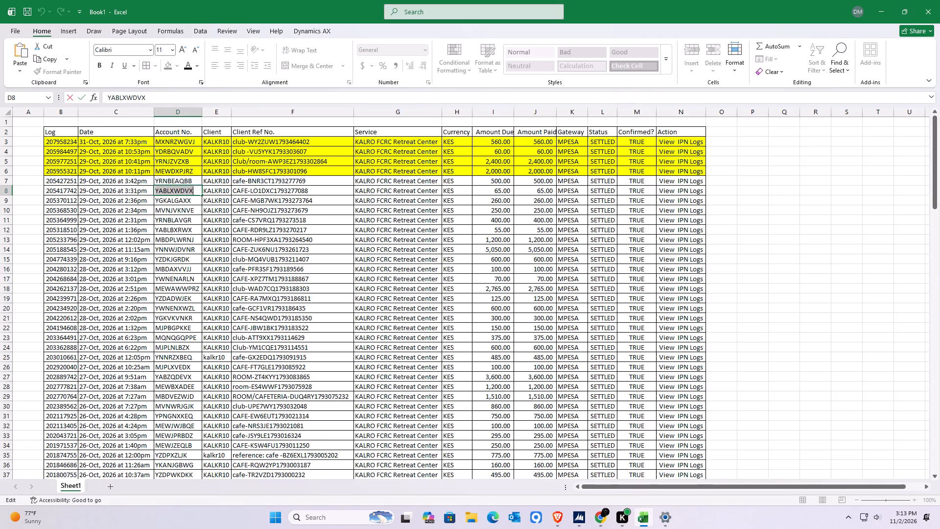
pyautogui.doubleClick(167, 202)
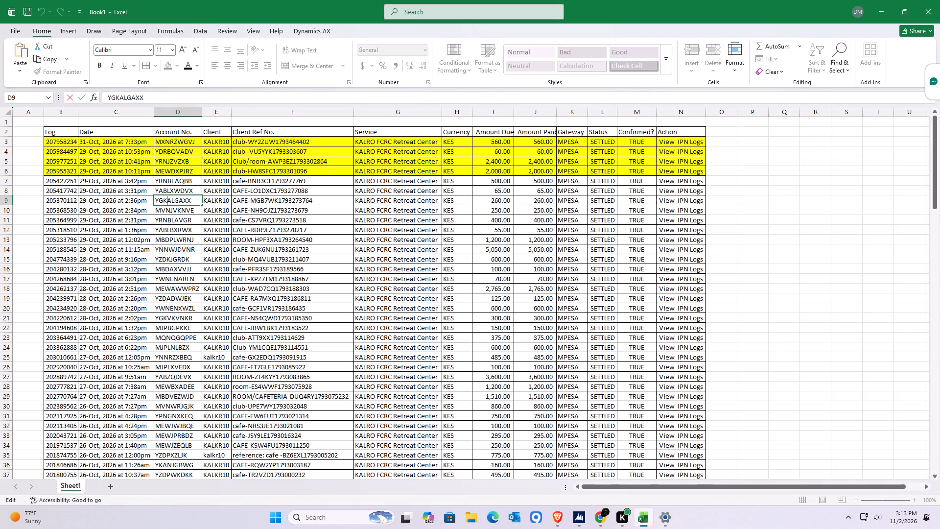
pyautogui.click(167, 202)
pyautogui.click(167, 202)
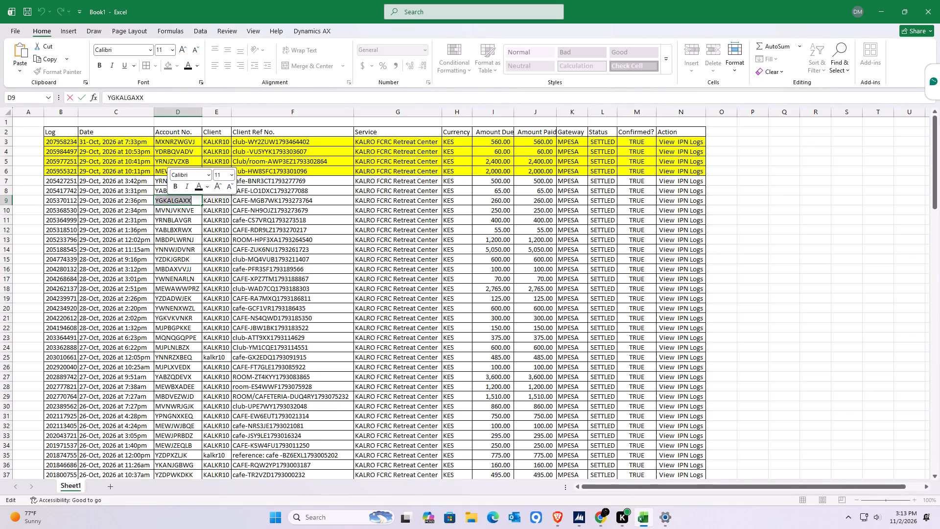
pyautogui.hotkey('ctrl', 'c')
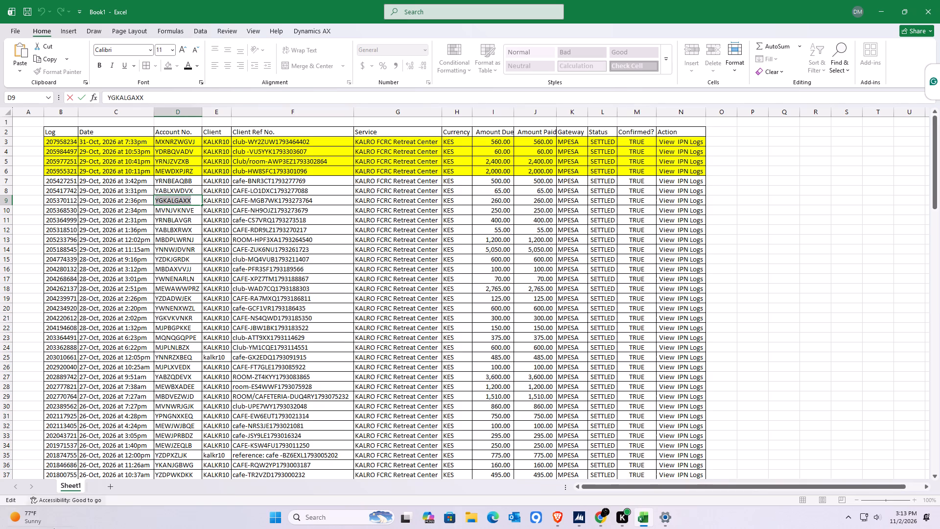
# Switch to the new Dynamics AX receipt and set its document date to 10/29/2026 and ReceivedFrom to CUSTOMER.
pyautogui.click(579, 514)
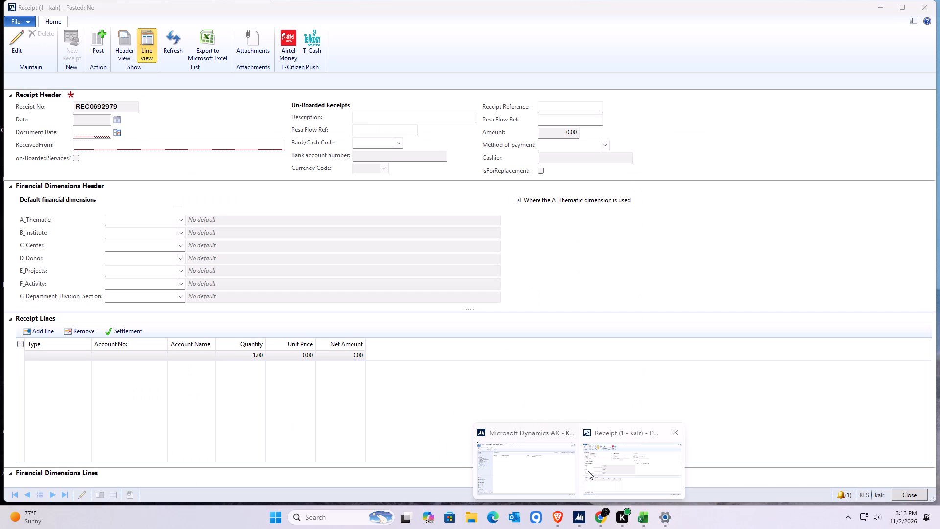
pyautogui.click(604, 473)
pyautogui.click(115, 128)
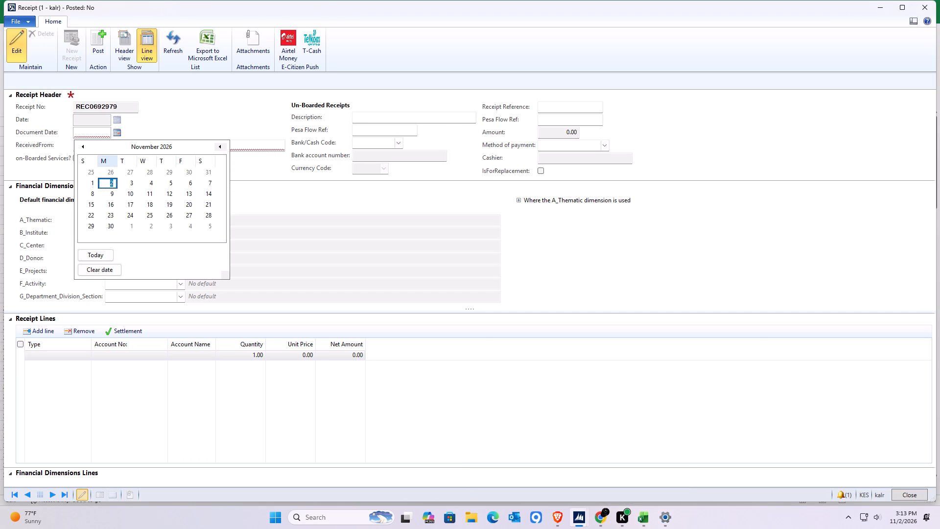
pyautogui.click(81, 144)
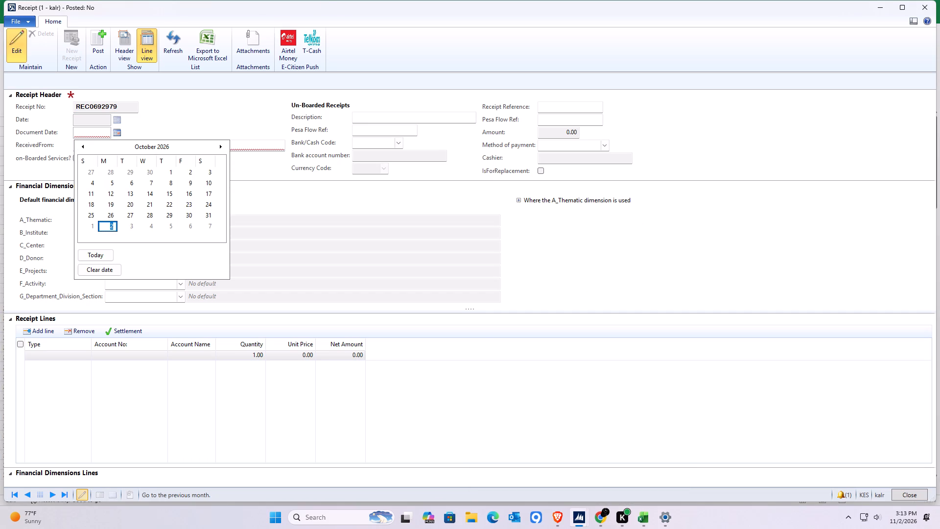
pyautogui.click(167, 216)
pyautogui.click(88, 144)
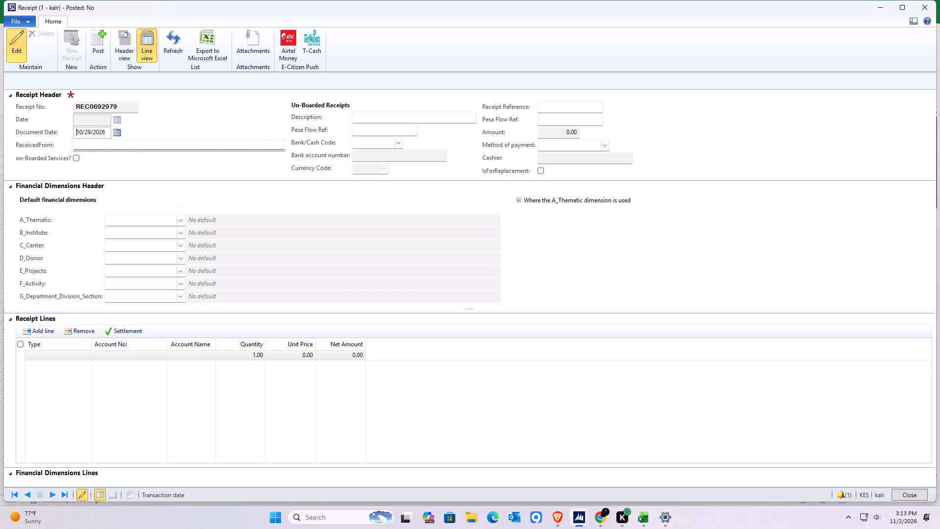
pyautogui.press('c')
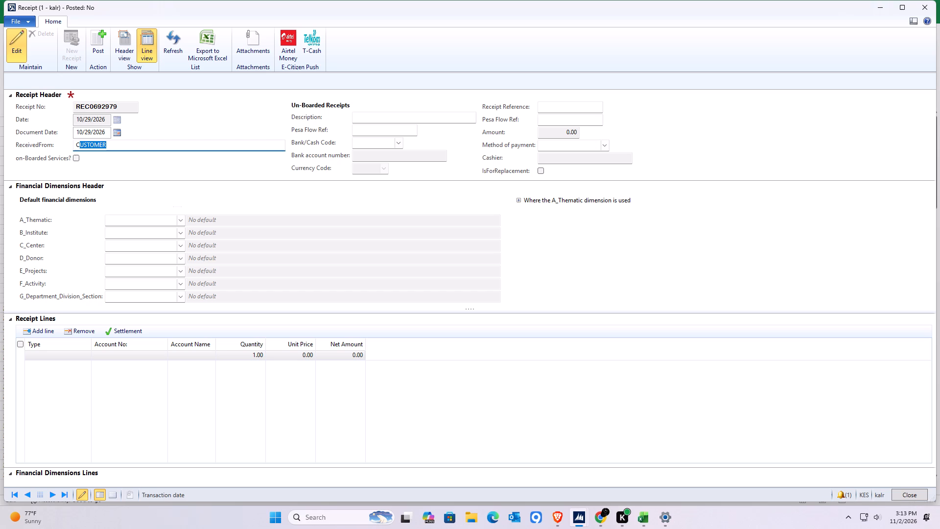
pyautogui.press('Return')
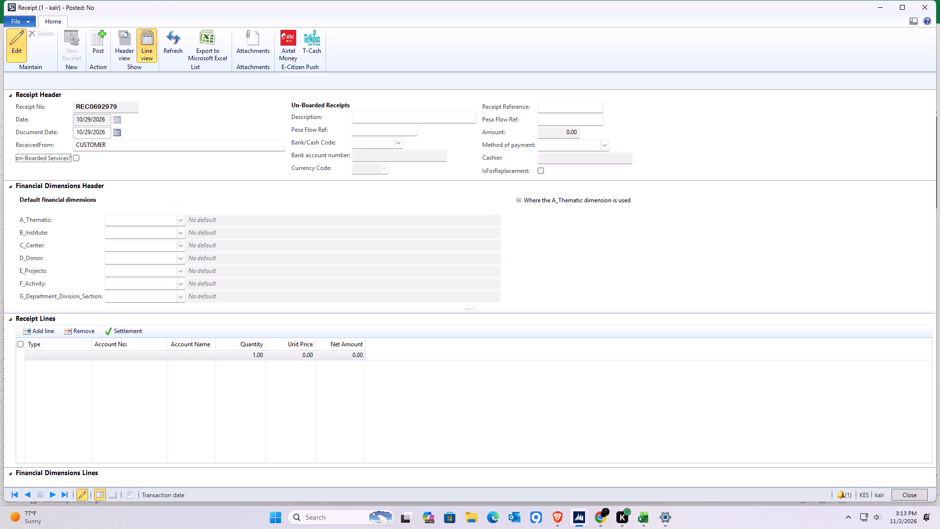
# Mark the receipt as on-boarded services with center code 10, M-PESA depot KALKR10 and sales narration CAFE.
pyautogui.click(76, 156)
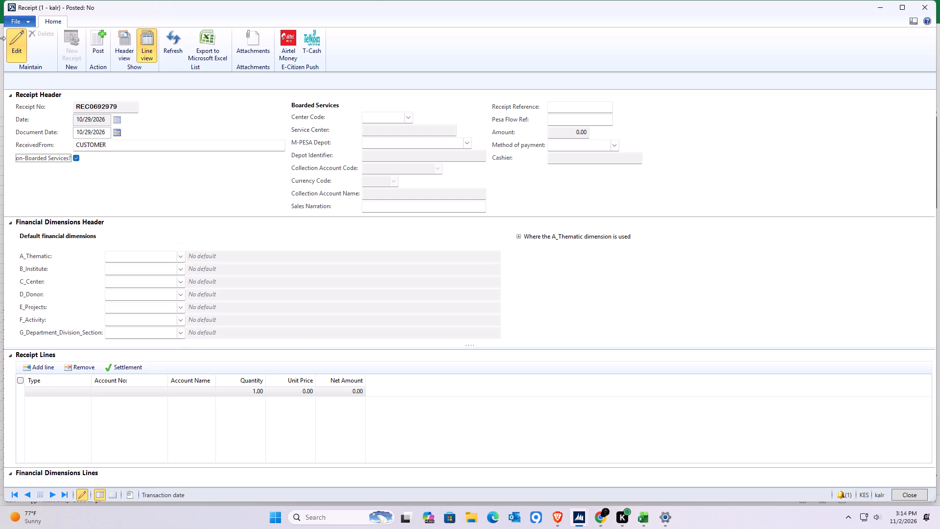
pyautogui.click(408, 117)
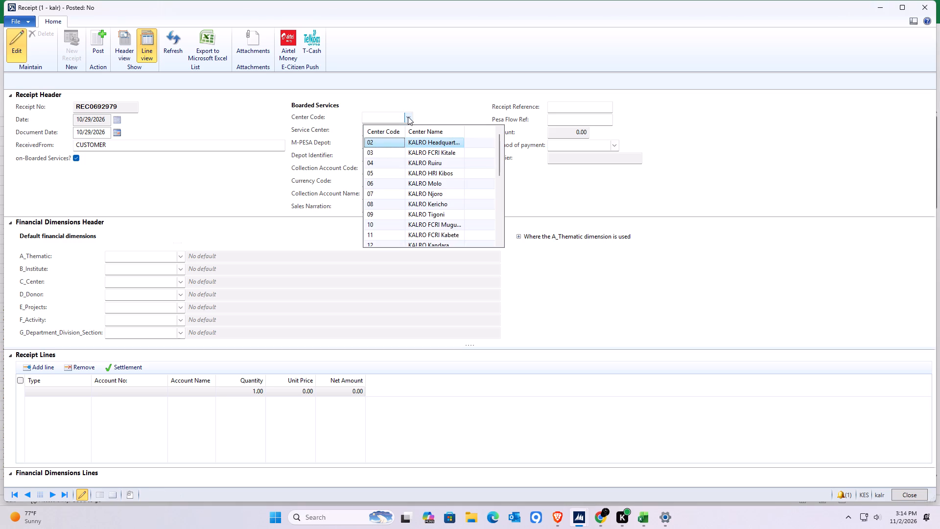
pyautogui.click(410, 223)
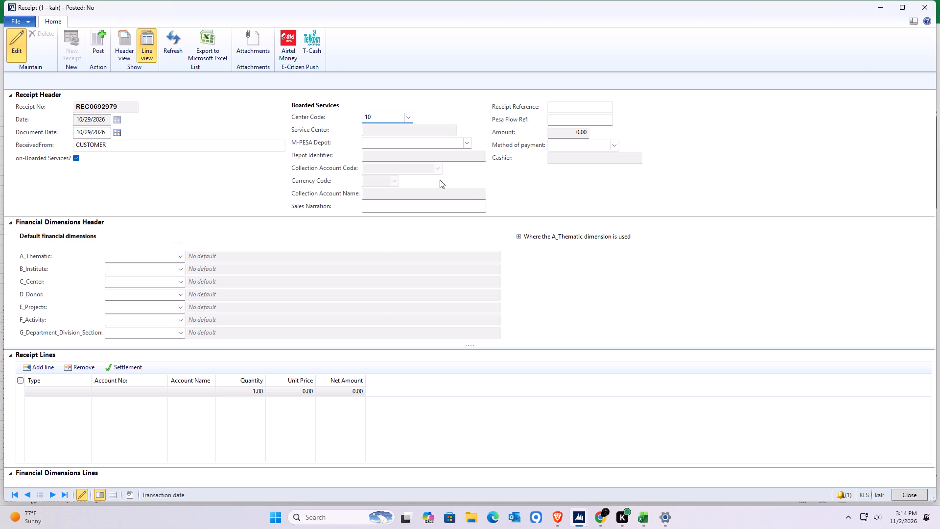
pyautogui.click(466, 143)
pyautogui.click(425, 169)
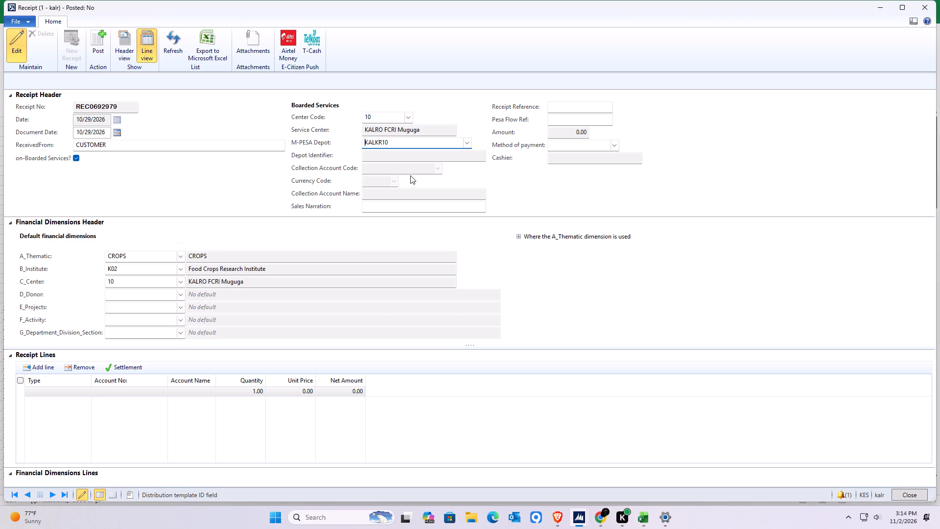
pyautogui.click(378, 205)
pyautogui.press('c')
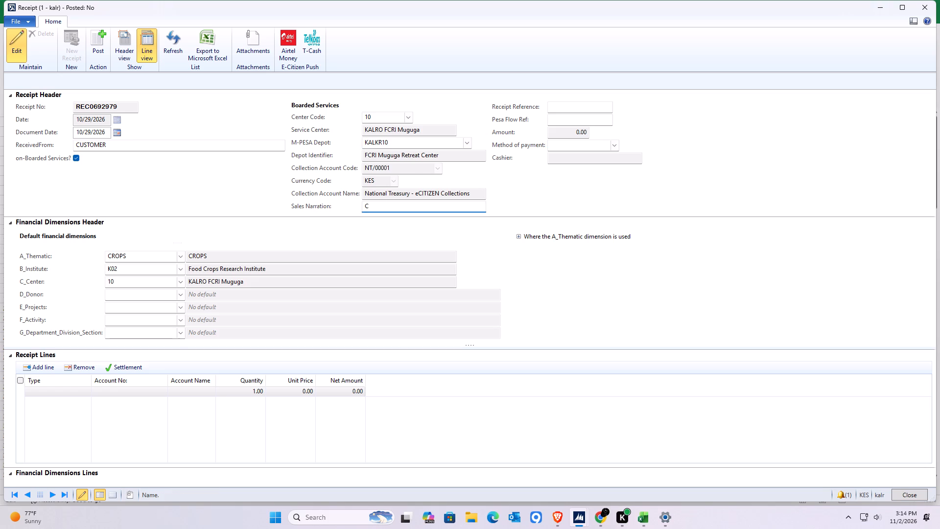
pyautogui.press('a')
pyautogui.press('Return')
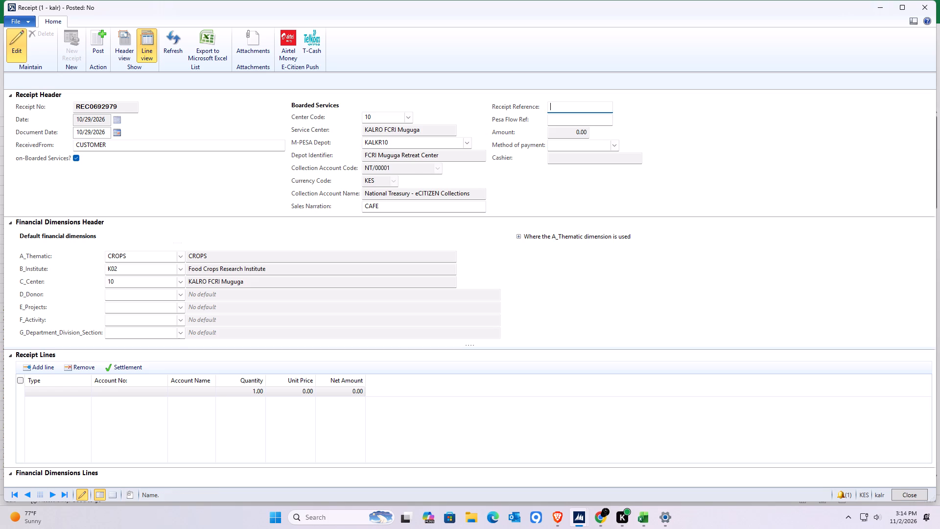
pyautogui.hotkey('ctrl', 'v')
pyautogui.press('Return')
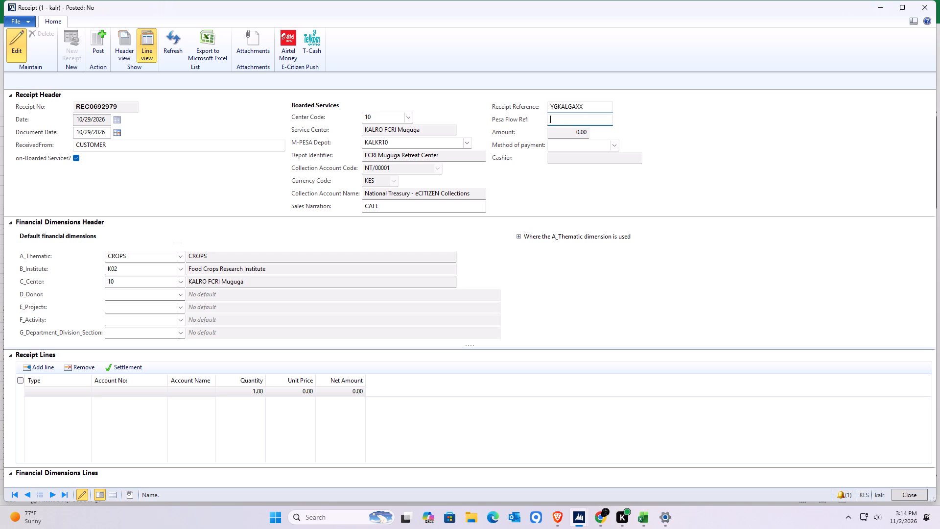
pyautogui.hotkey('ctrl', 'v')
pyautogui.click(615, 145)
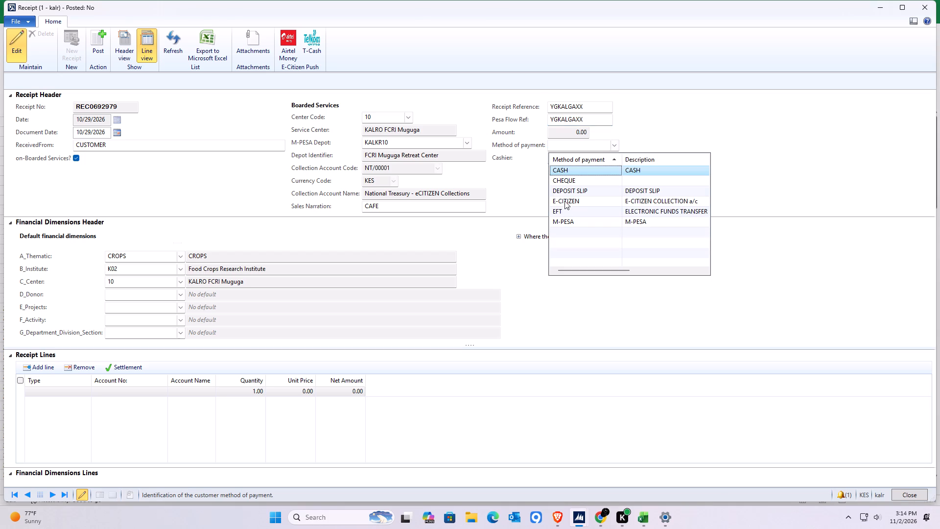
pyautogui.click(564, 200)
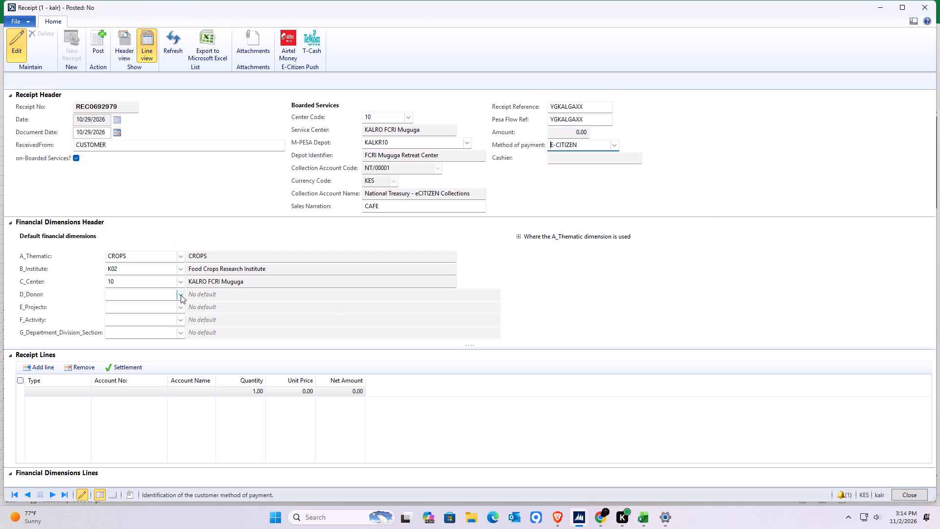
# Set the header's D_Donor dimension to DNR0005 (AIA) and E_Projects to PRJ0062 (HOSPITALITY).
pyautogui.click(181, 295)
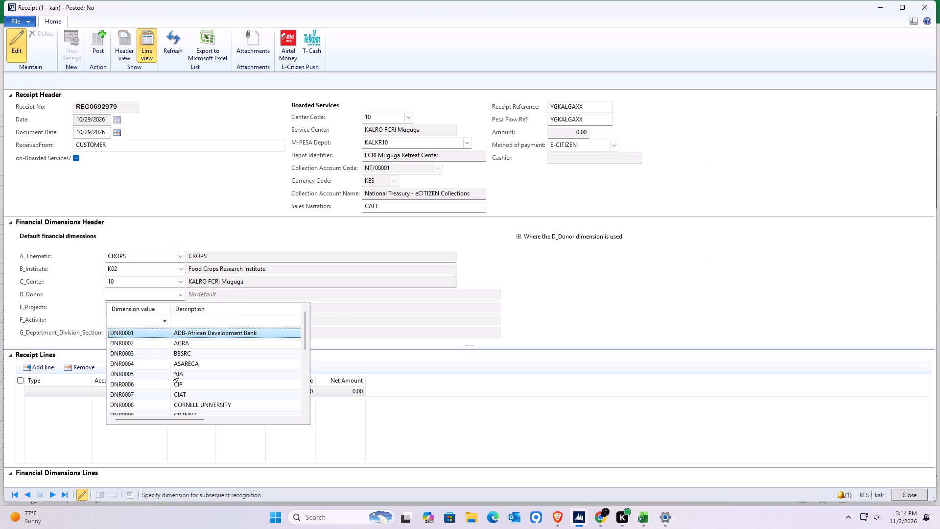
pyautogui.click(173, 372)
pyautogui.click(180, 309)
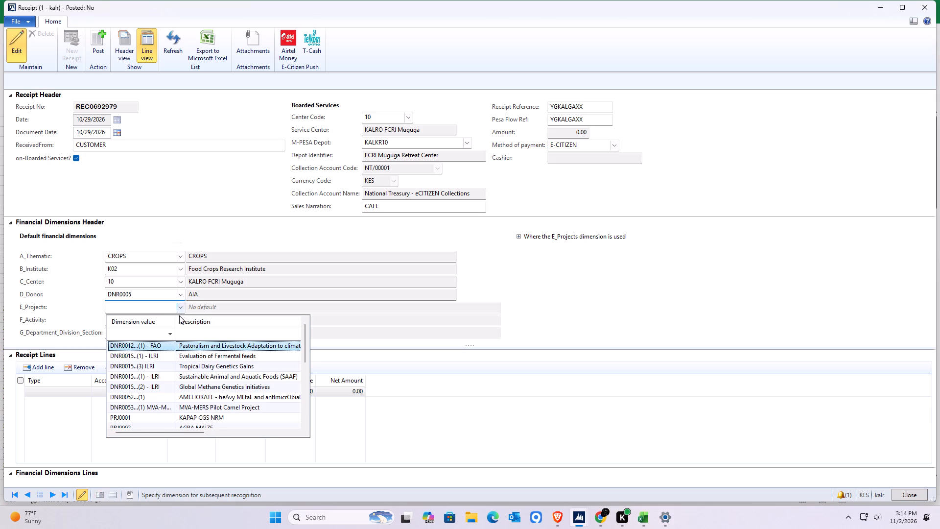
pyautogui.scroll(-20, 174, 367)
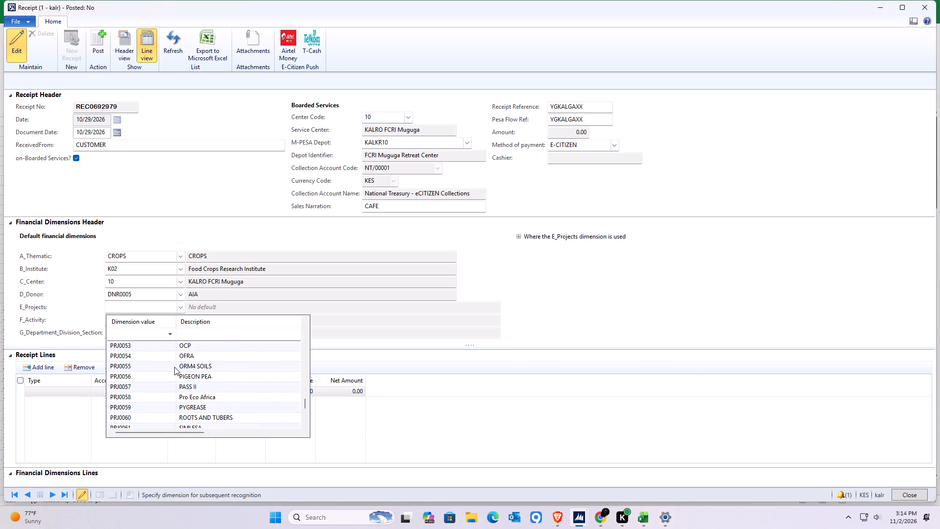
pyautogui.scroll(-4, 174, 367)
pyautogui.scroll(1, 174, 367)
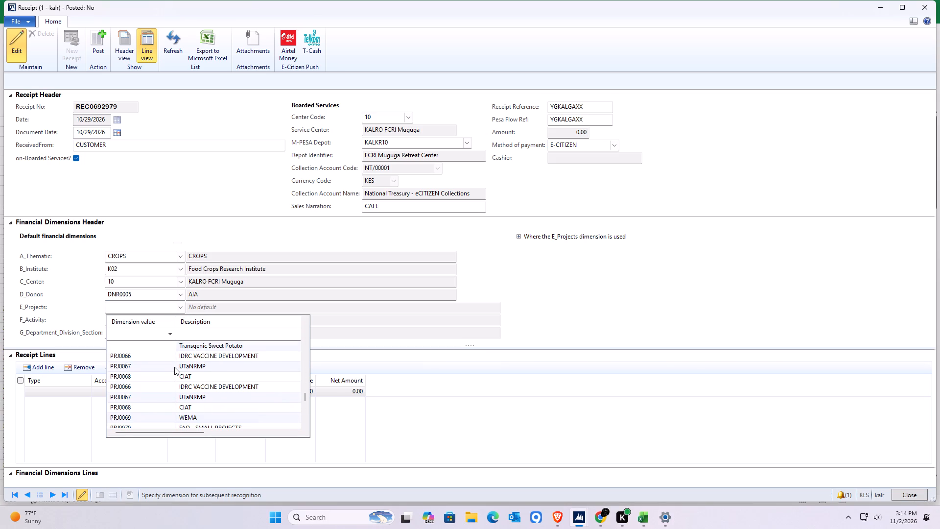
pyautogui.click(188, 347)
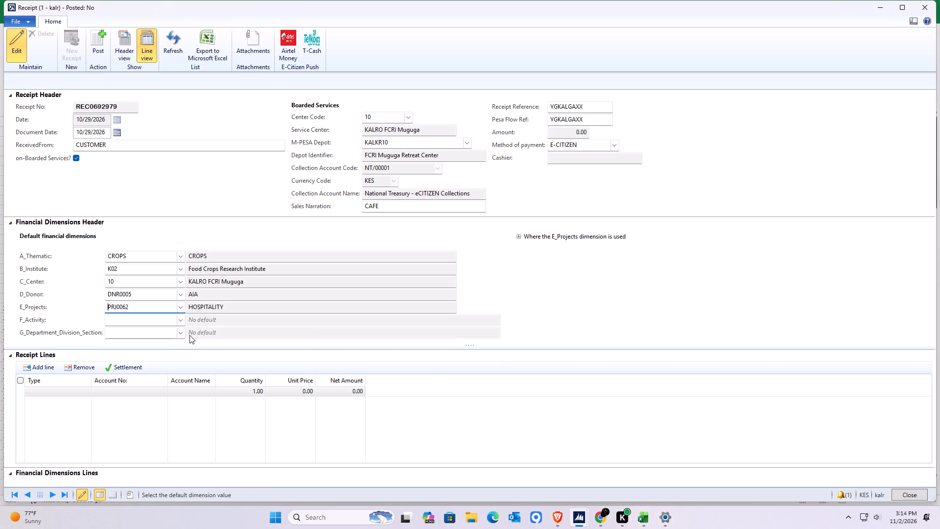
# Set the F_Activity dimension to ACT0001 (Management and Administration) and G_Department_Division_Section to F0000002 (Food Crops Research Systems).
pyautogui.click(181, 320)
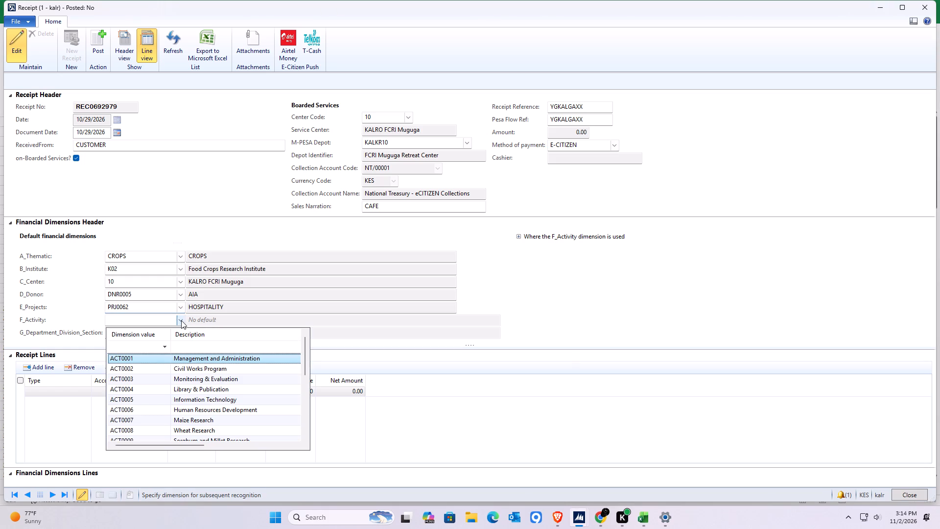
pyautogui.click(185, 360)
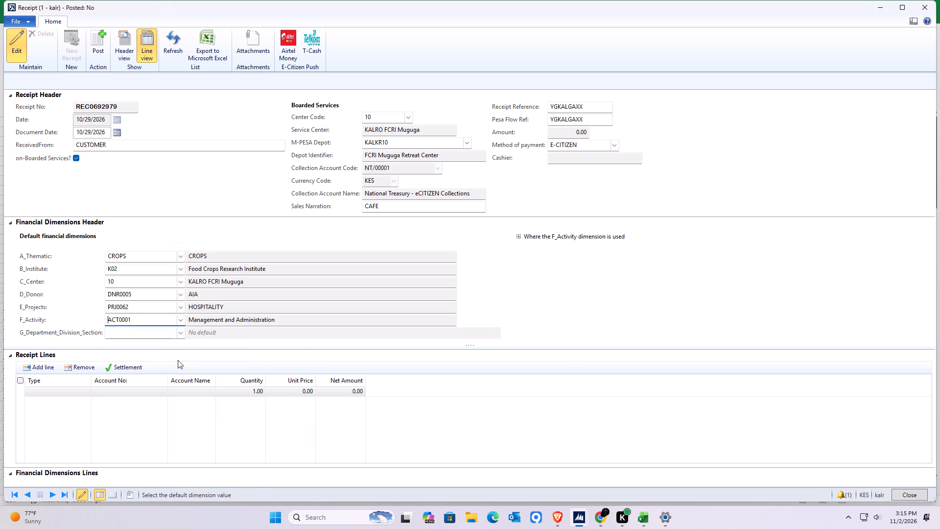
pyautogui.click(183, 334)
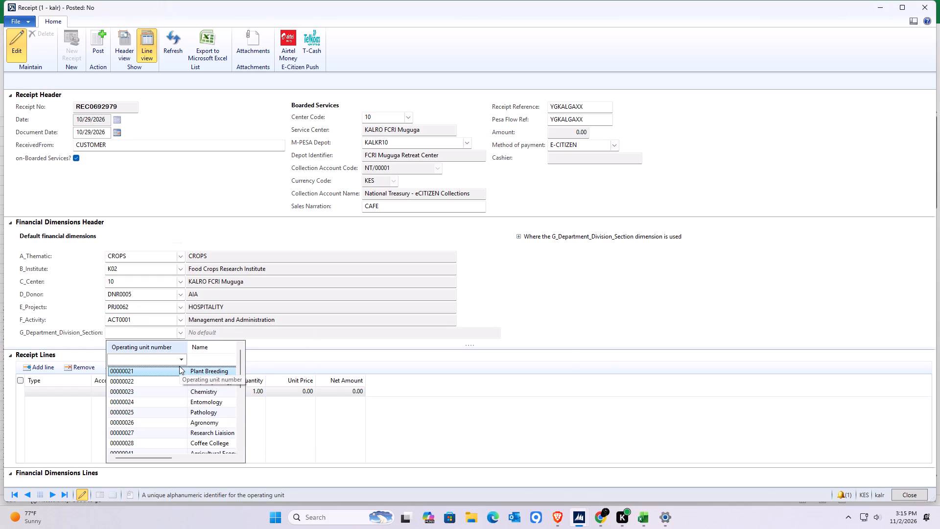
pyautogui.scroll(-8, 179, 366)
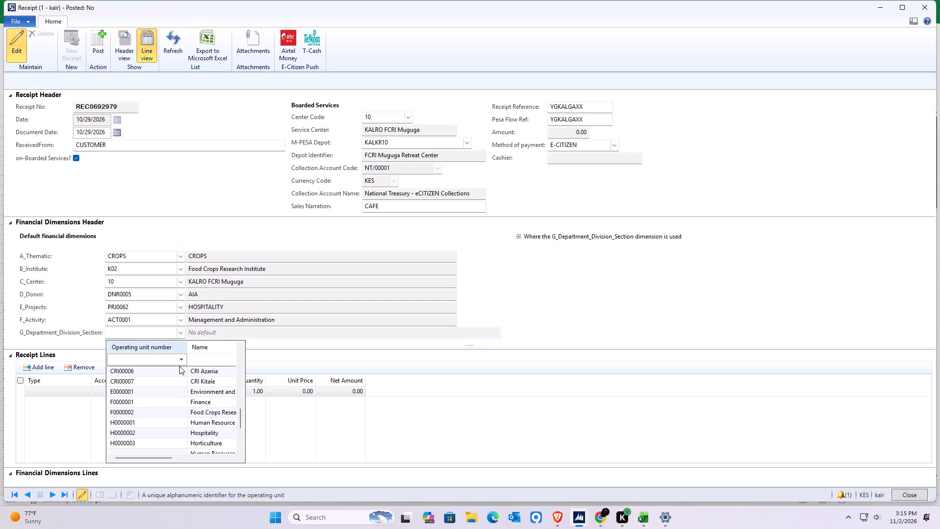
pyautogui.scroll(-5, 179, 366)
pyautogui.scroll(1, 179, 366)
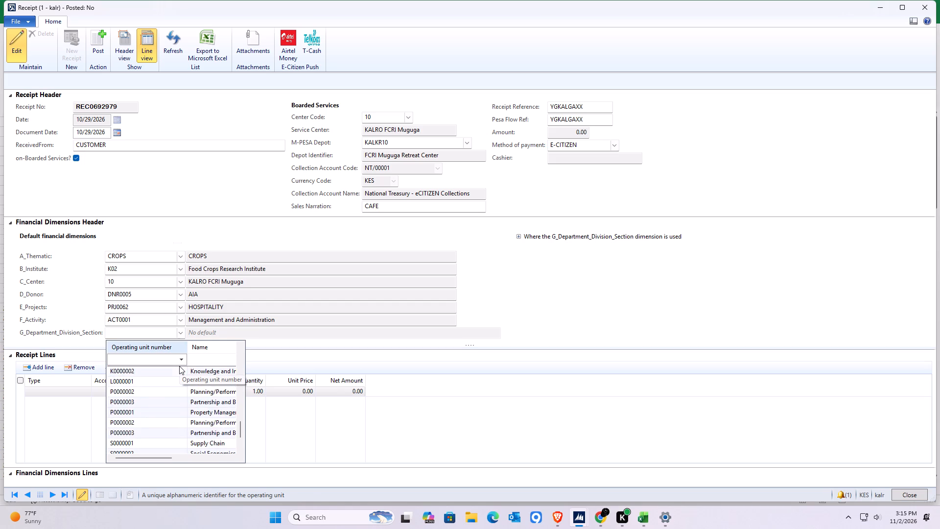
pyautogui.scroll(3, 179, 366)
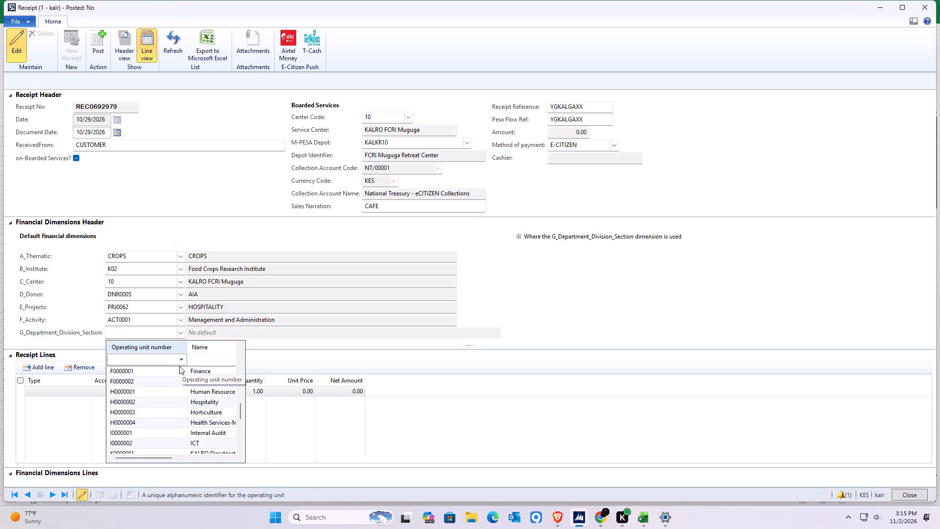
pyautogui.click(167, 381)
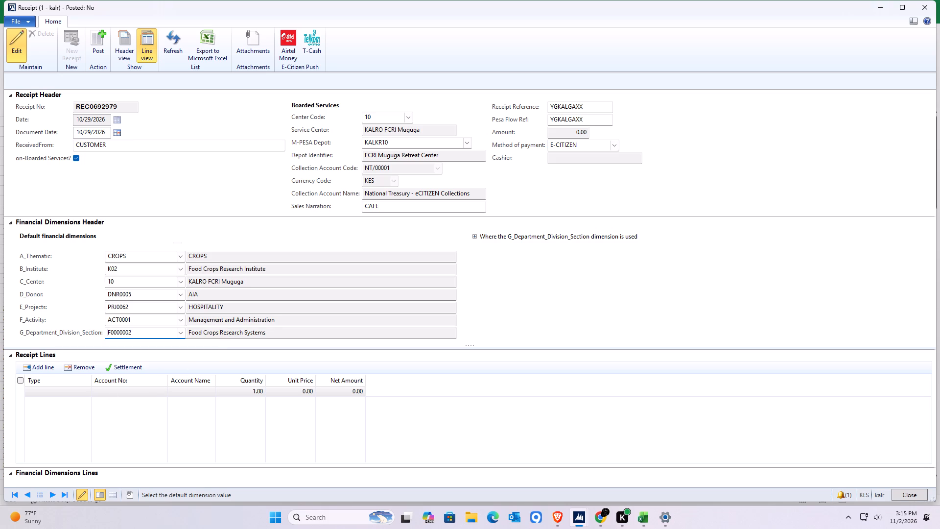
# Fill the receipt line with type Cafetaria and a unit price of 260.00.
pyautogui.click(40, 390)
pyautogui.click(86, 392)
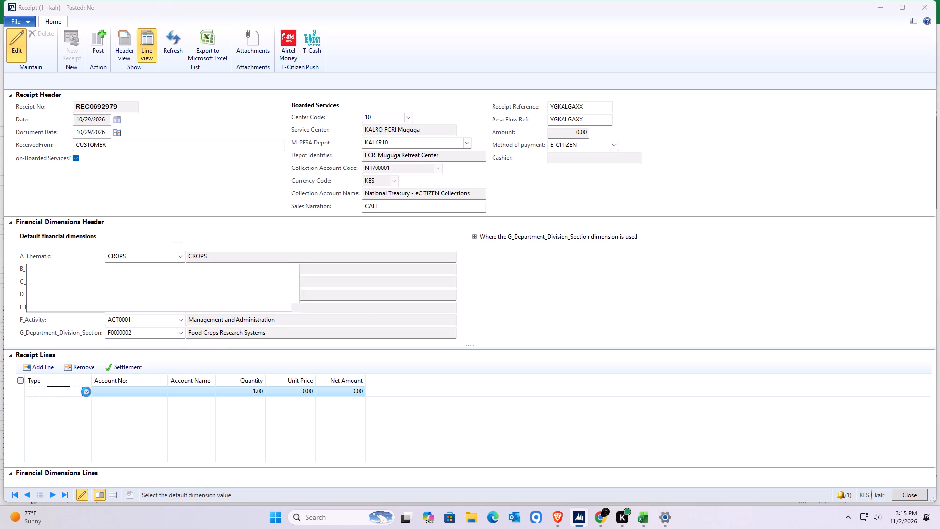
pyautogui.click(104, 364)
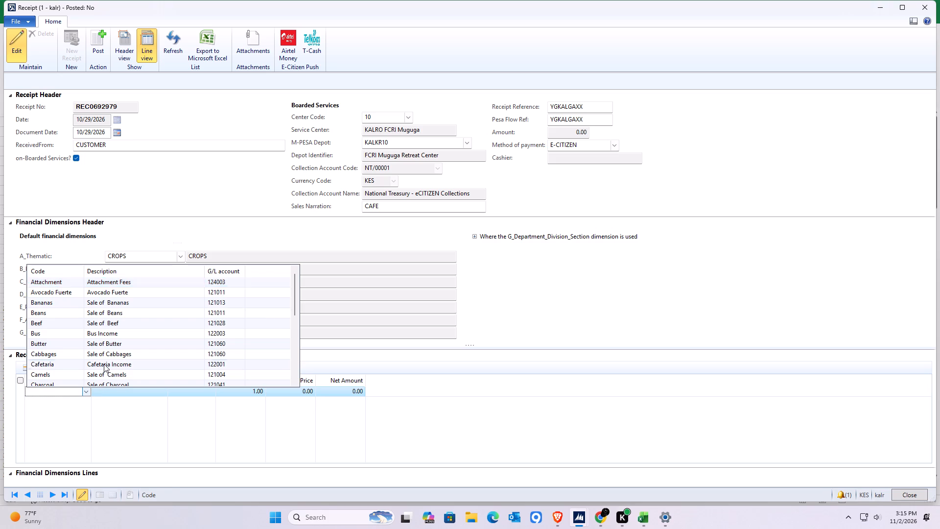
pyautogui.click(293, 391)
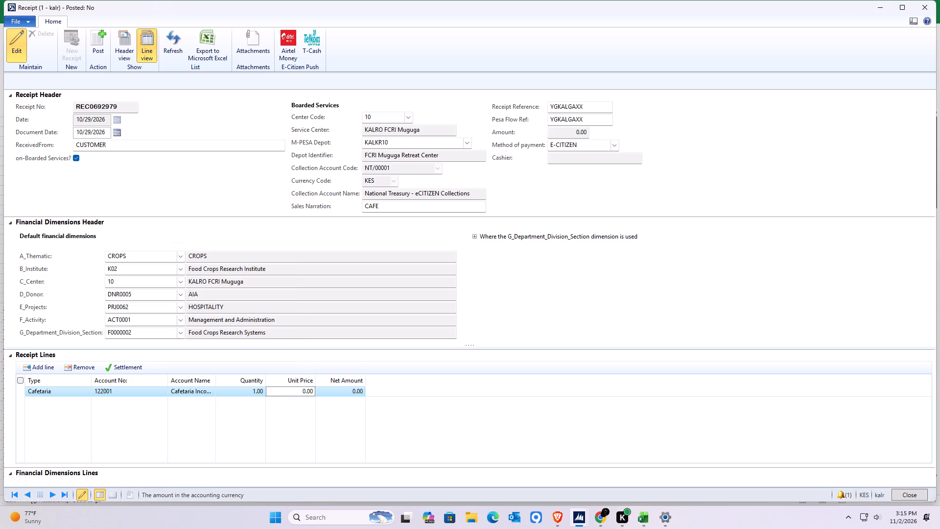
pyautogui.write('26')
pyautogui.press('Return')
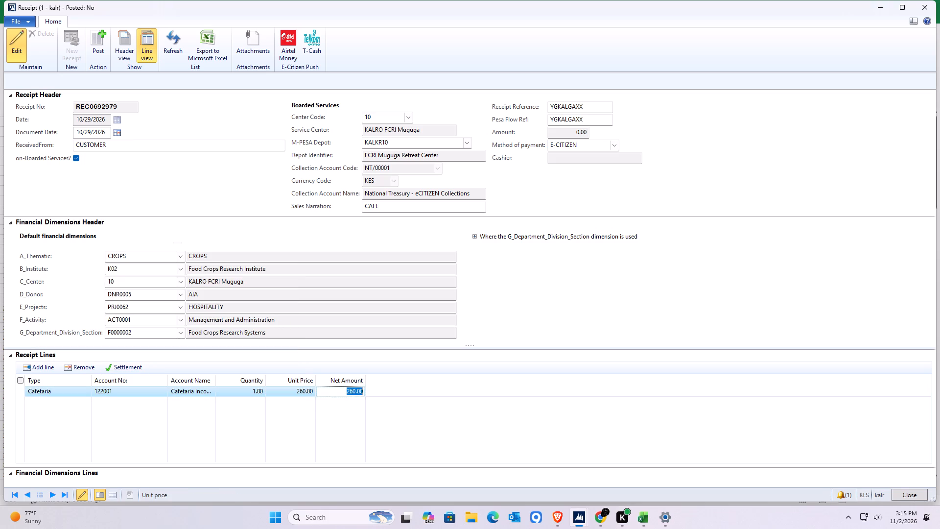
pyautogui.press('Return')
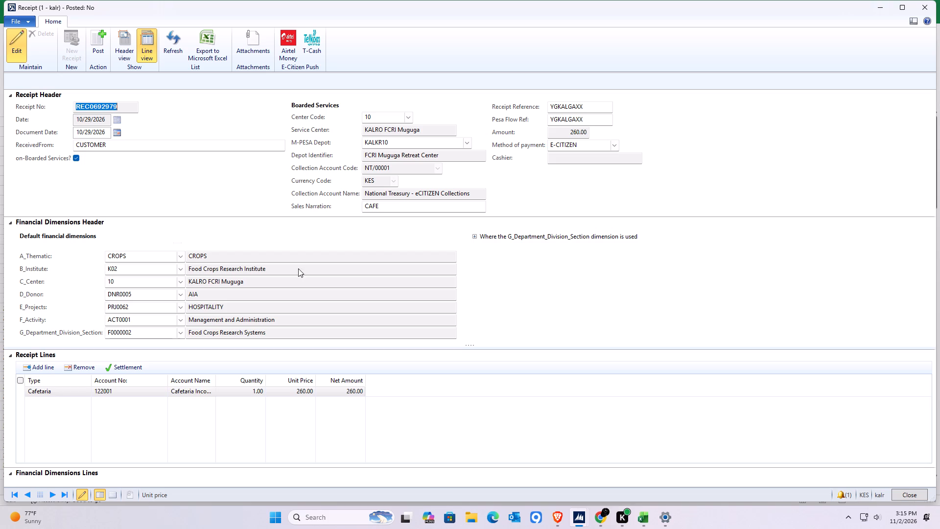
# Check the receipt against the payment row in Excel, post it, and close the posting message and printed receipt.
pyautogui.click(646, 514)
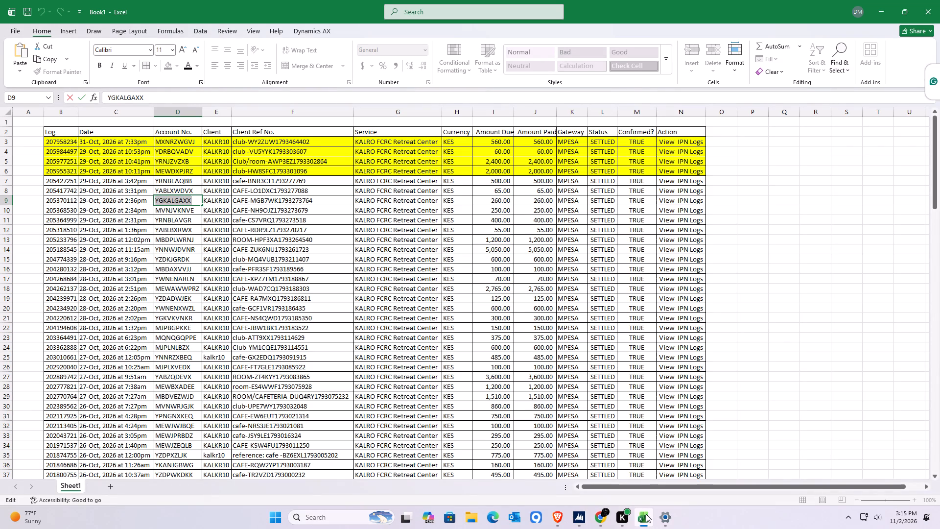
pyautogui.click(575, 516)
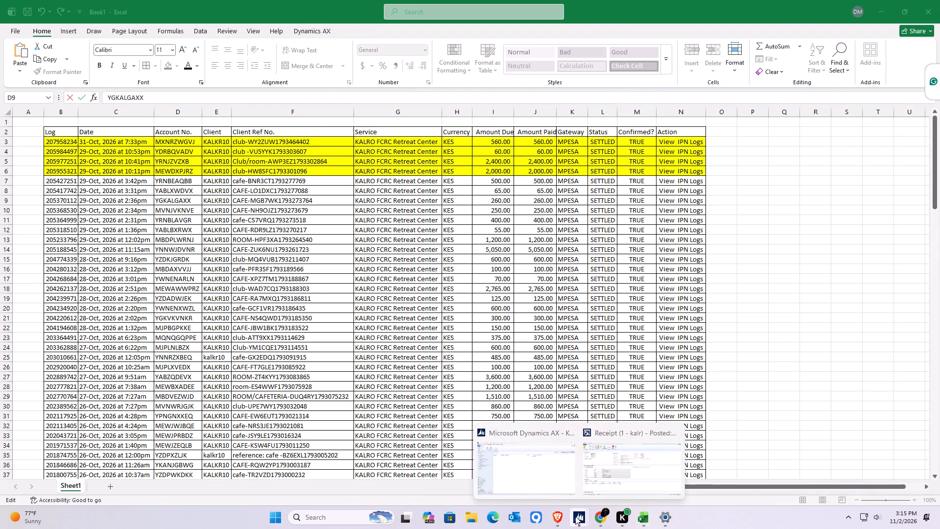
pyautogui.click(625, 476)
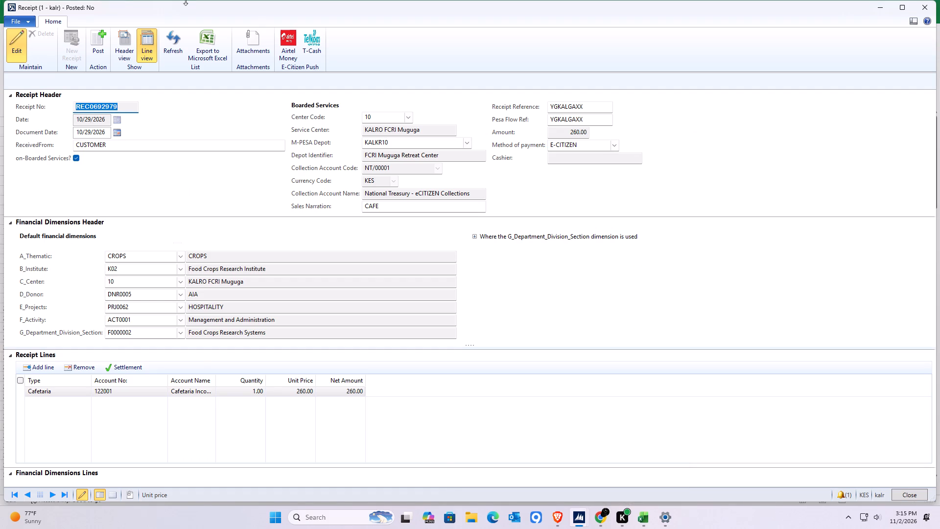
pyautogui.click(95, 39)
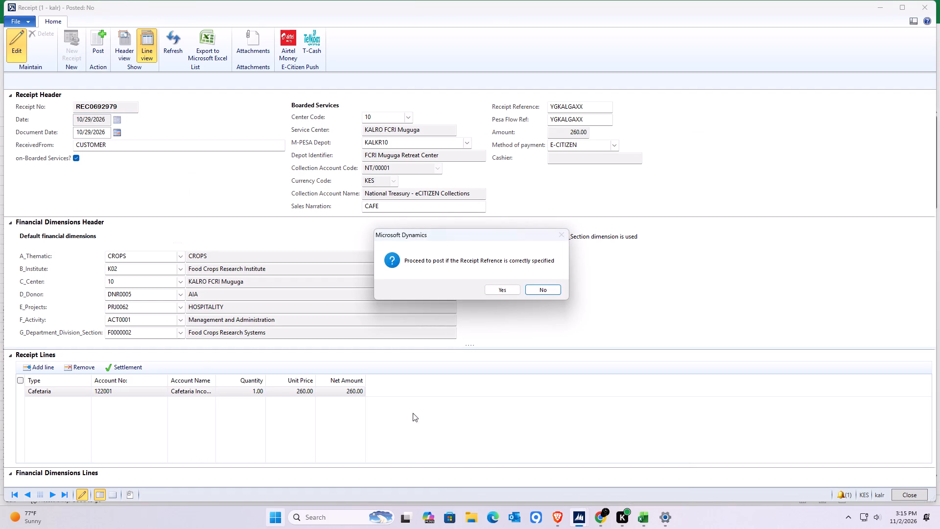
pyautogui.click(509, 290)
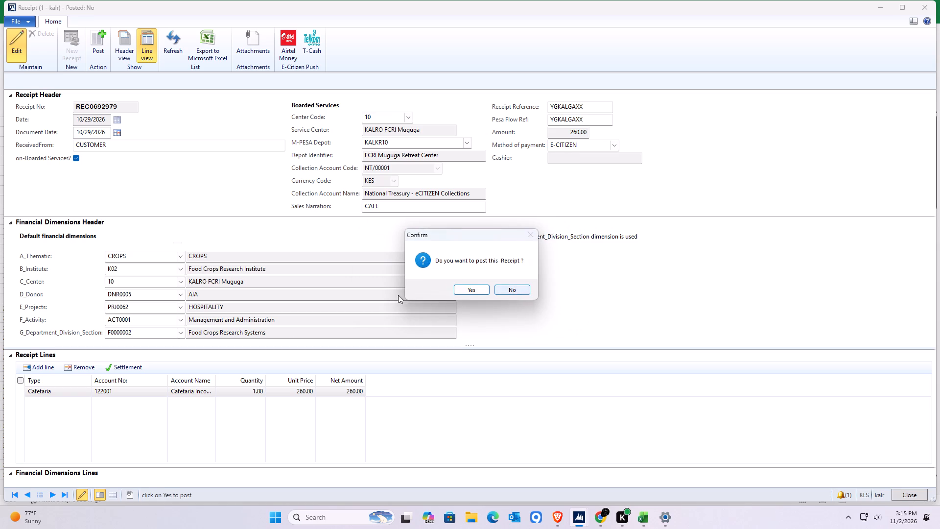
pyautogui.click(474, 285)
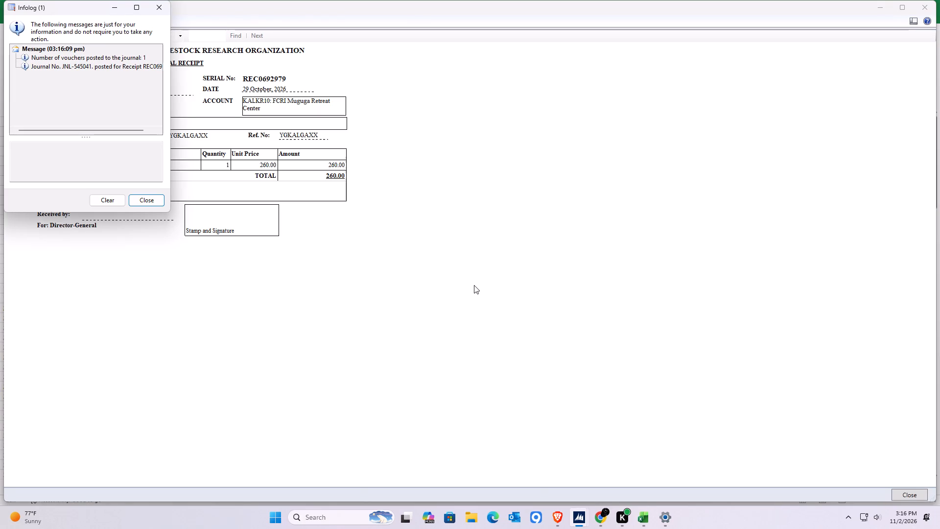
pyautogui.click(149, 203)
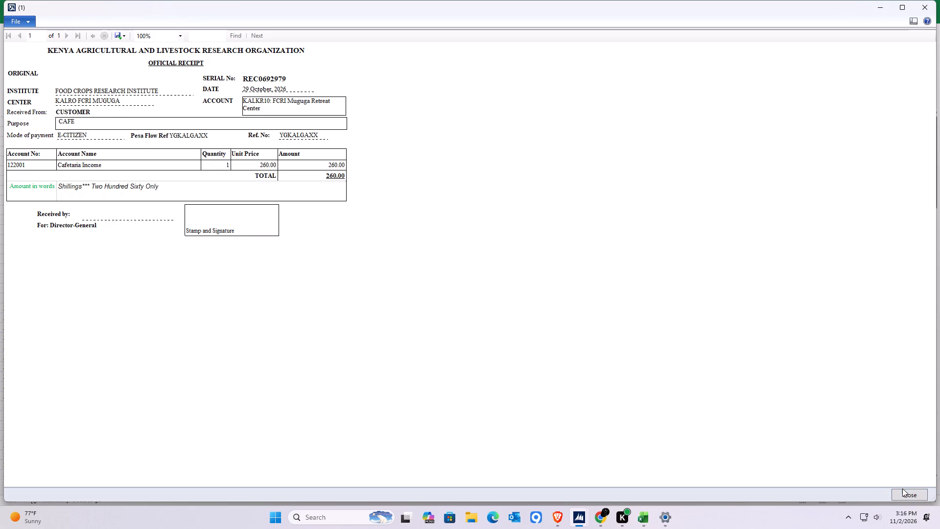
pyautogui.click(918, 495)
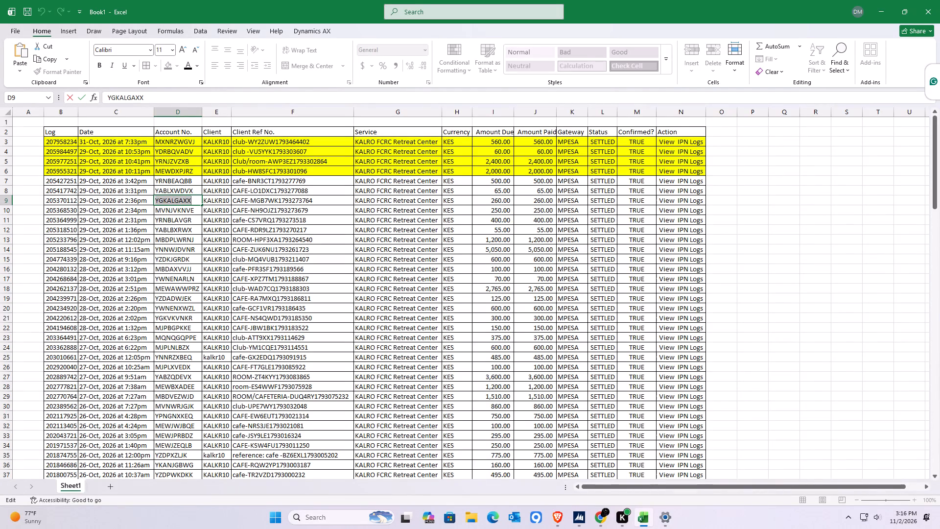
# In the Excel payment list, fill rows 7 to 9 from the Log to the Action column with yellow.
pyautogui.moveTo(53, 199); pyautogui.dragTo(138, 199)
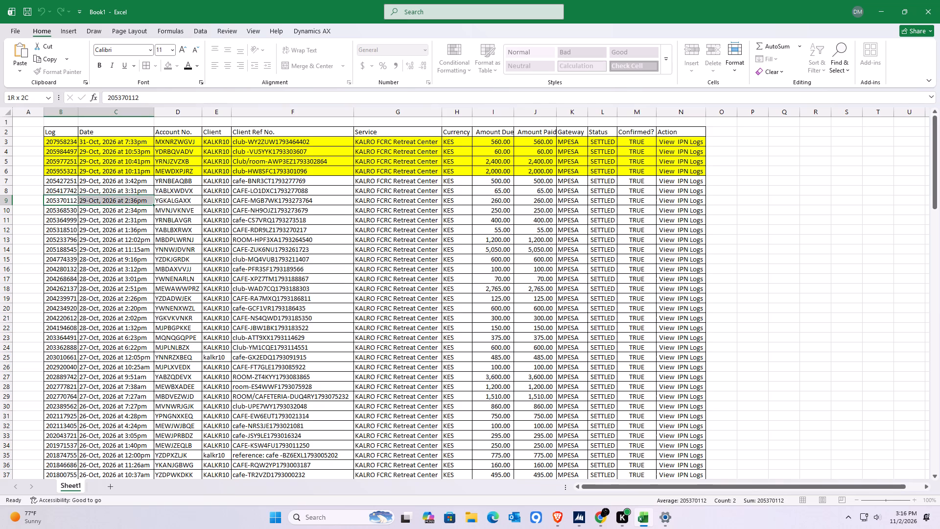
pyautogui.moveTo(138, 199); pyautogui.dragTo(257, 190)
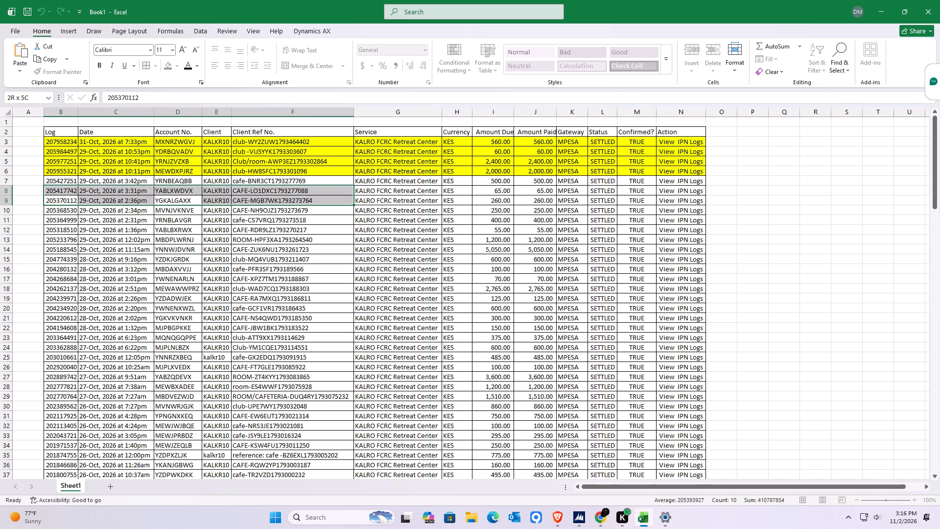
pyautogui.moveTo(257, 190); pyautogui.dragTo(548, 189)
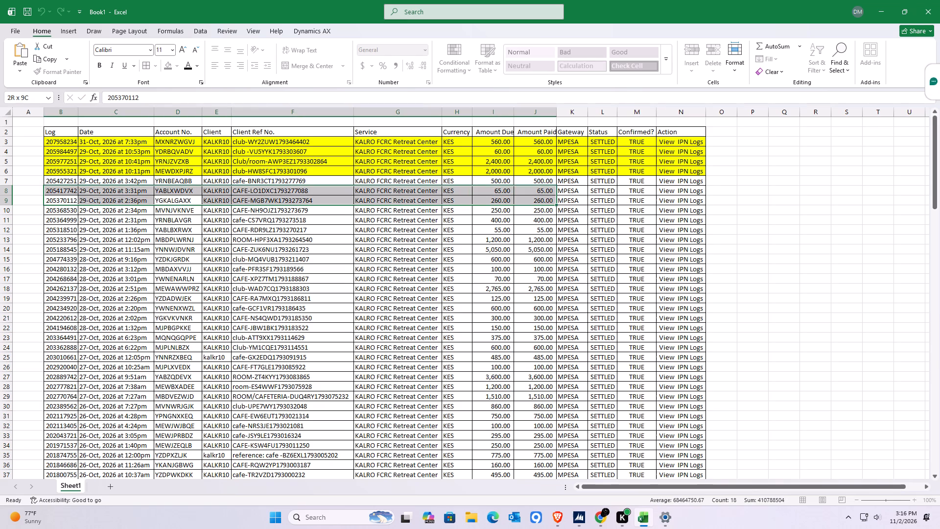
pyautogui.moveTo(548, 189); pyautogui.dragTo(673, 192)
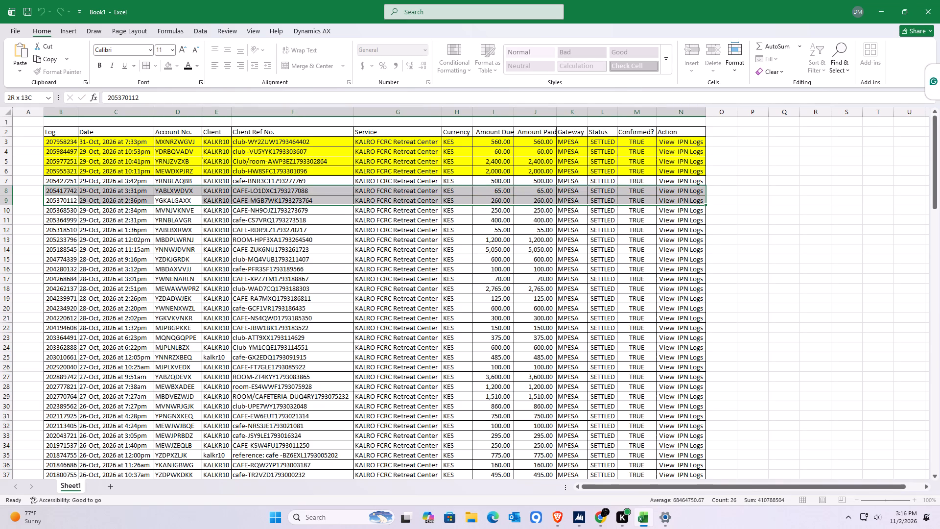
pyautogui.moveTo(673, 192); pyautogui.dragTo(673, 181)
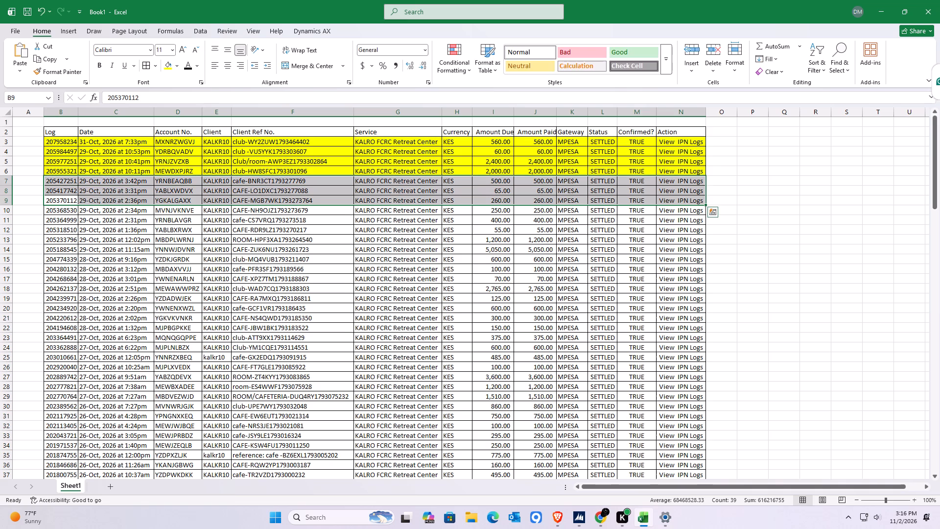
pyautogui.click(174, 64)
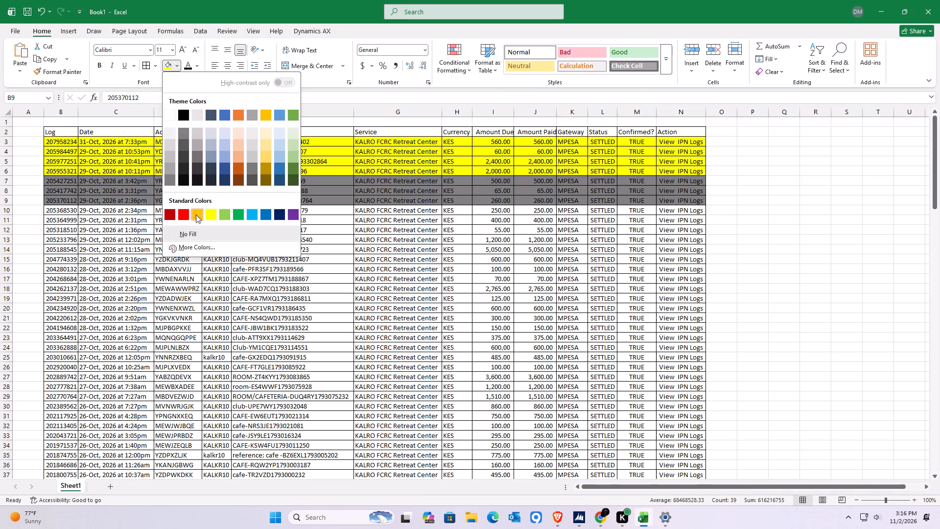
pyautogui.click(212, 211)
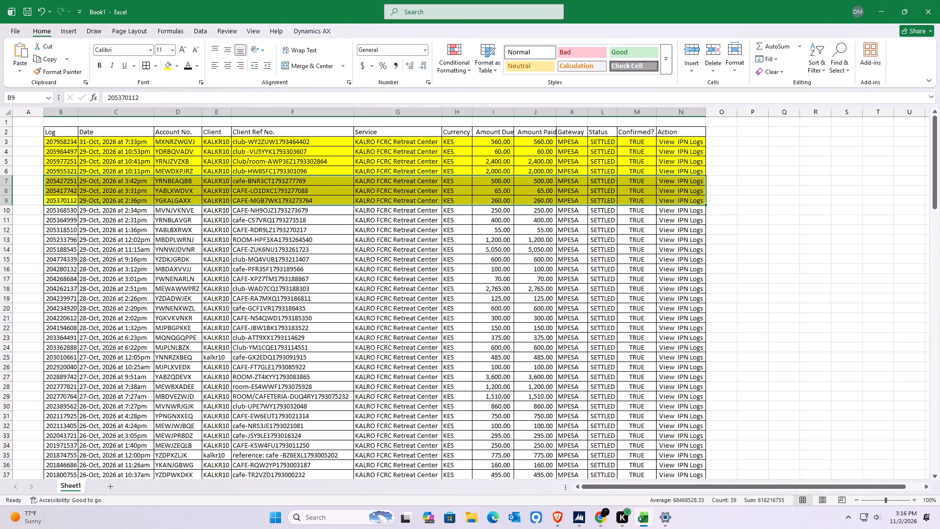
pyautogui.click(164, 214)
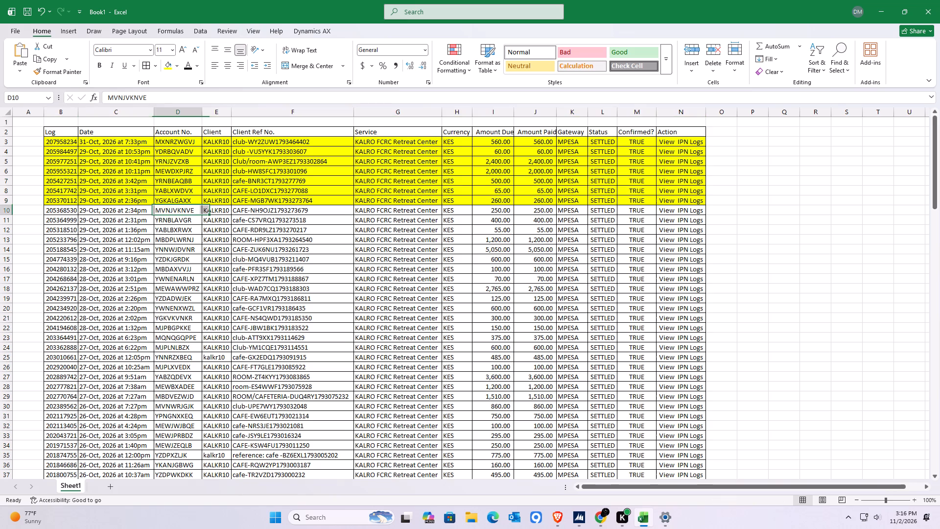
pyautogui.doubleClick(168, 211)
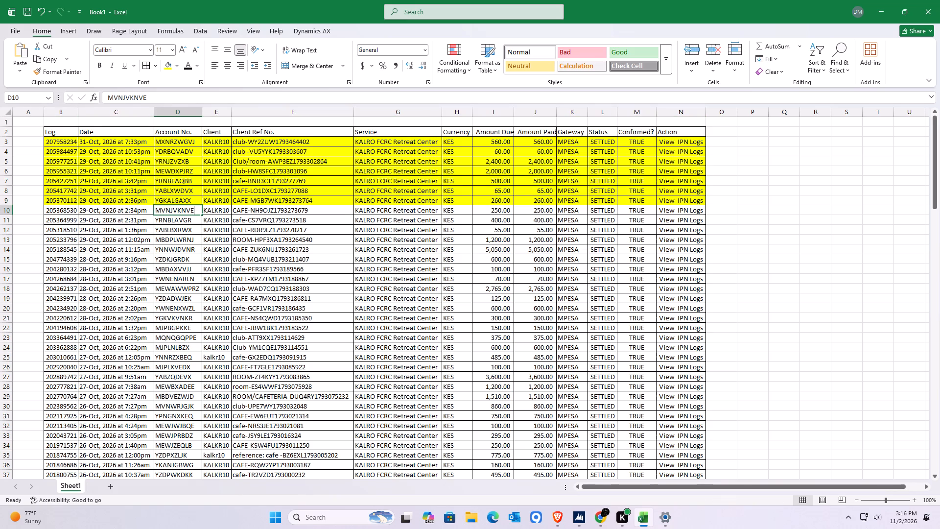
pyautogui.doubleClick(168, 211)
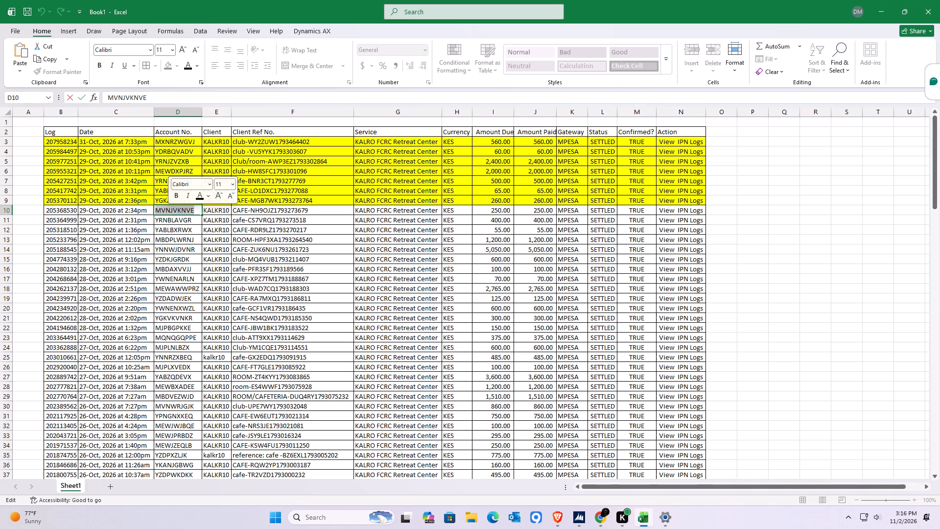
pyautogui.hotkey('ctrl', 'c')
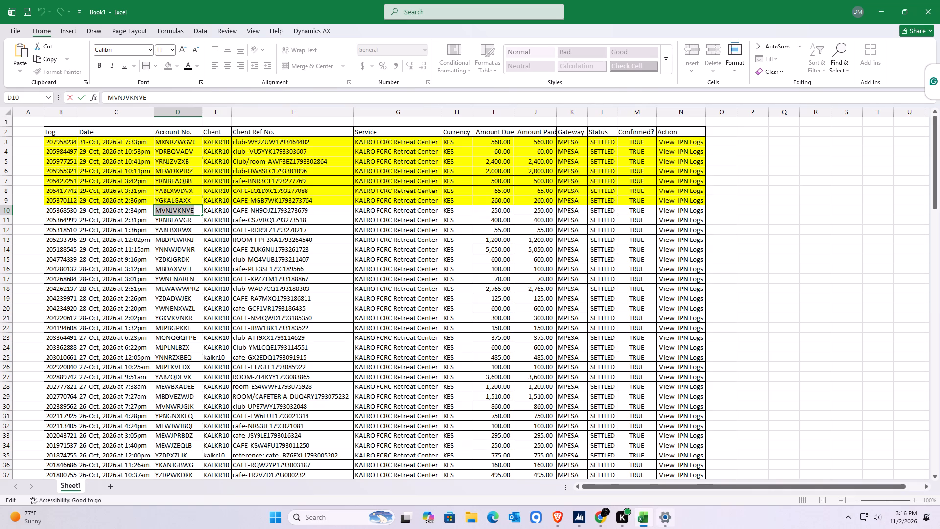
# Switch to Dynamics AX and create a new receipt with document date 10/29/2026, received from CUSTOMER.
pyautogui.click(580, 515)
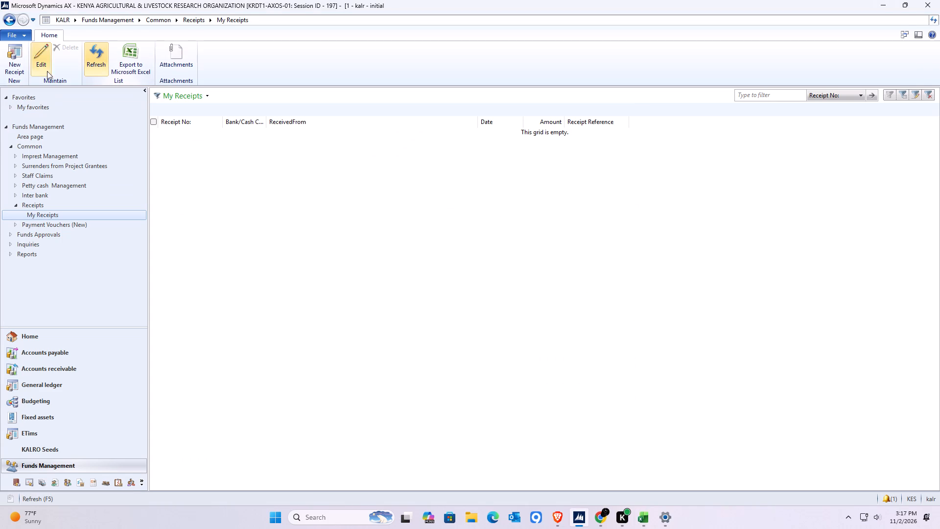
pyautogui.doubleClick(17, 55)
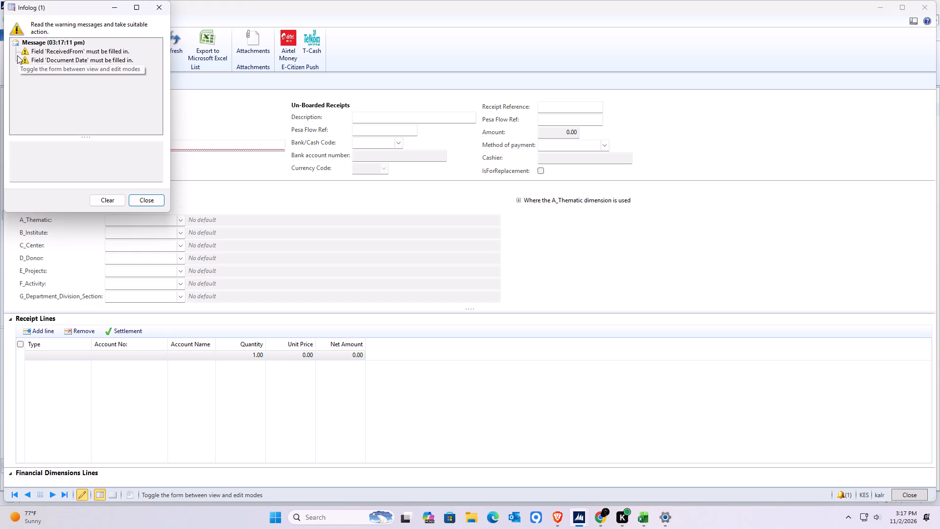
pyautogui.click(148, 199)
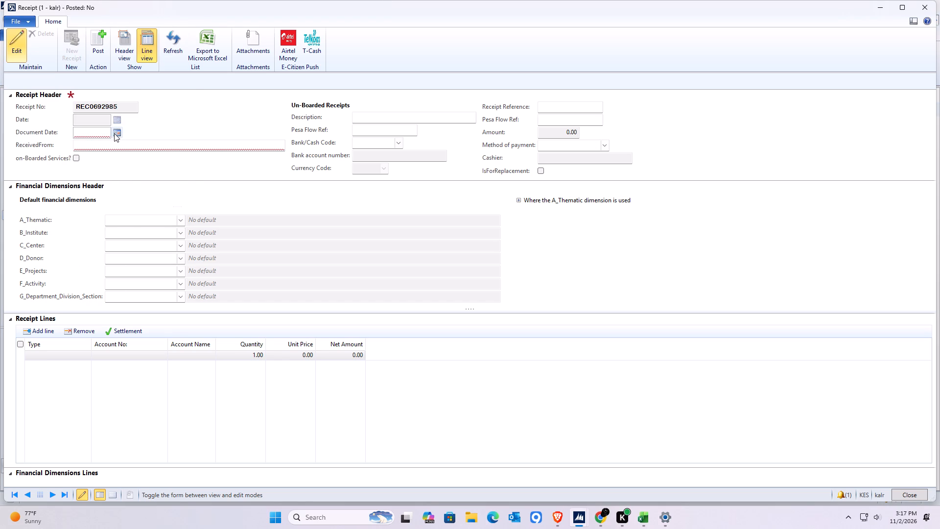
pyautogui.click(115, 133)
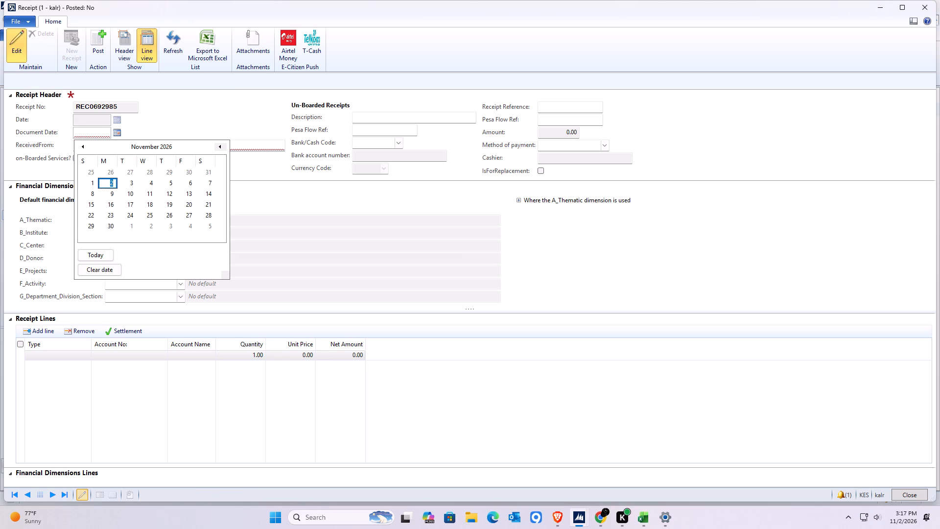
pyautogui.click(82, 145)
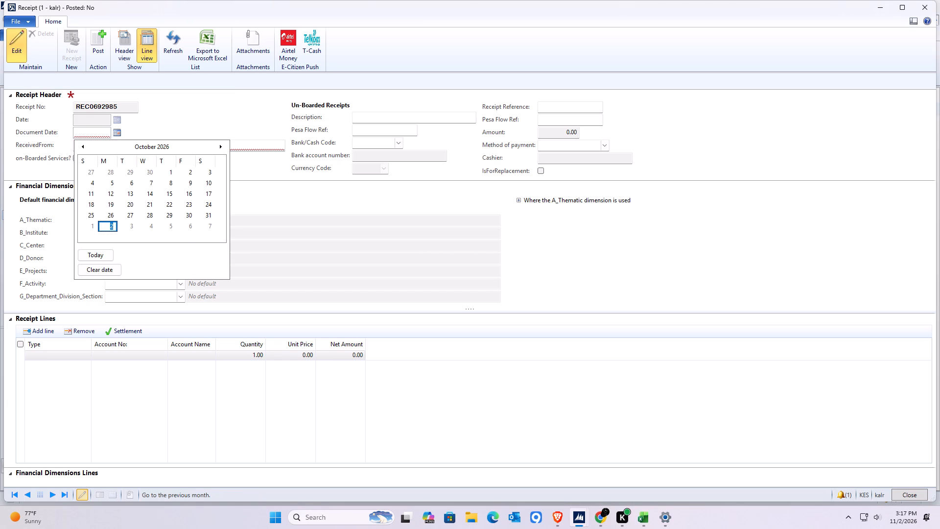
pyautogui.click(170, 216)
pyautogui.click(84, 143)
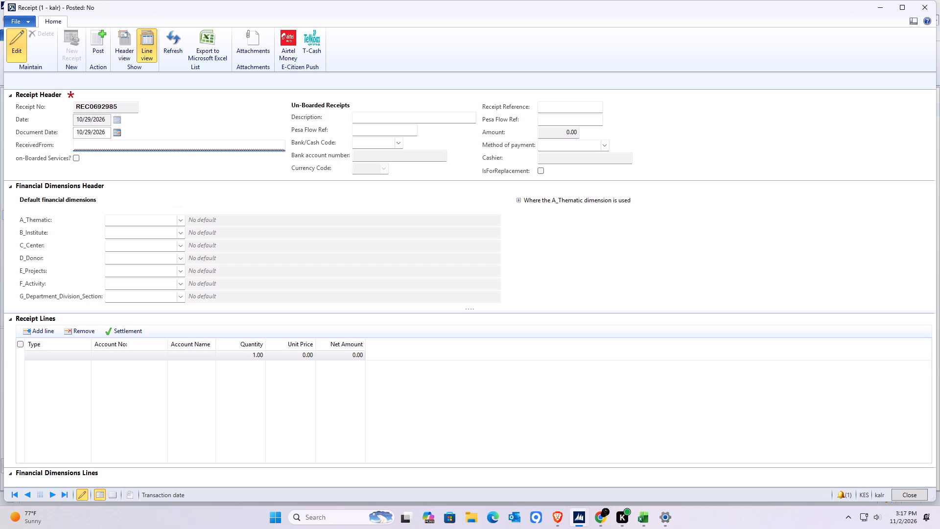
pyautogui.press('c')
pyautogui.press('Return')
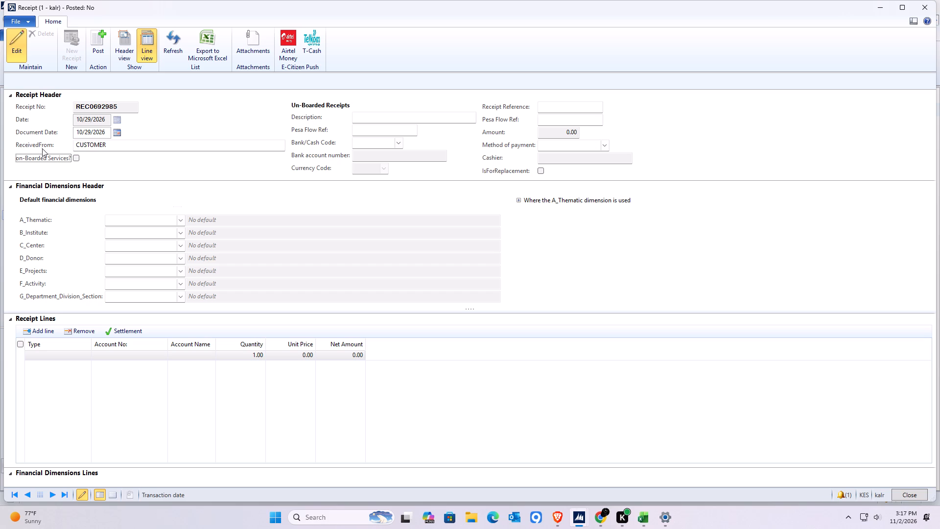
# Mark the receipt as on-Boarded Services with center code 10, M-PESA depot KALKR10 and sales narration CAFE.
pyautogui.click(76, 155)
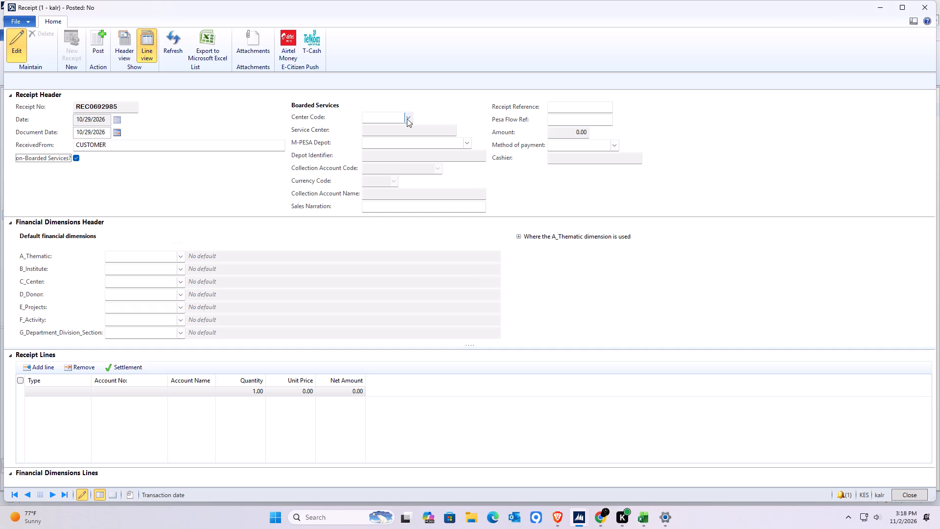
pyautogui.click(407, 119)
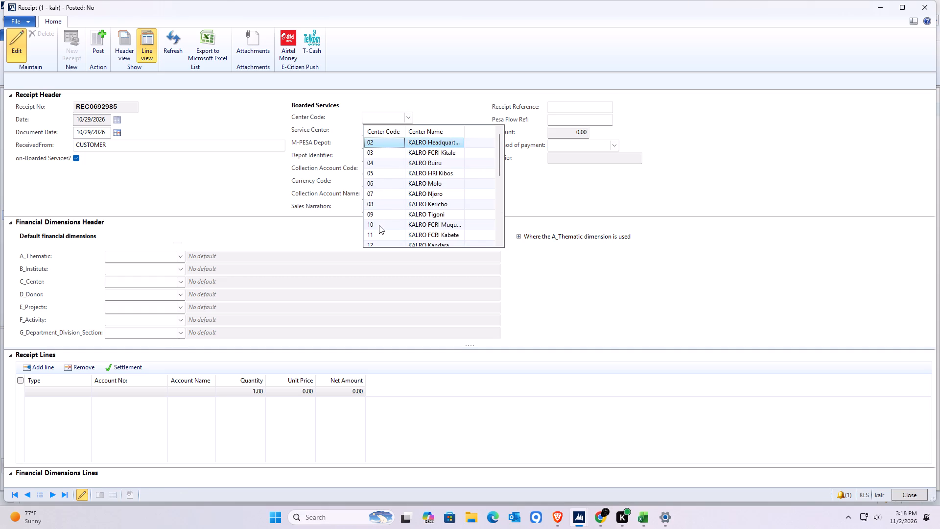
pyautogui.click(379, 225)
pyautogui.click(443, 143)
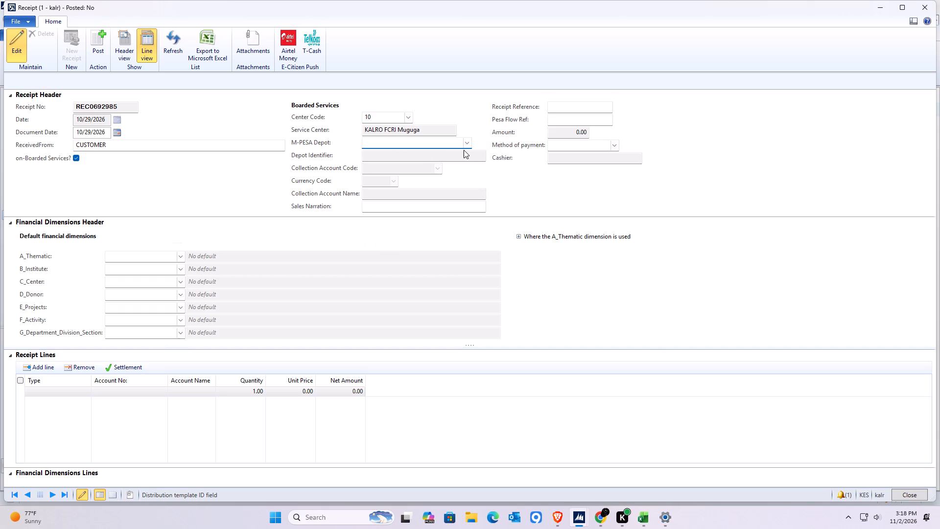
pyautogui.click(466, 144)
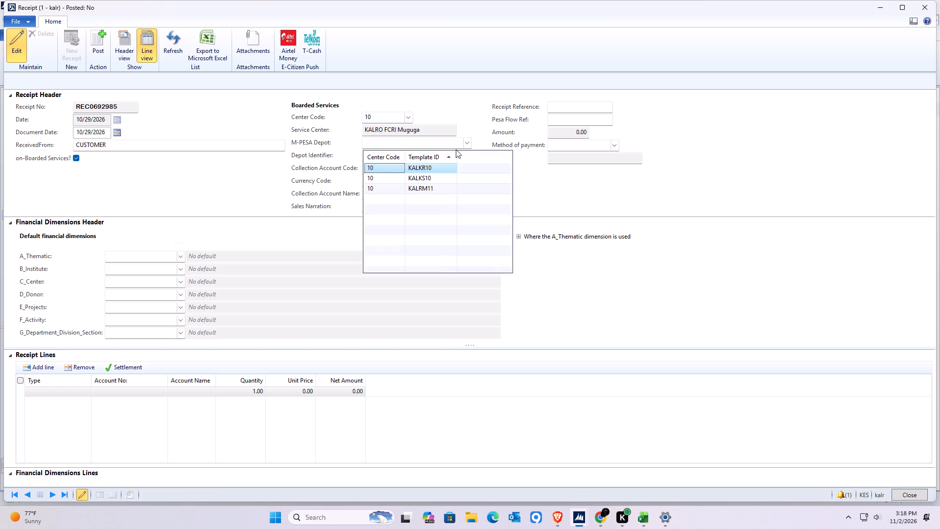
pyautogui.click(420, 168)
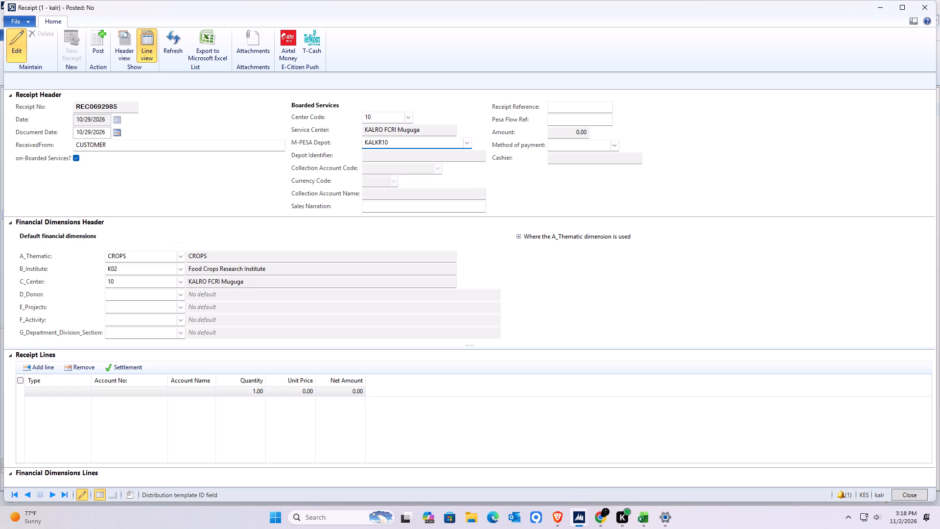
pyautogui.click(377, 208)
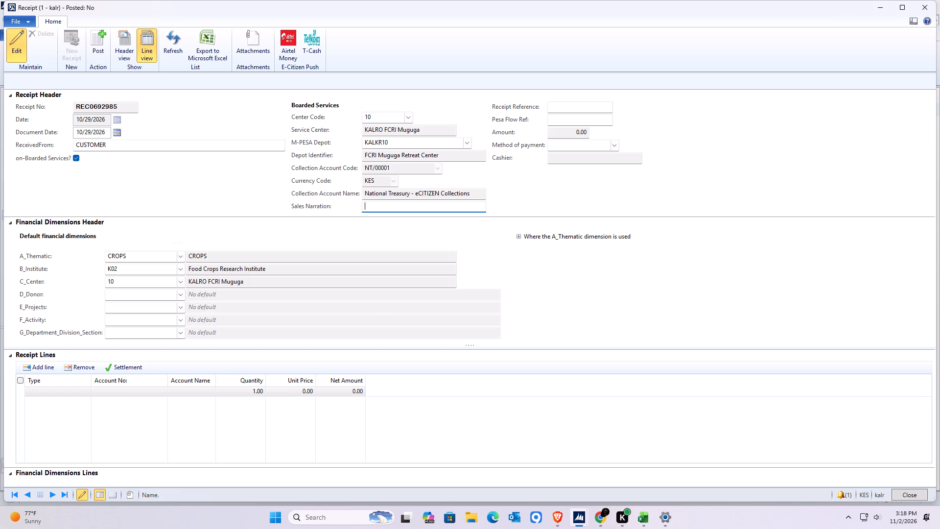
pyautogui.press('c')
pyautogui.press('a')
pyautogui.press('Return')
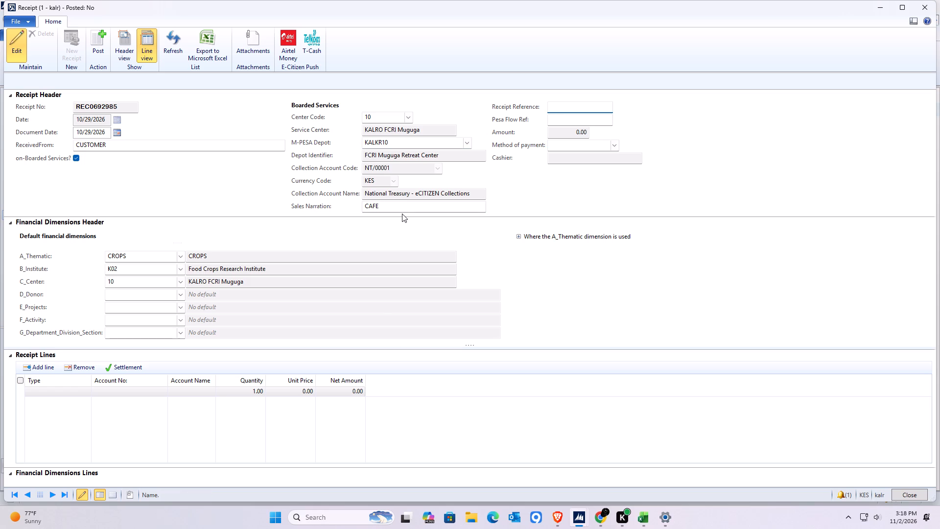
pyautogui.hotkey('ctrl', 'v')
pyautogui.press('Return')
pyautogui.hotkey('ctrl', 'v')
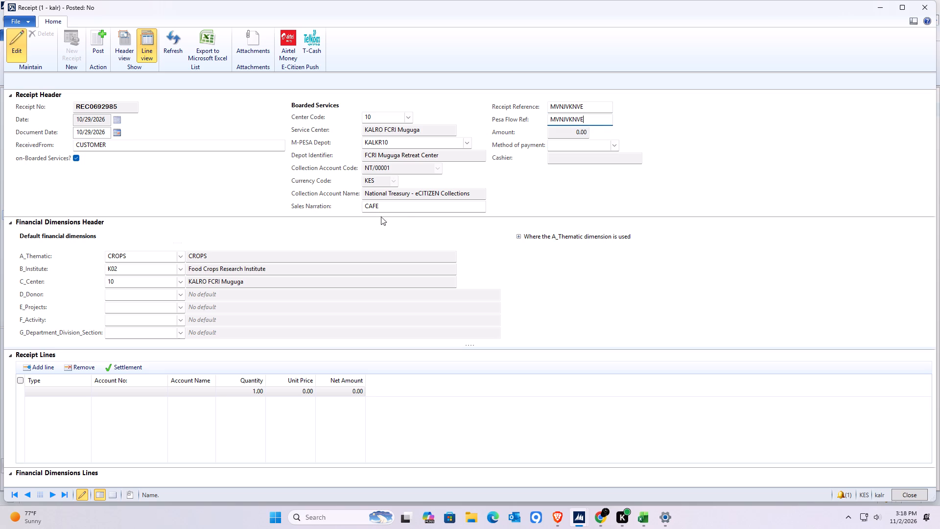
pyautogui.click(616, 144)
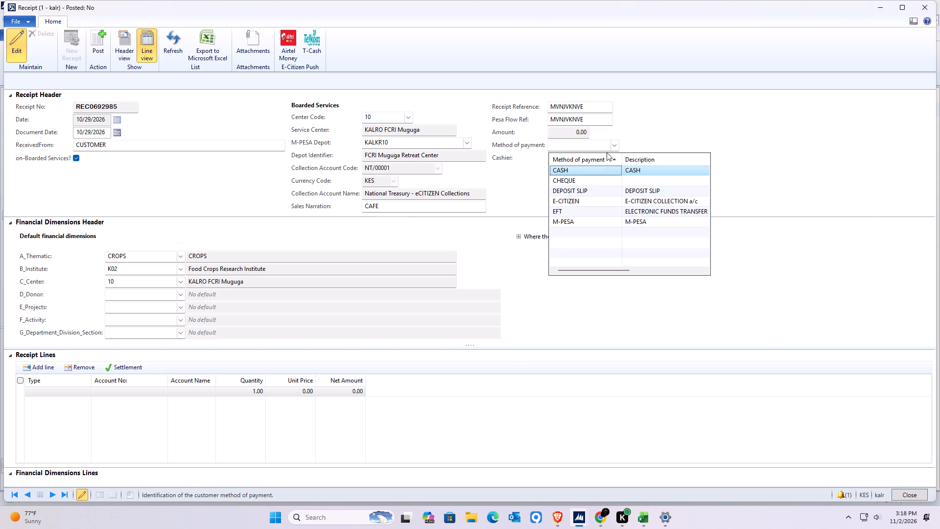
pyautogui.click(583, 200)
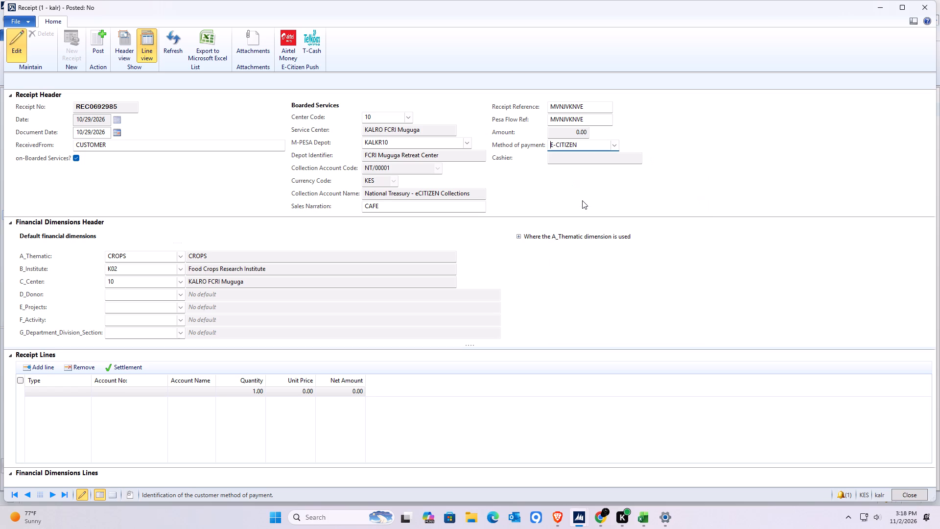
# Set the receipt header's D_Donor dimension to DNR0005 (AIA).
pyautogui.click(181, 294)
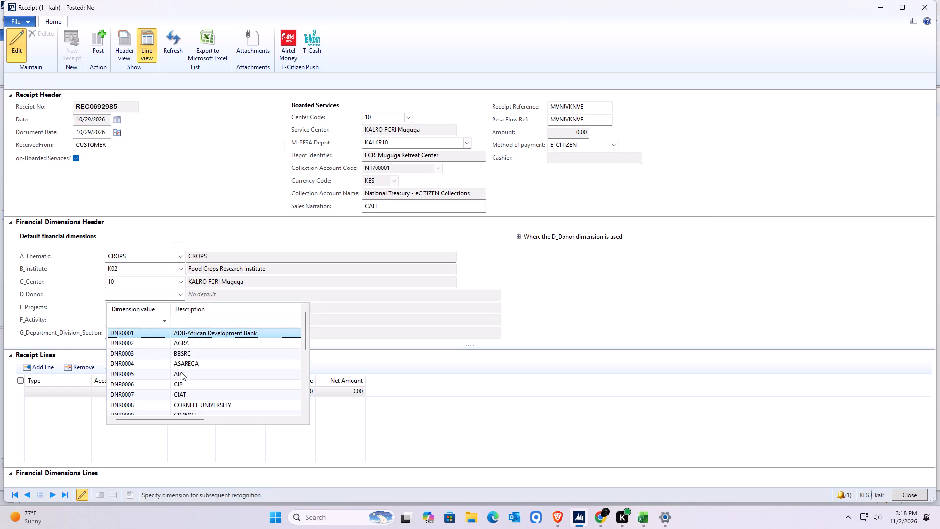
pyautogui.click(181, 372)
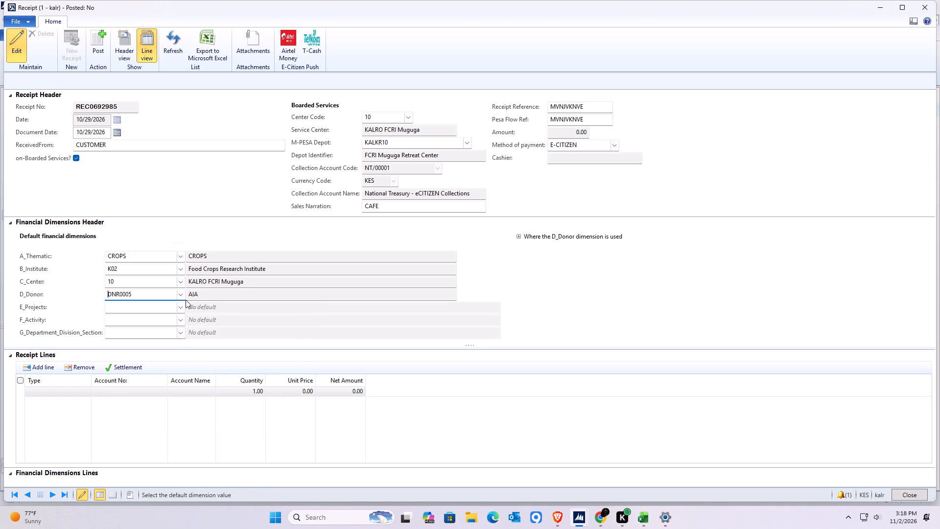
# Look through the available D_Donor dimension values and close the list without choosing another donor.
pyautogui.click(182, 295)
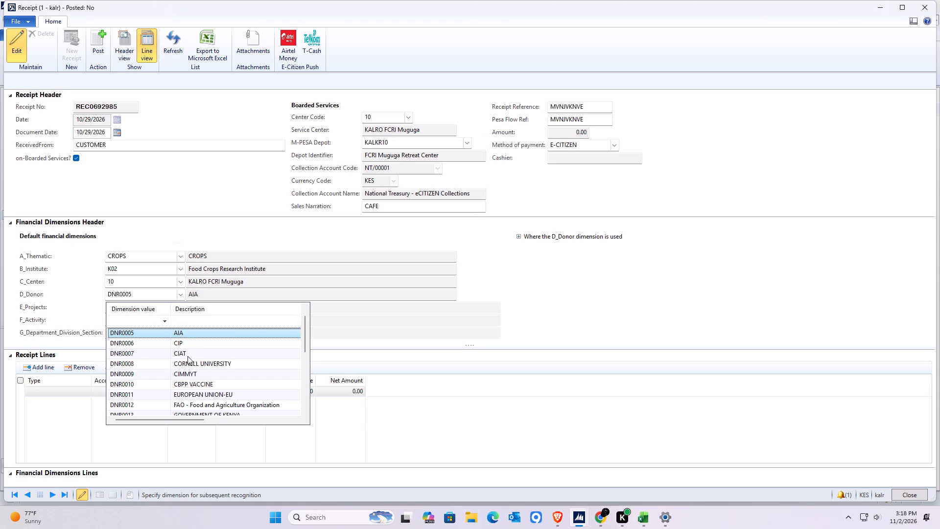
pyautogui.scroll(-11, 191, 361)
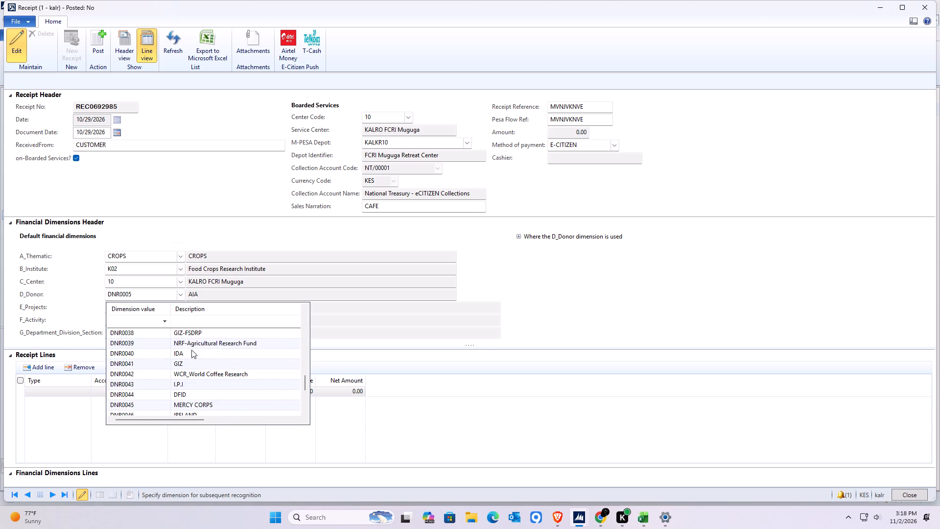
pyautogui.scroll(-8, 191, 350)
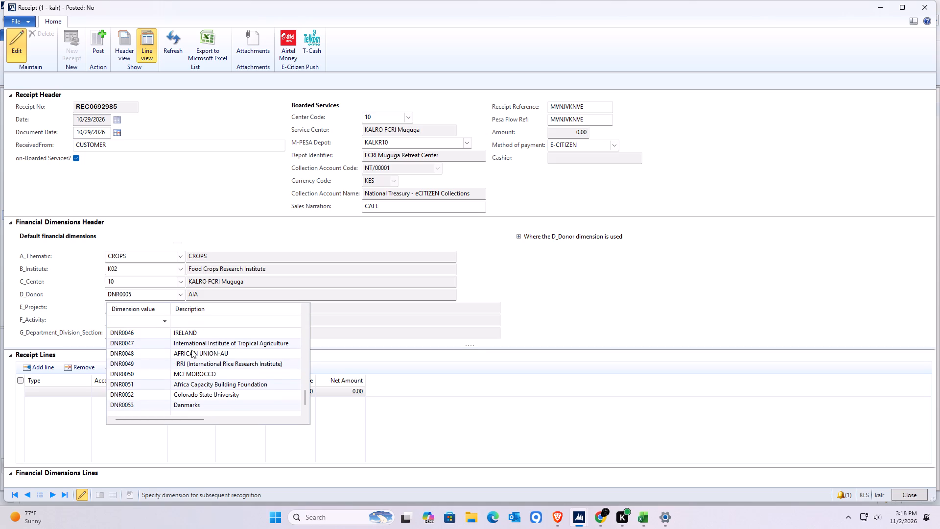
pyautogui.scroll(-3, 191, 350)
pyautogui.scroll(5, 152, 347)
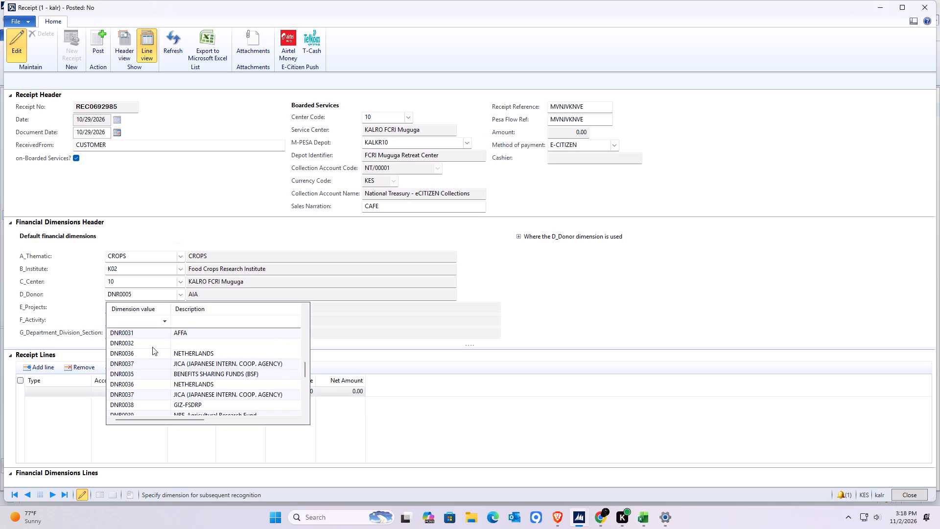
pyautogui.scroll(12, 152, 347)
pyautogui.middleClick(152, 347)
pyautogui.scroll(7, 152, 347)
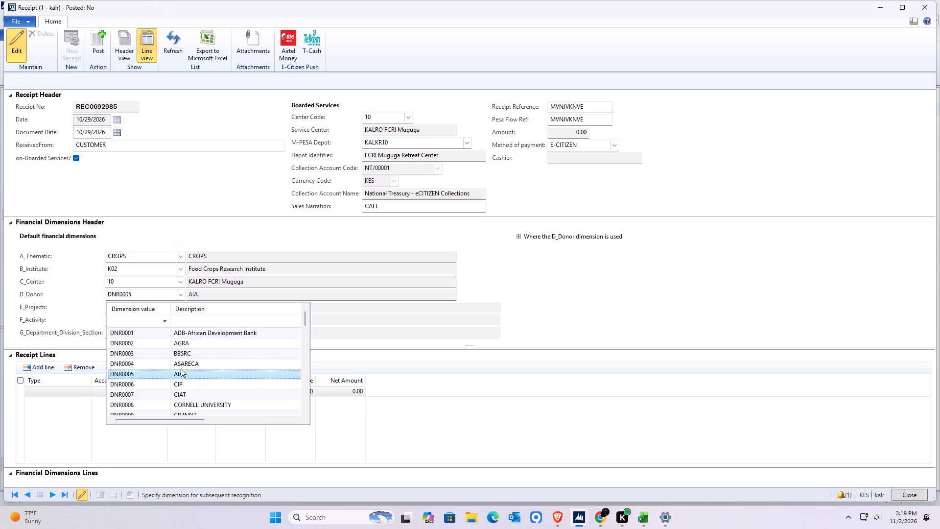
pyautogui.click(128, 295)
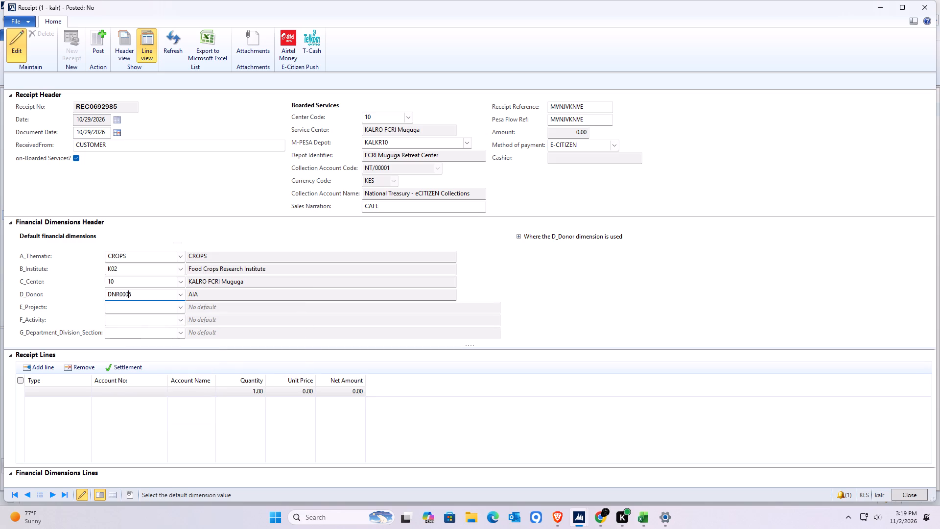
# Set the receipt header's E_Projects dimension to PRJ0062 (HOSPITALITY).
pyautogui.click(181, 308)
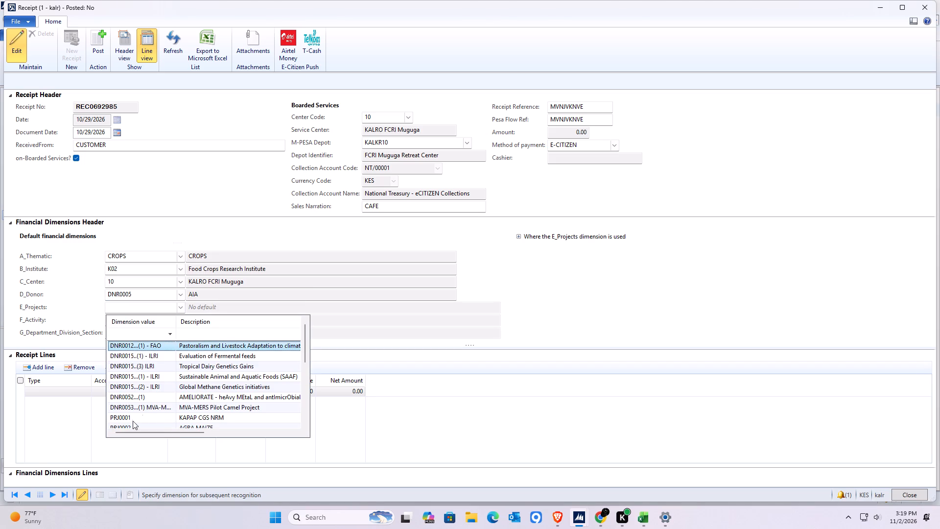
pyautogui.scroll(-8, 173, 378)
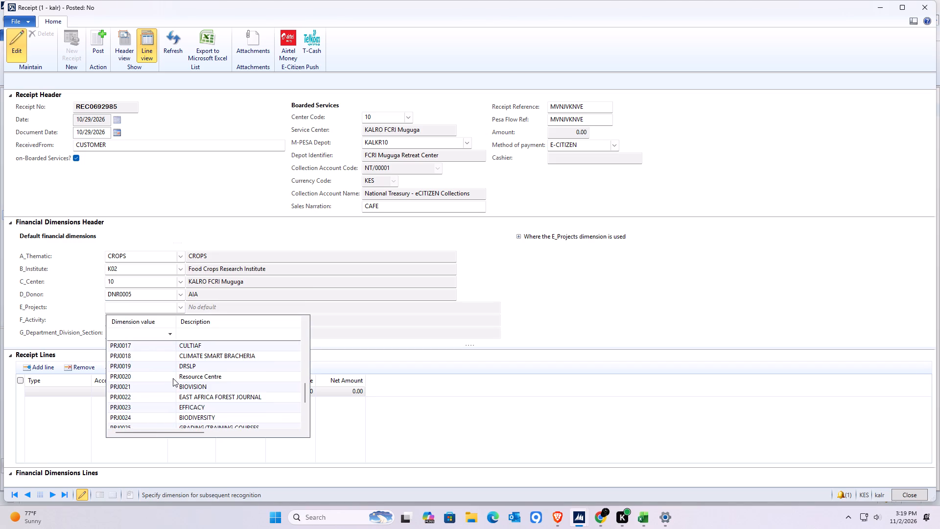
pyautogui.scroll(-9, 173, 378)
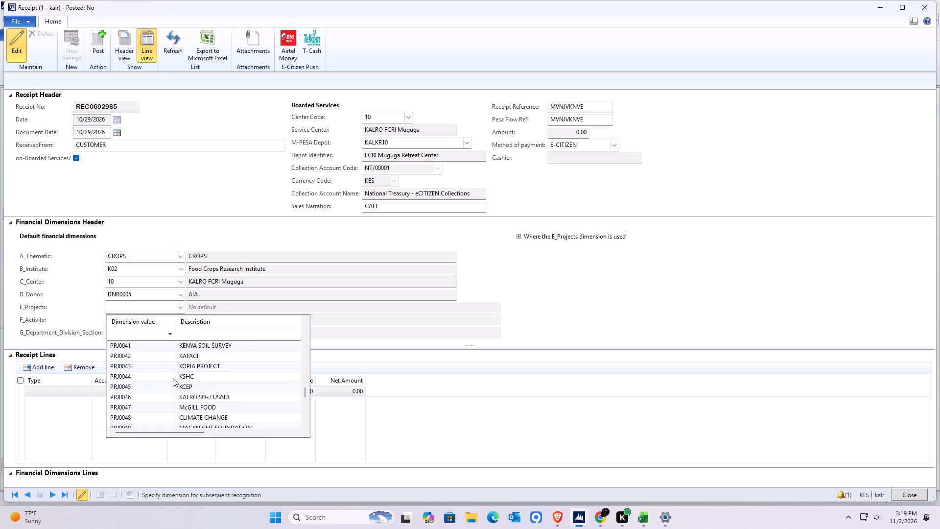
pyautogui.scroll(-5, 173, 378)
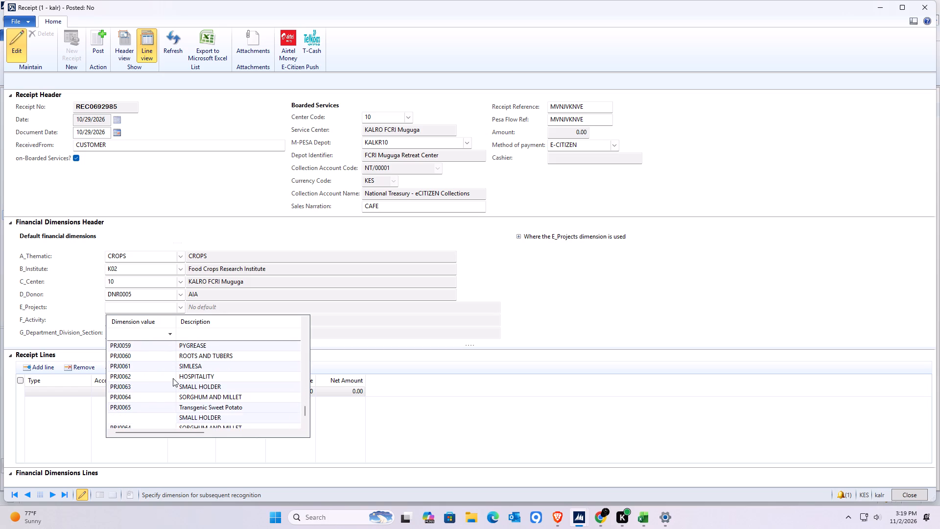
pyautogui.click(134, 377)
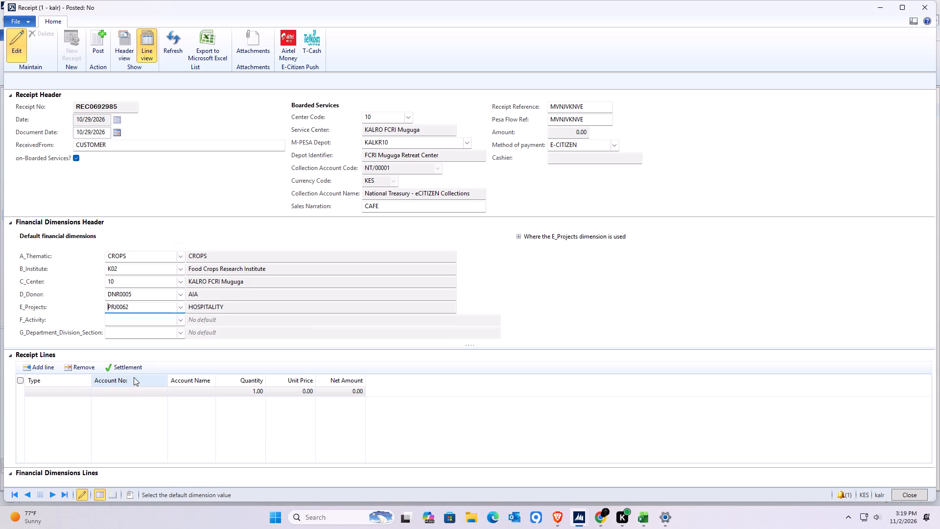
# Set F_Activity to ACT0001 (Management and Administration) and G_Department_Division_Section to F0000002 (Food Crops Research Systems).
pyautogui.click(181, 323)
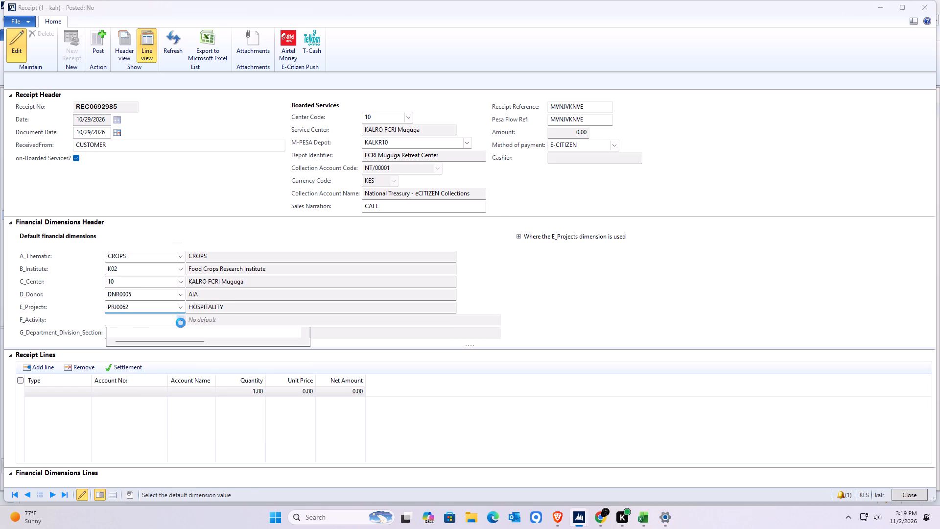
pyautogui.click(182, 359)
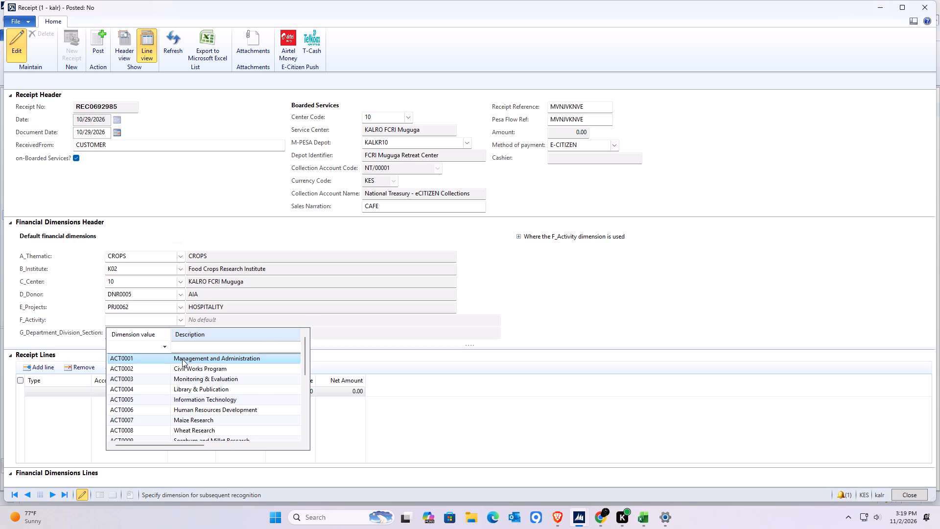
pyautogui.click(178, 332)
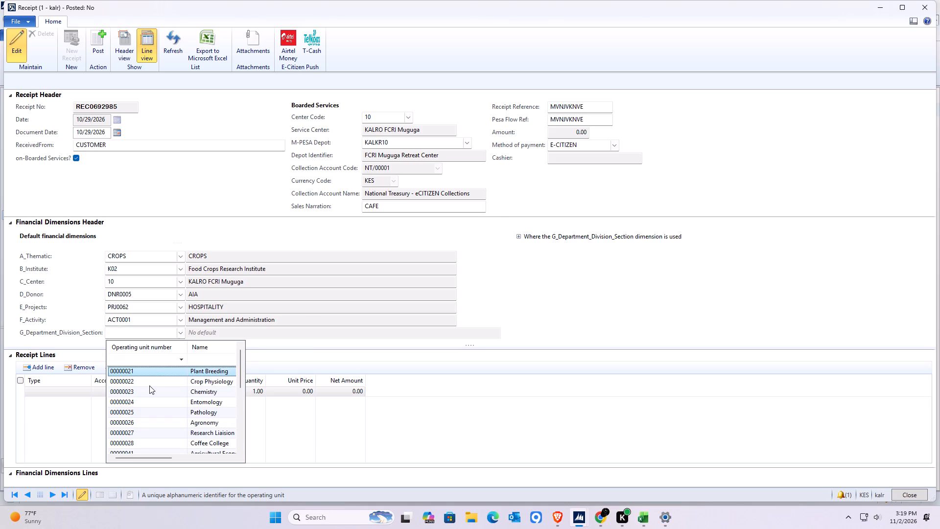
pyautogui.scroll(-8, 149, 385)
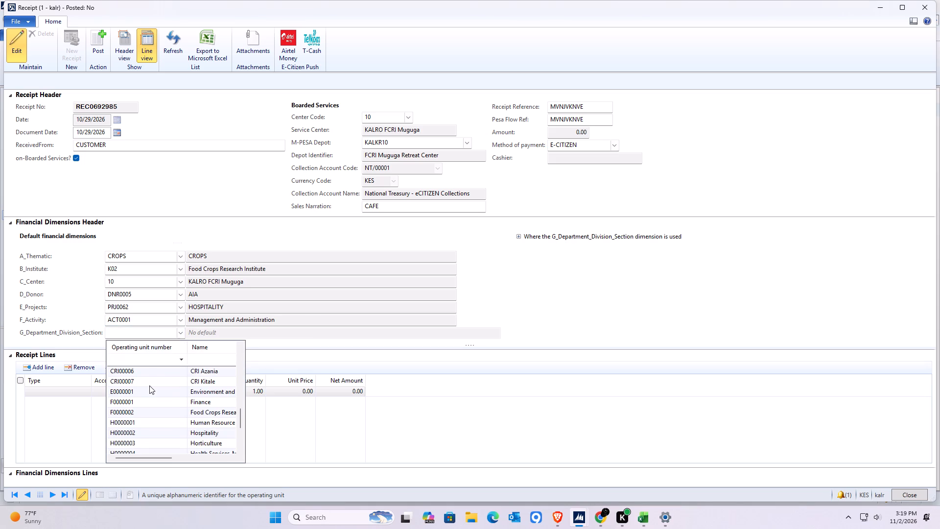
pyautogui.click(142, 410)
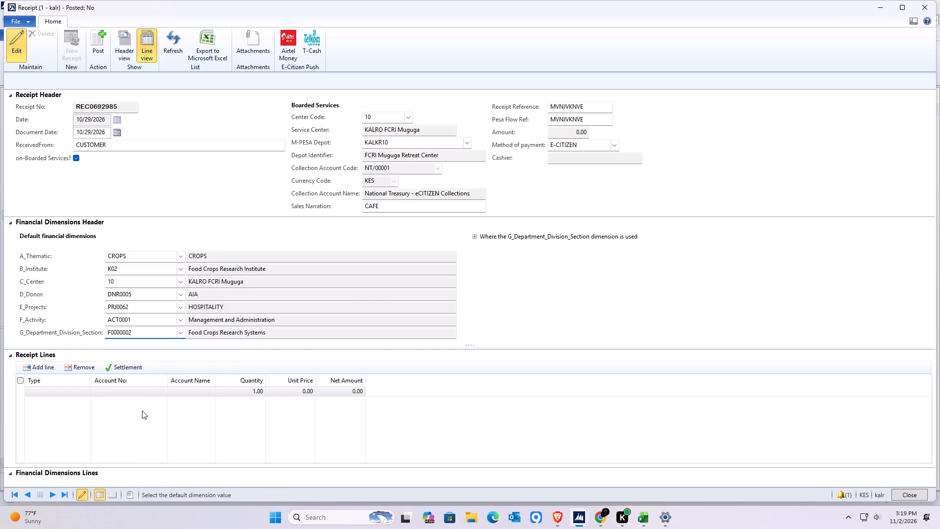
# Fill the receipt line with type Cafetaria and a unit price of 250.00.
pyautogui.click(73, 393)
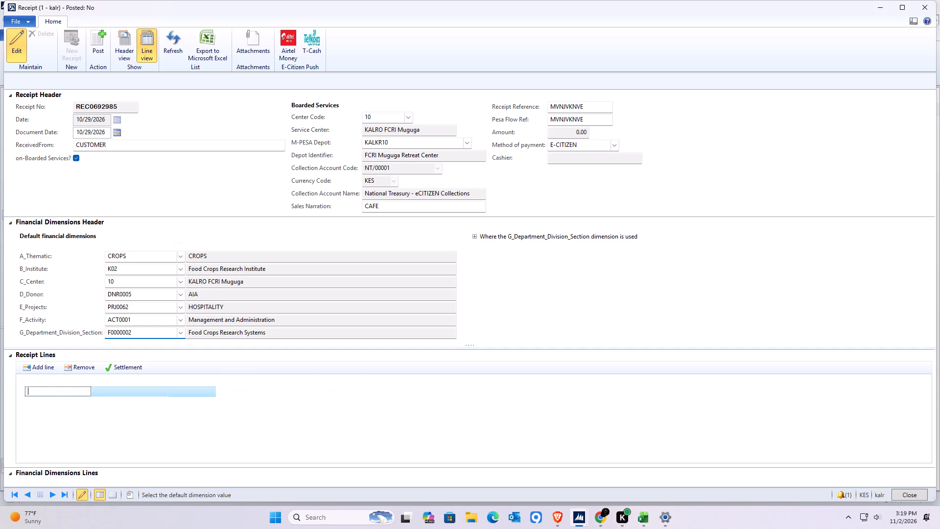
pyautogui.click(88, 392)
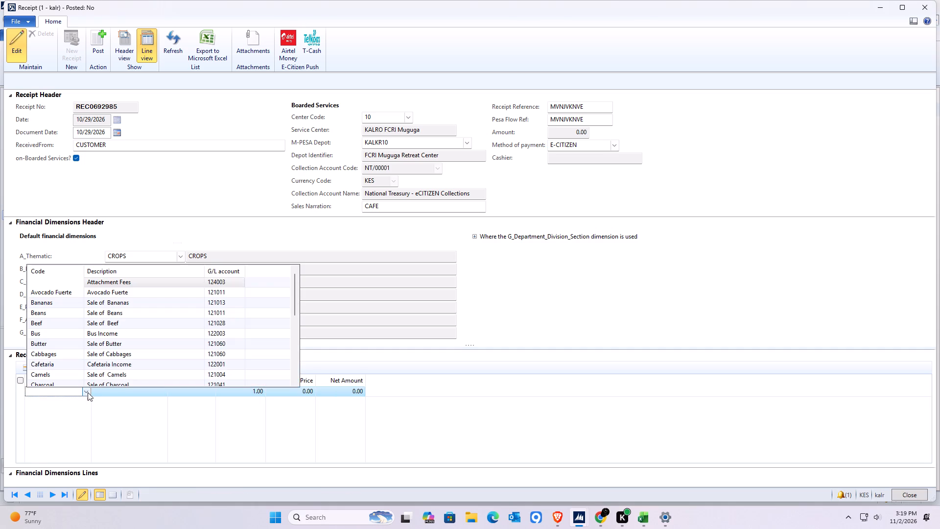
pyautogui.click(109, 364)
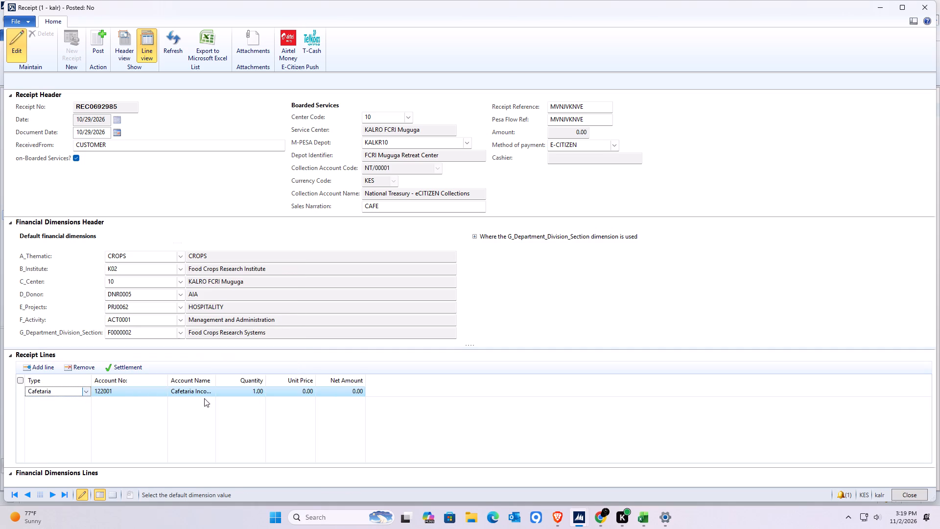
pyautogui.click(289, 391)
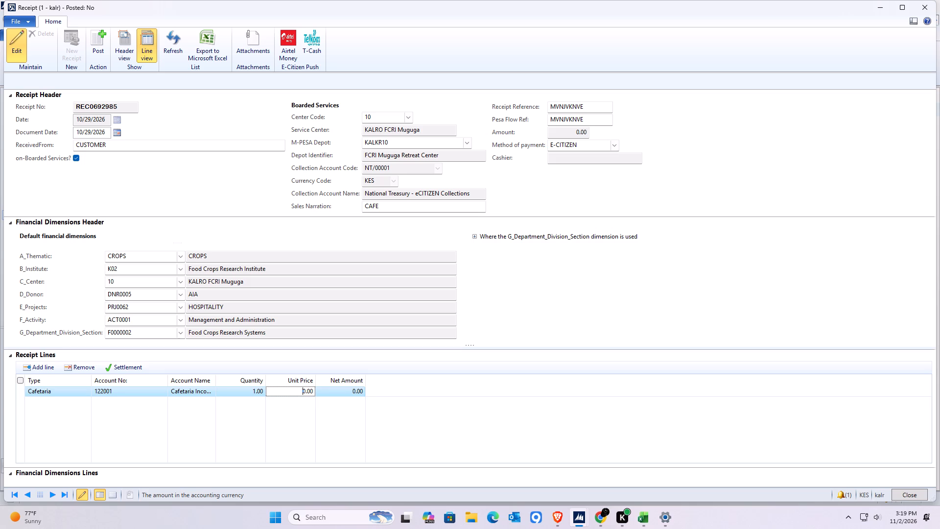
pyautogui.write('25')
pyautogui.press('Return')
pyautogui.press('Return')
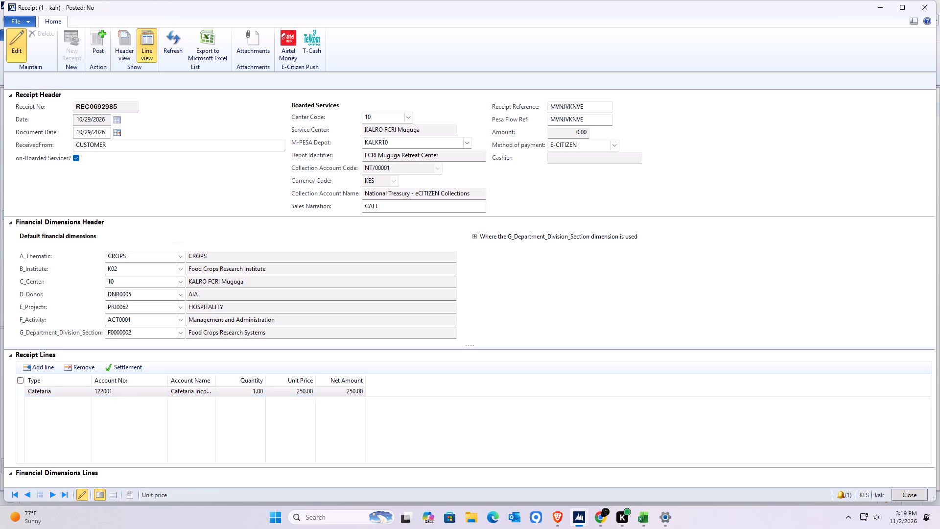
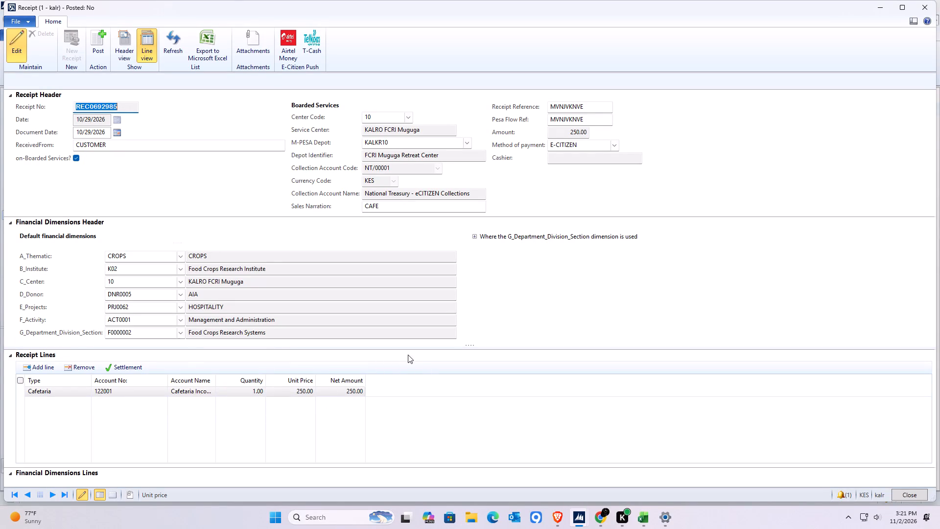
pyautogui.click(649, 517)
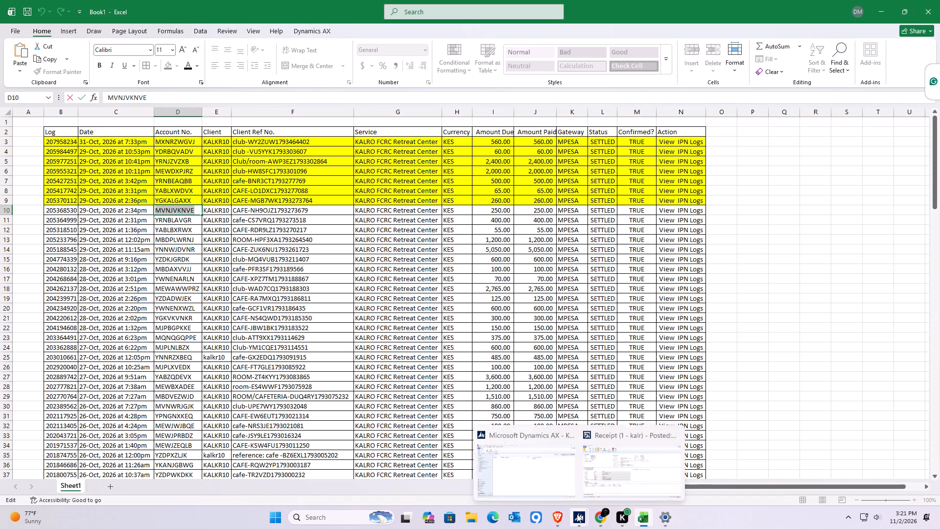
pyautogui.click(599, 477)
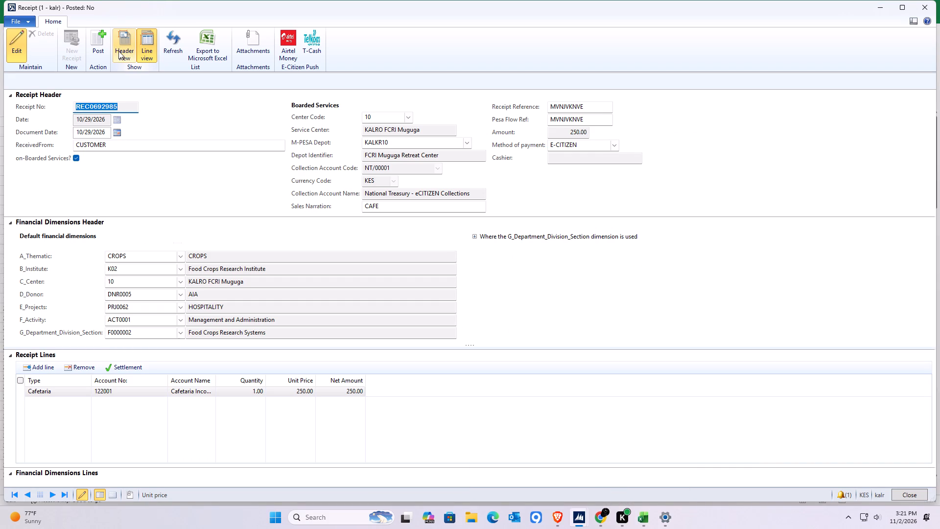
pyautogui.click(97, 37)
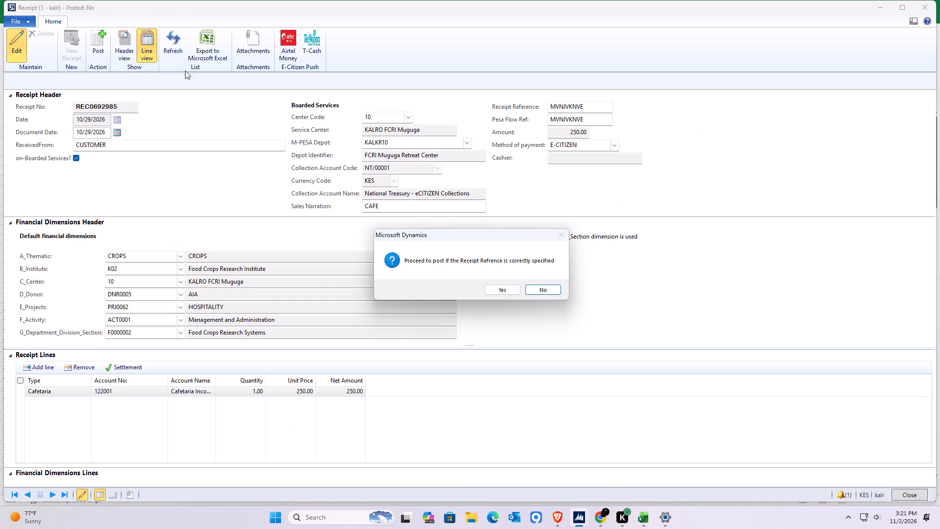
pyautogui.click(497, 289)
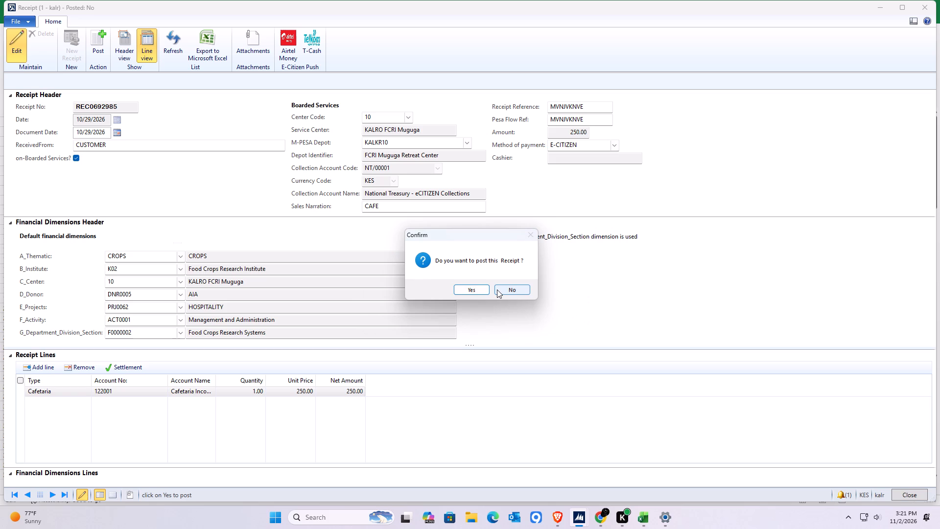
pyautogui.click(481, 291)
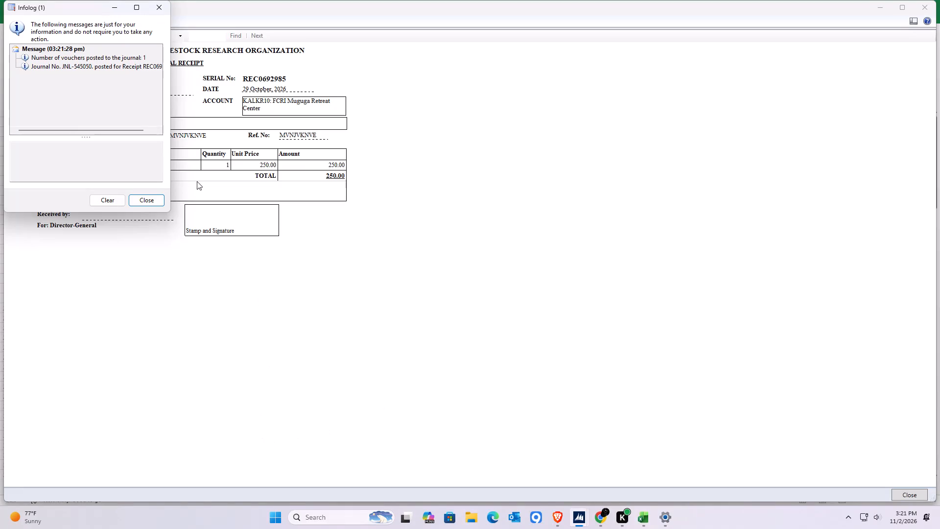
pyautogui.click(155, 202)
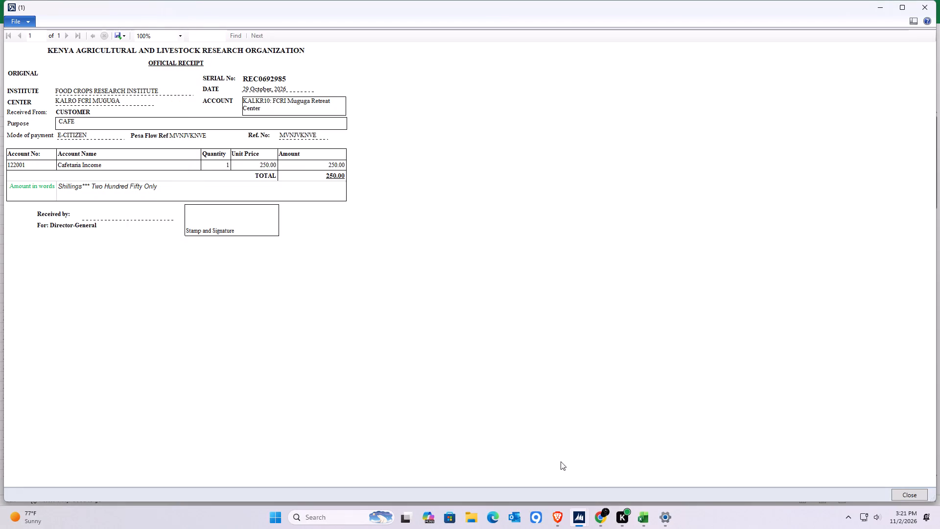
pyautogui.click(903, 494)
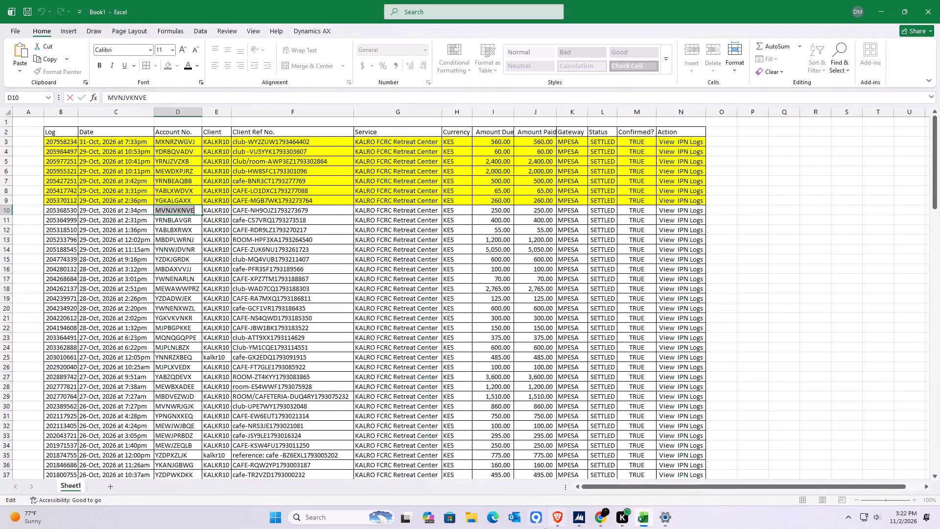
pyautogui.doubleClick(175, 220)
pyautogui.doubleClick(175, 220)
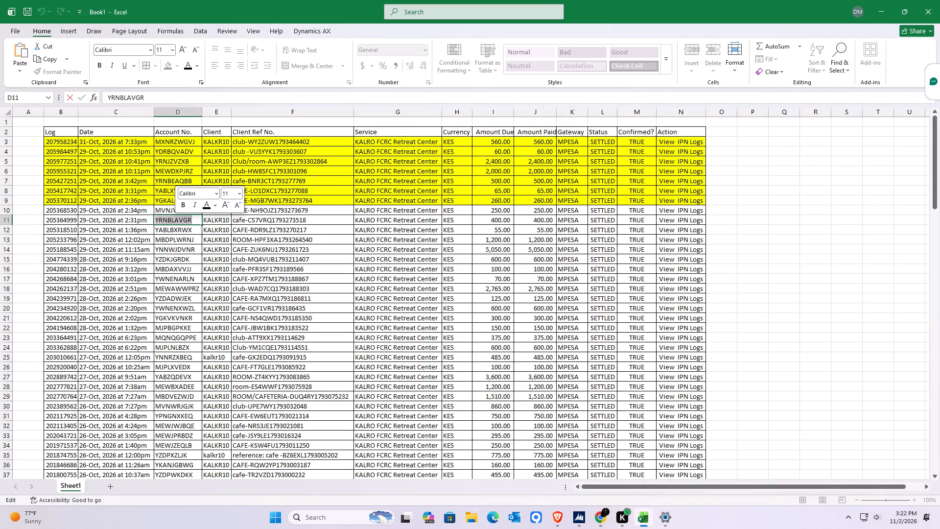
pyautogui.hotkey('ctrl', 'c')
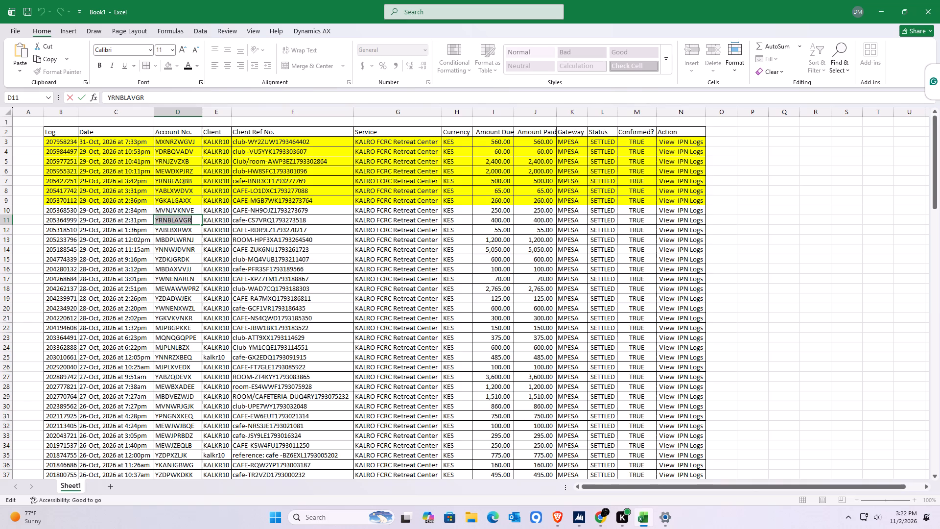
# Create a new receipt in Dynamics AX with document date 10/29/2026 and CUSTOMER as the received-from name.
pyautogui.click(578, 513)
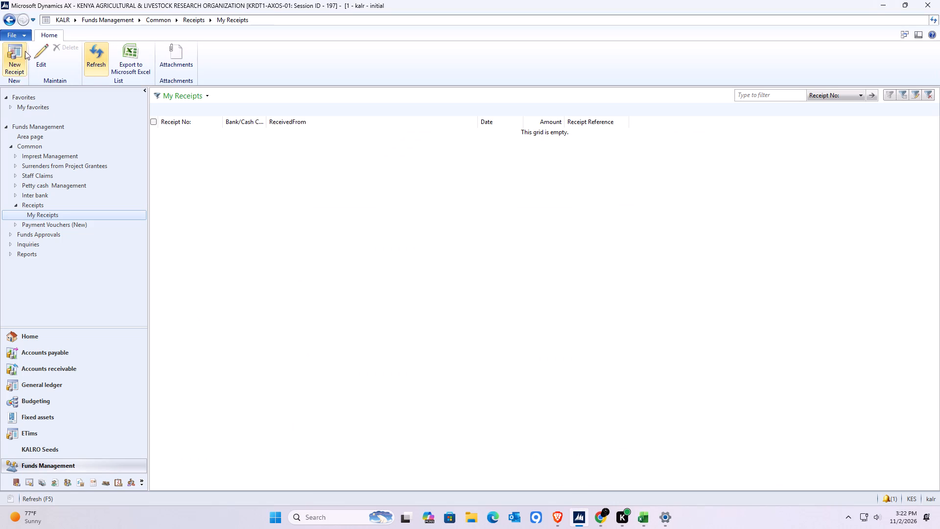
pyautogui.click(16, 55)
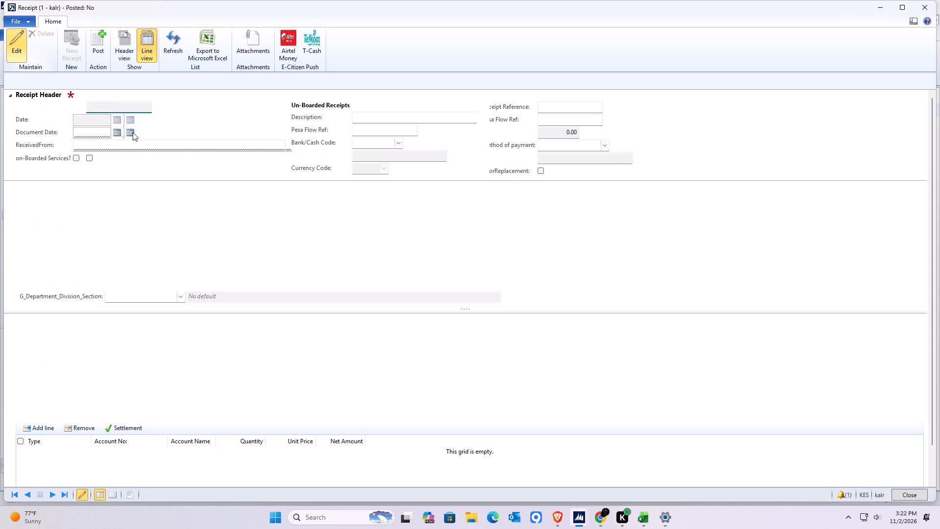
pyautogui.click(118, 132)
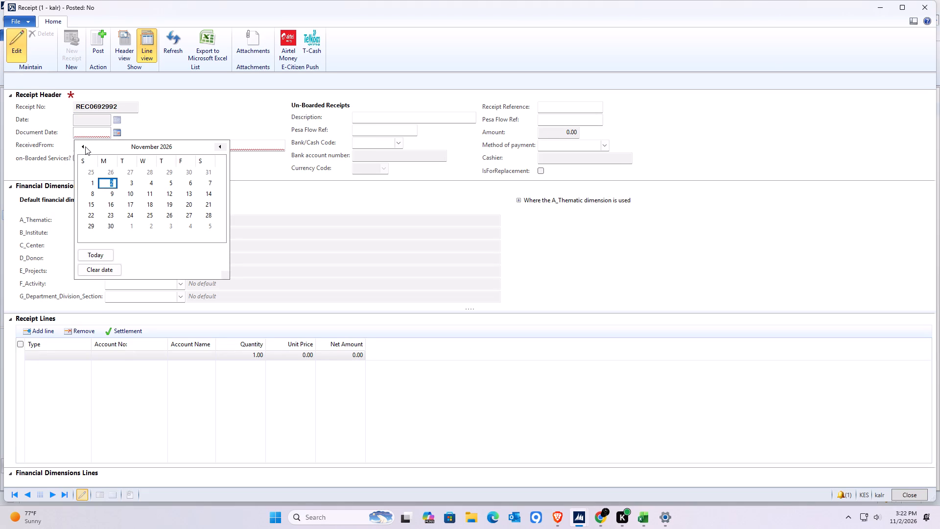
pyautogui.click(85, 146)
pyautogui.click(166, 213)
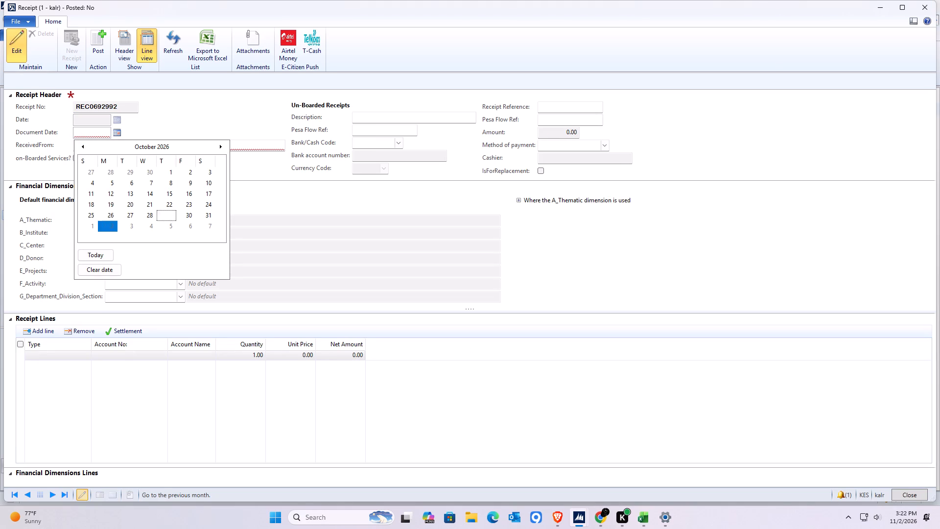
pyautogui.click(92, 146)
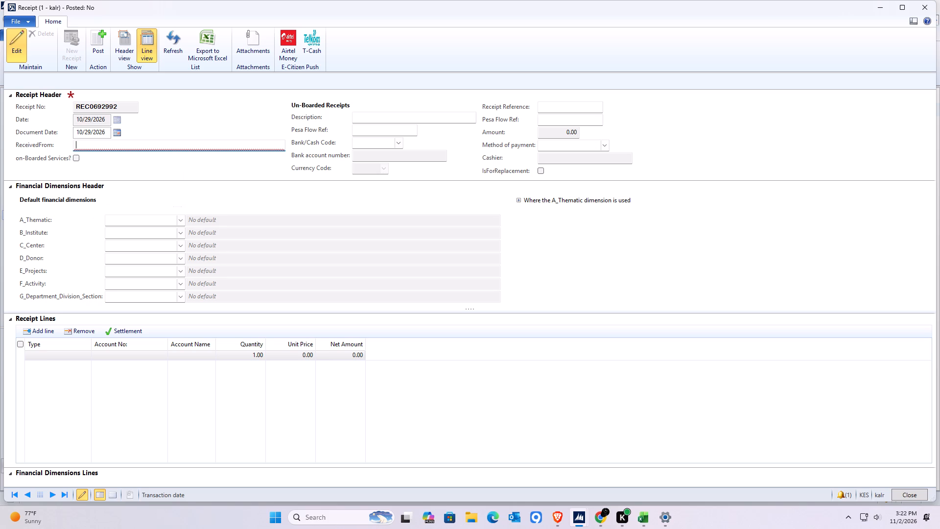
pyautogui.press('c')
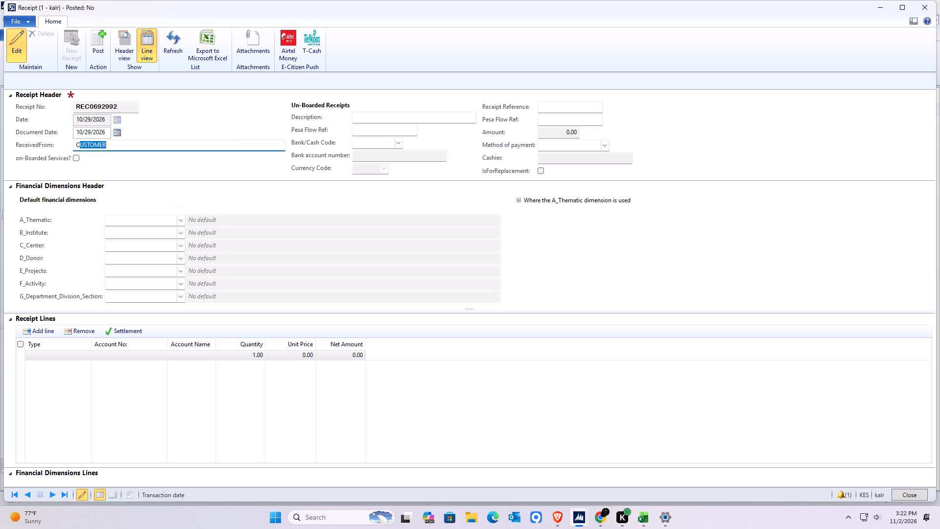
pyautogui.press('Return')
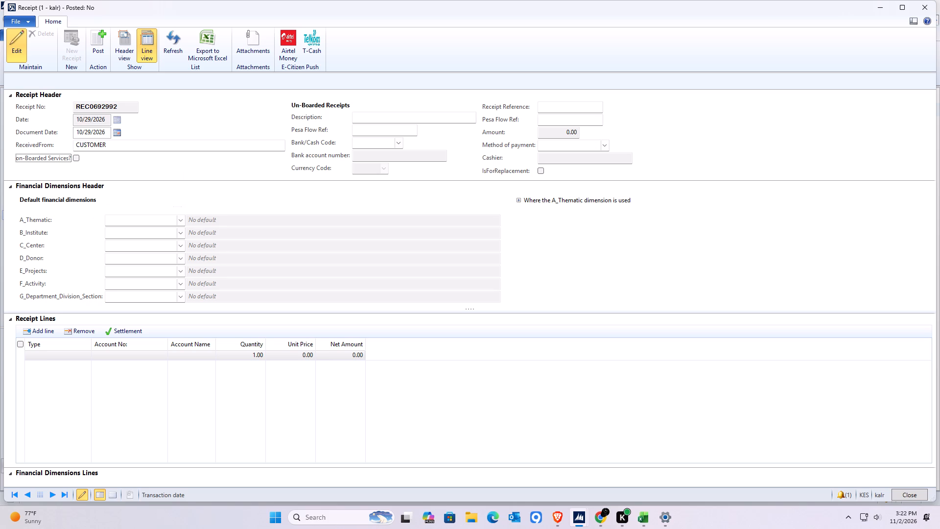
pyautogui.click(542, 106)
pyautogui.hotkey('ctrl', 'v')
pyautogui.press('Return')
pyautogui.hotkey('ctrl', 'v')
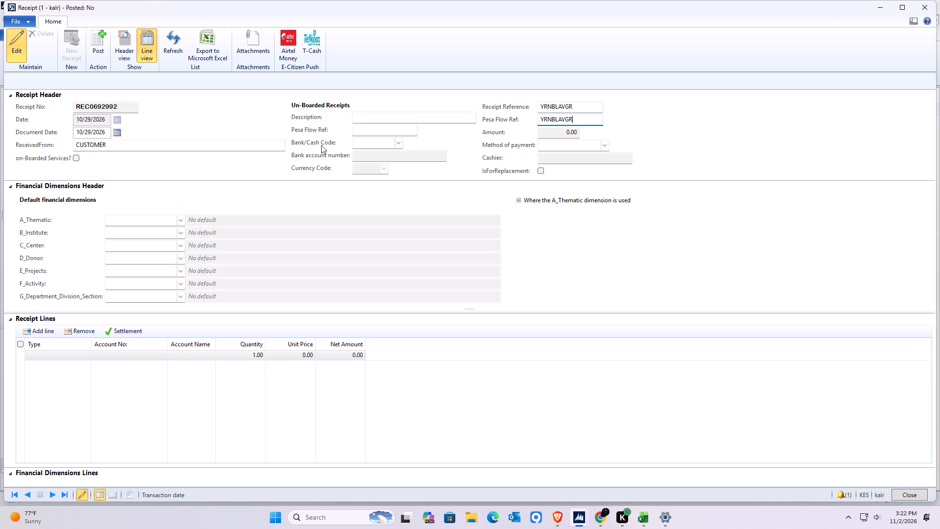
# Mark the receipt as on-boarded services with center code 10, M-PESA depot KALKR10 and sales narration CAFE.
pyautogui.click(76, 157)
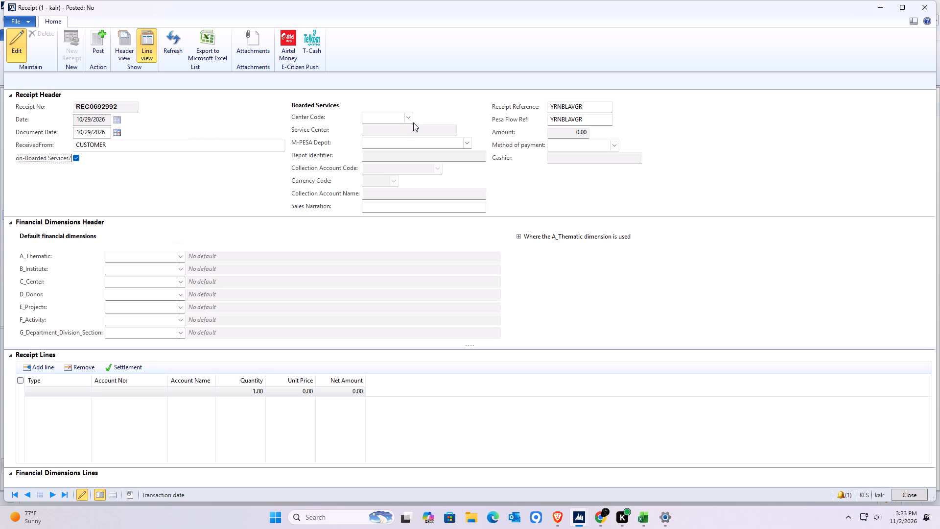
pyautogui.click(408, 118)
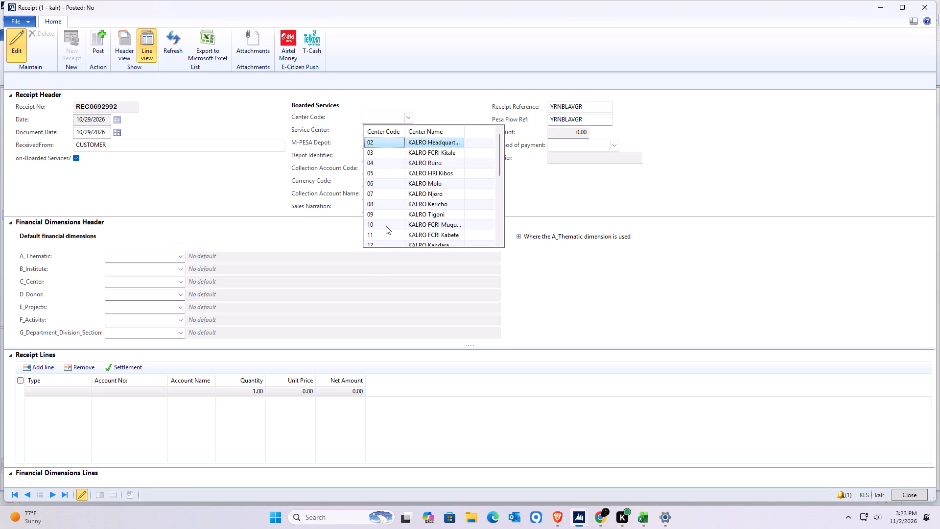
pyautogui.click(386, 226)
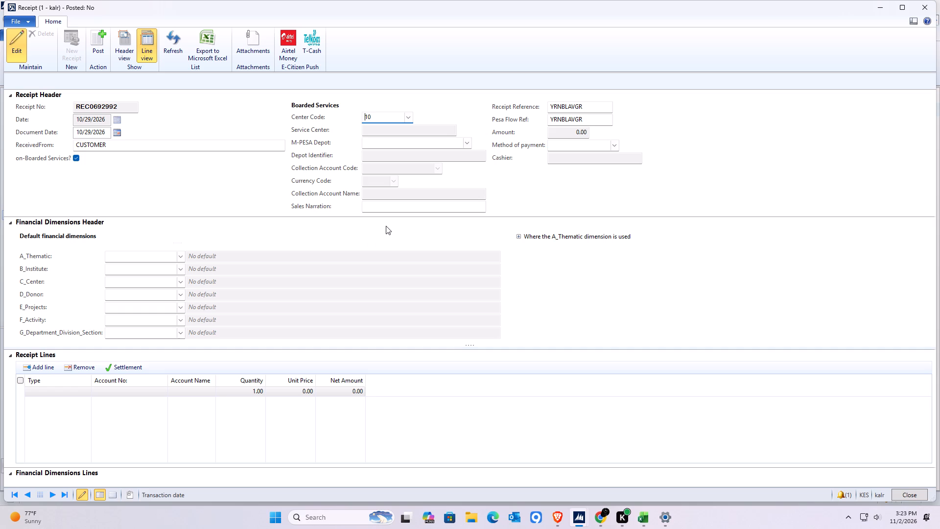
pyautogui.click(465, 141)
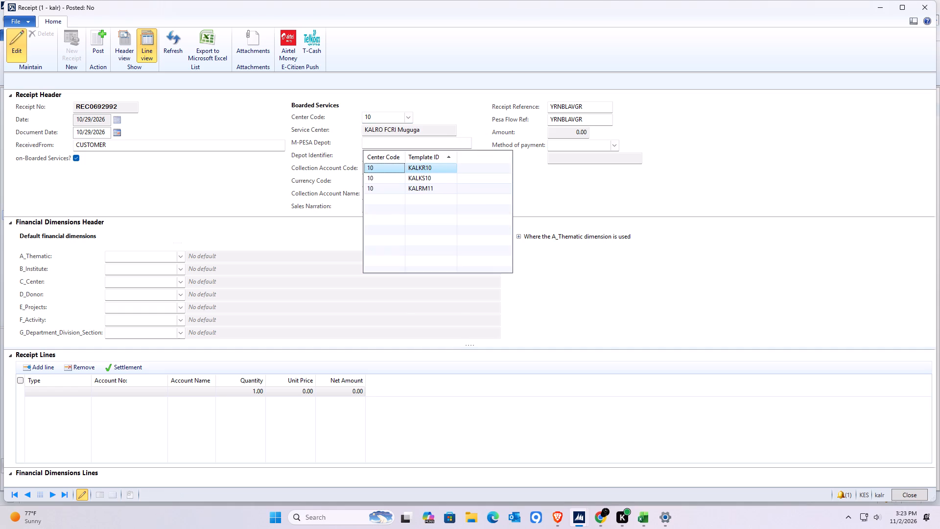
pyautogui.click(428, 168)
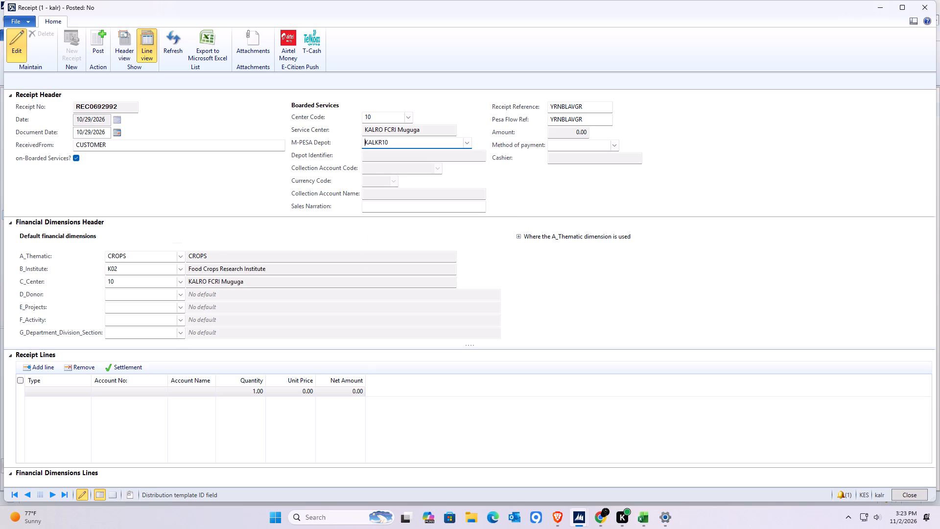
pyautogui.click(387, 207)
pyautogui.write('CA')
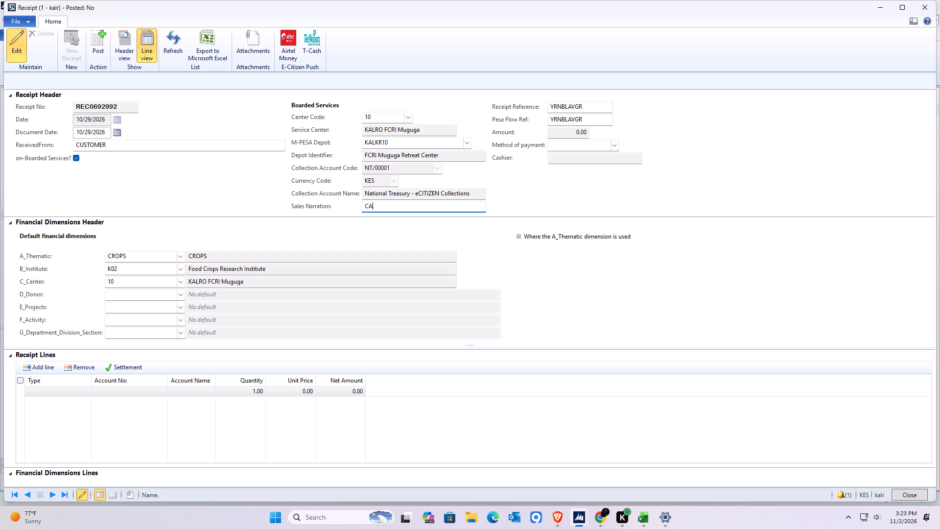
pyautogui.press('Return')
# Set the receipt's method of payment to E-CITIZEN.
pyautogui.click(604, 144)
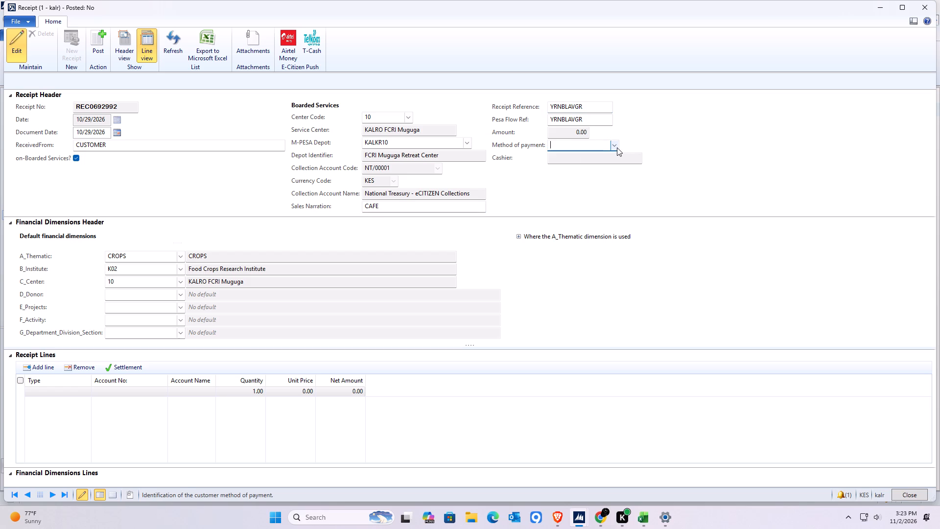
pyautogui.click(616, 146)
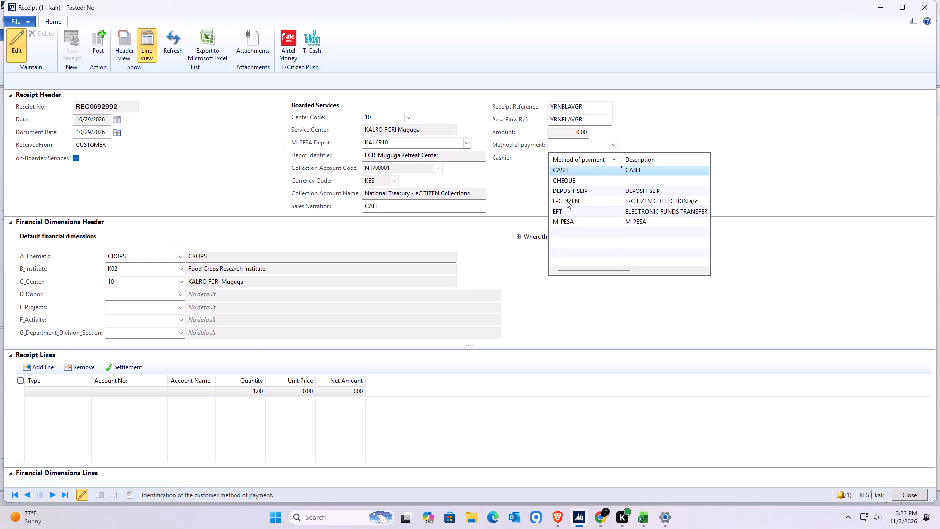
pyautogui.click(566, 200)
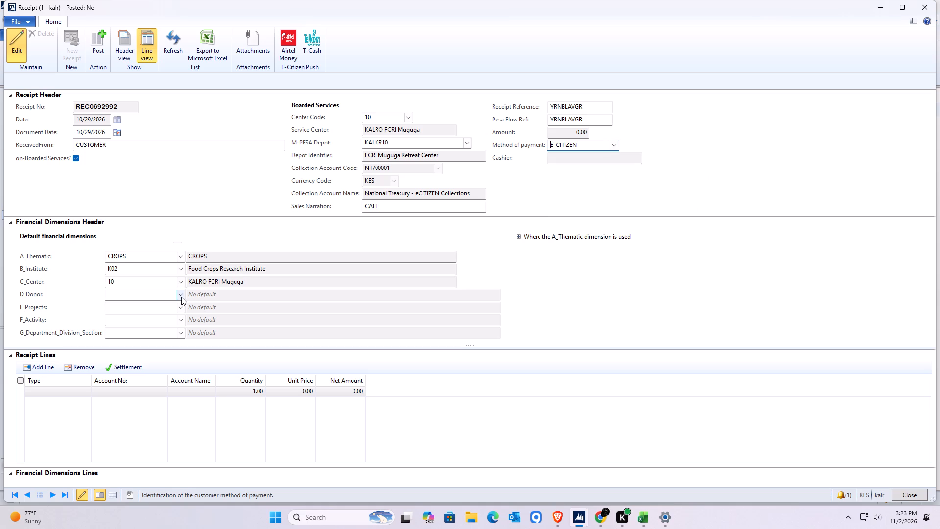
# Set the header dimensions D_Donor to DNR0005 (AIA) and E_Projects to PRJ0062 (HOSPITALITY).
pyautogui.click(181, 297)
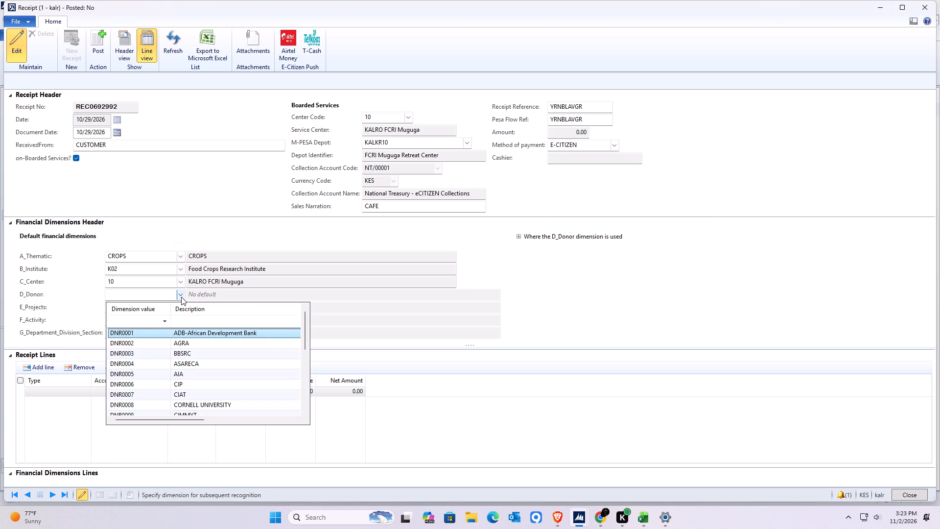
pyautogui.click(179, 373)
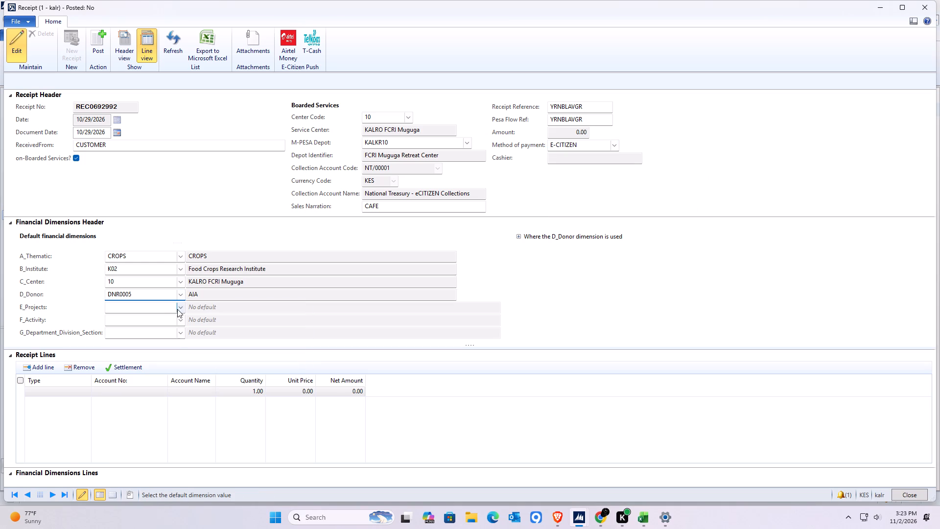
pyautogui.click(183, 308)
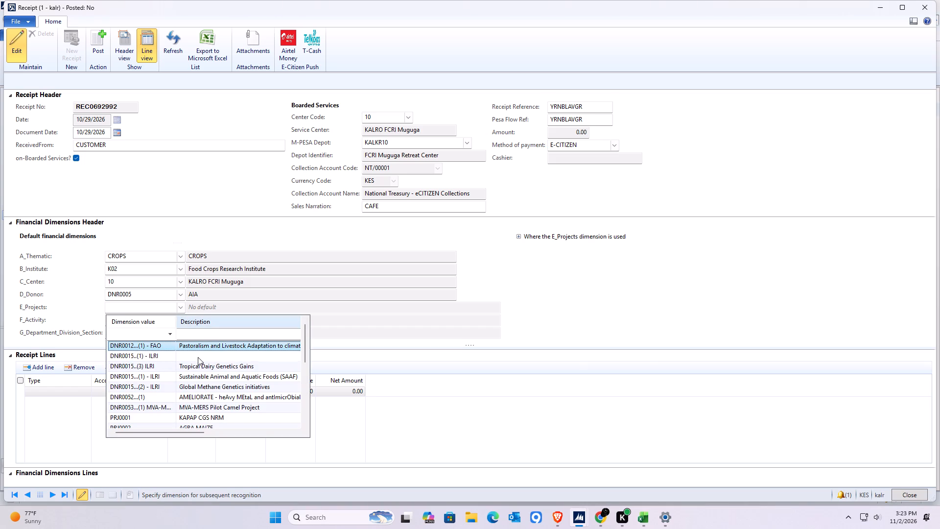
pyautogui.scroll(-8, 182, 373)
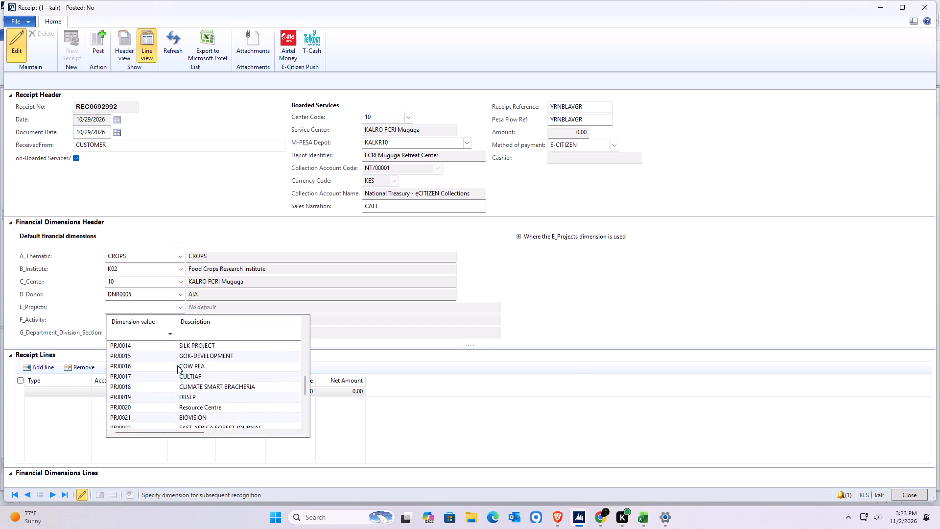
pyautogui.scroll(-13, 177, 365)
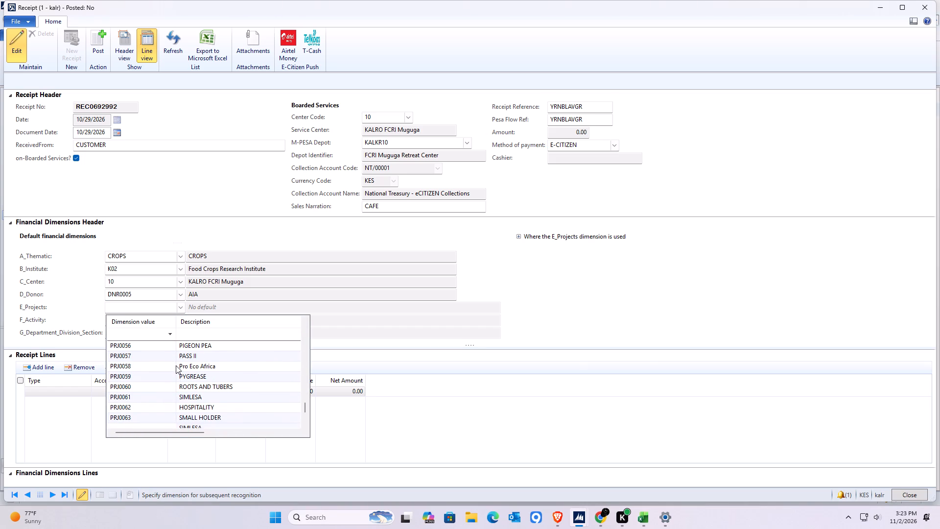
pyautogui.click(128, 405)
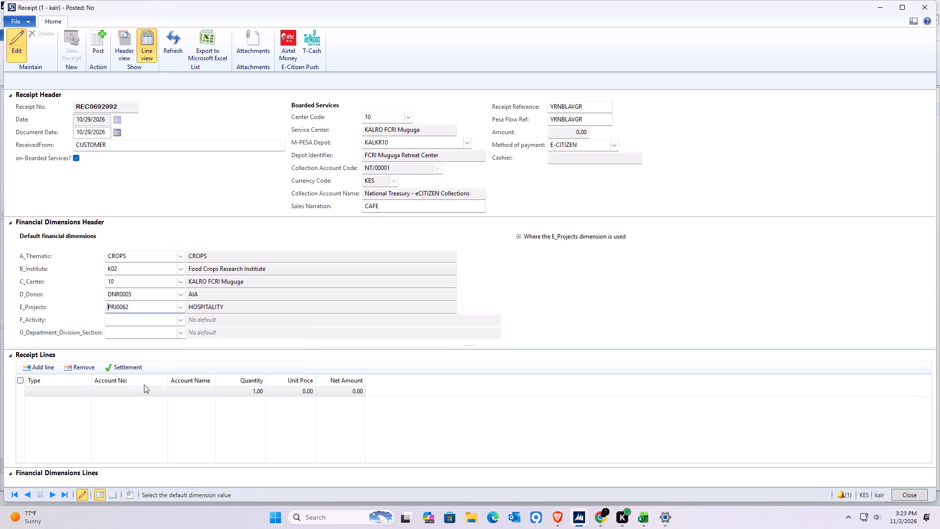
# Set the header dimensions F_Activity to ACT0001 (Management and Administration) and G_Department_Division_Section to F0000002 (Food Crops Research Systems).
pyautogui.click(182, 320)
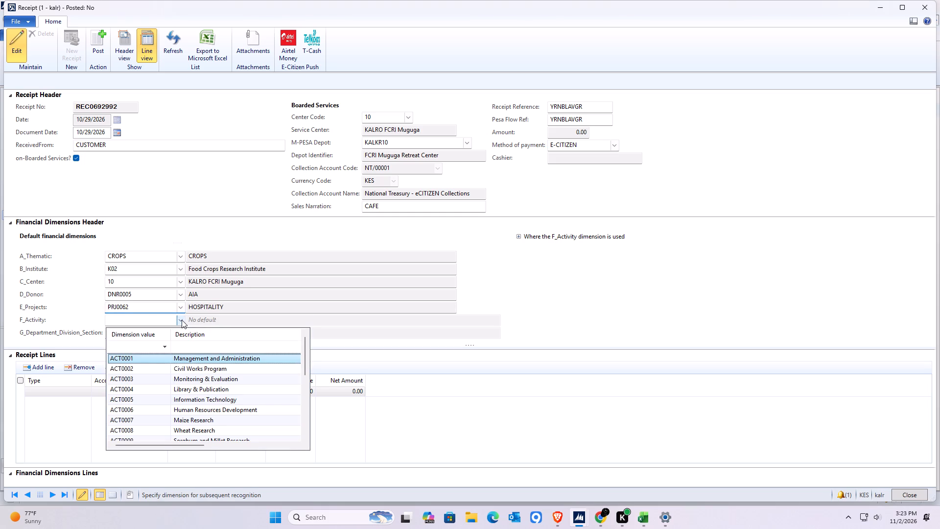
pyautogui.click(186, 357)
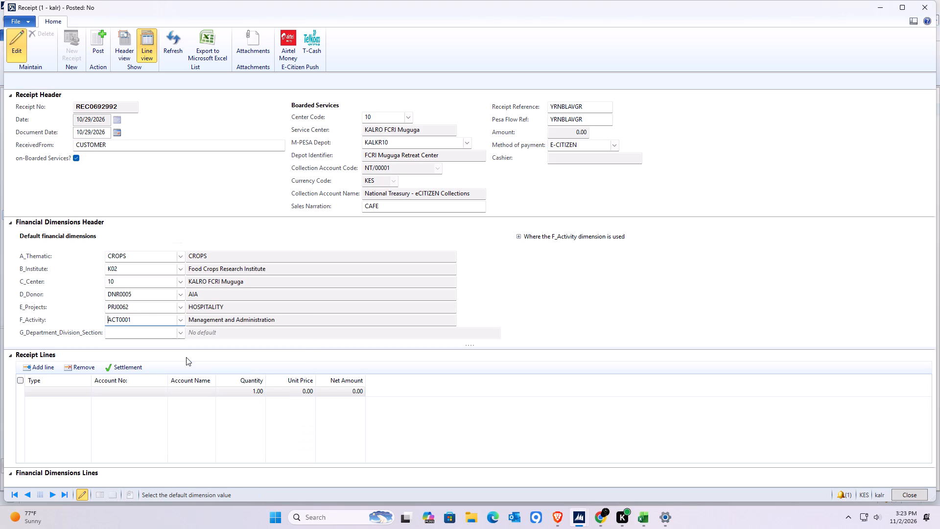
pyautogui.click(179, 334)
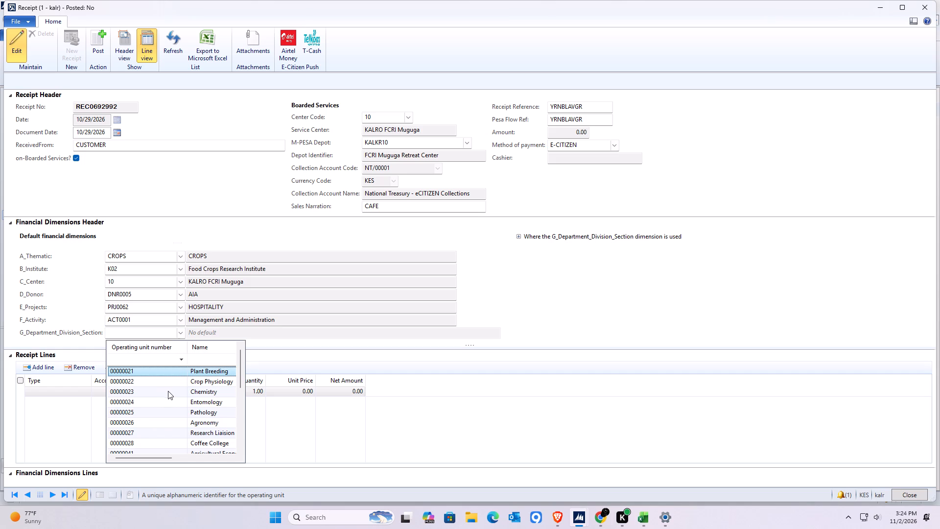
pyautogui.scroll(-6, 168, 390)
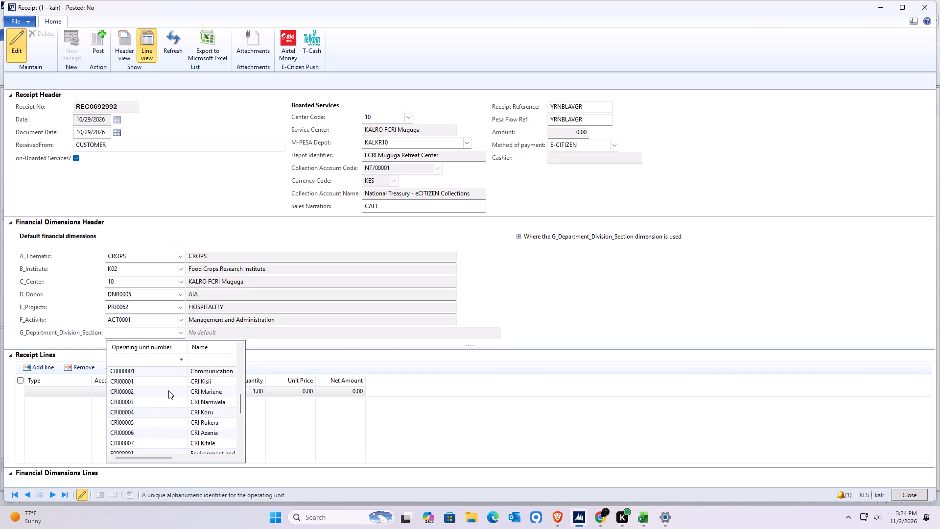
pyautogui.scroll(-7, 168, 390)
pyautogui.scroll(2, 168, 390)
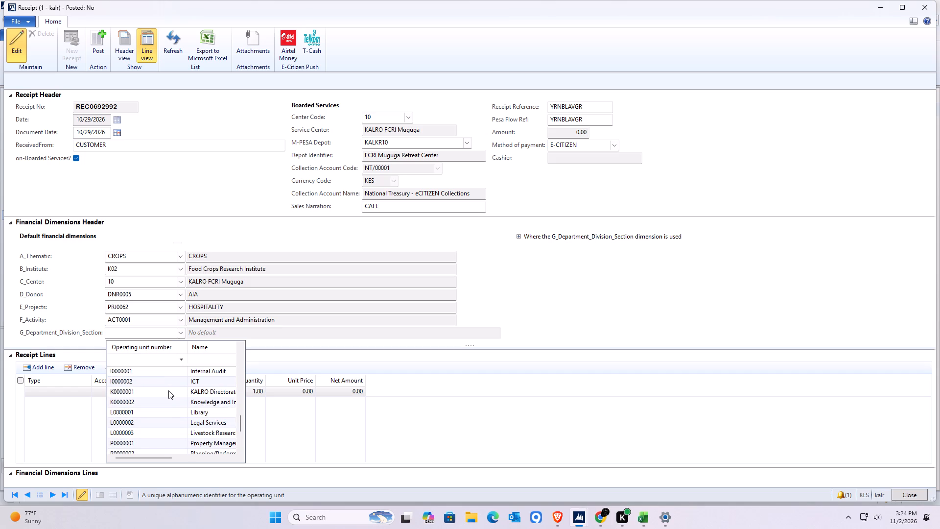
pyautogui.scroll(3, 168, 390)
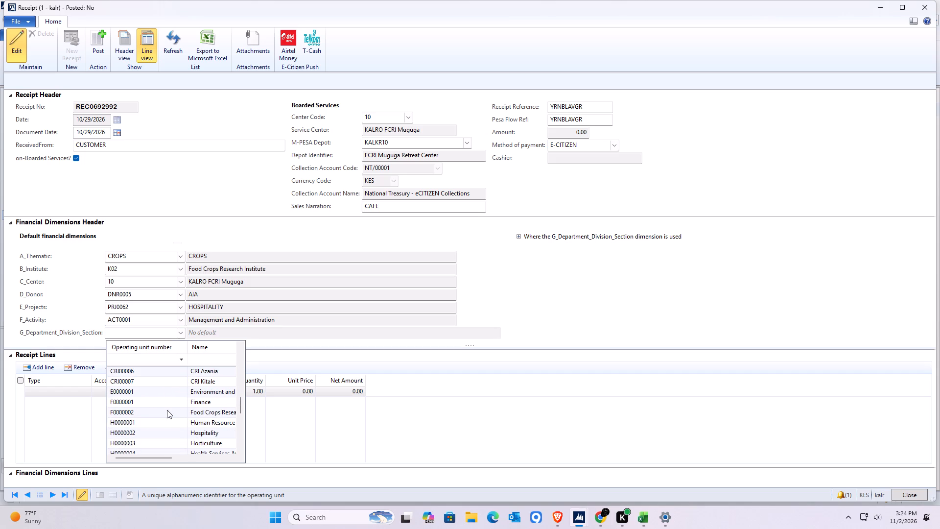
pyautogui.click(141, 412)
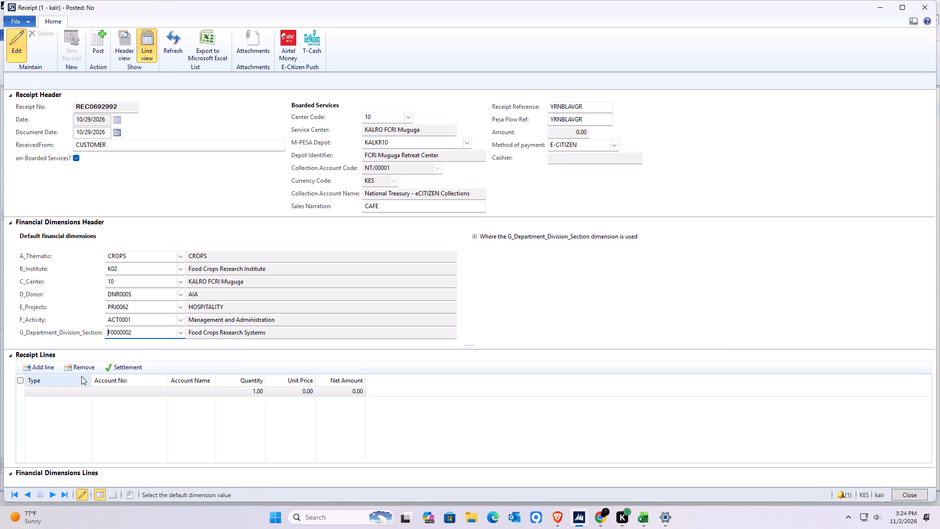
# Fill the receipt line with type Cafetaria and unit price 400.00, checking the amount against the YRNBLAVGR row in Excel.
pyautogui.click(52, 393)
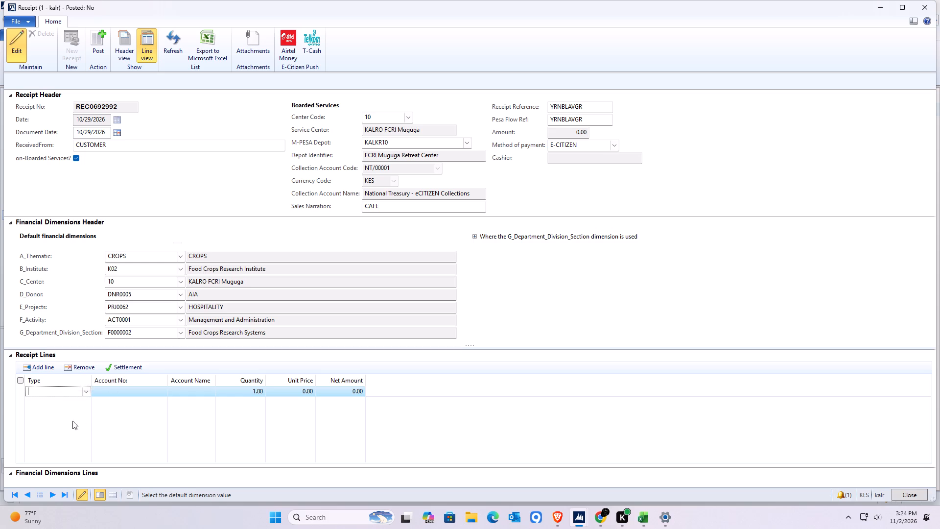
pyautogui.click(84, 391)
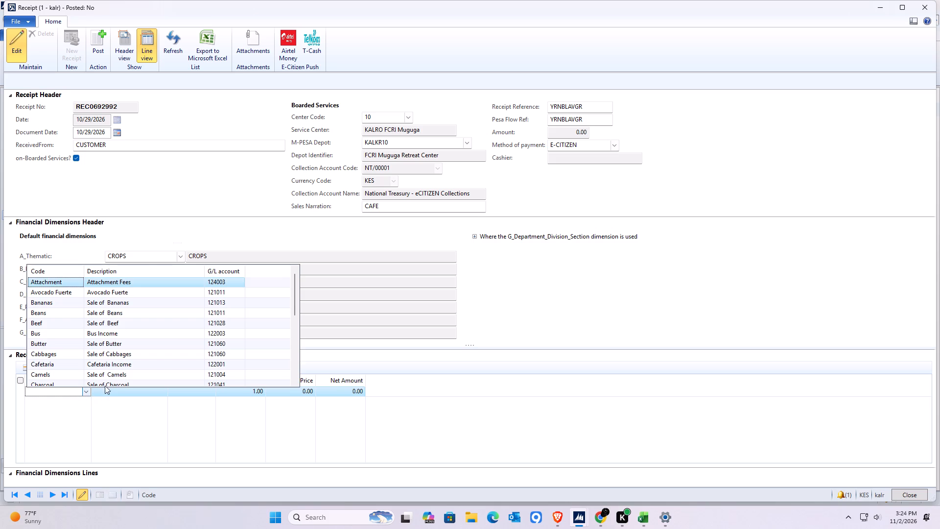
pyautogui.click(113, 364)
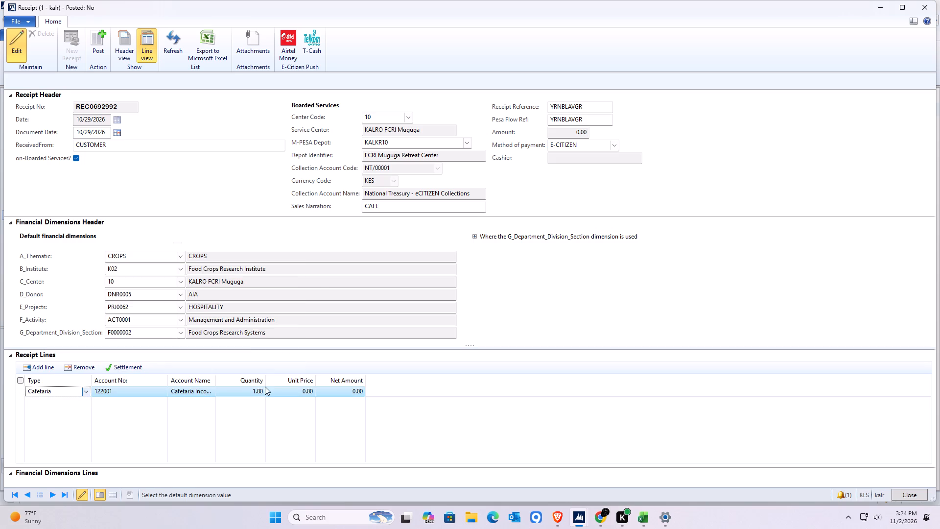
pyautogui.click(278, 390)
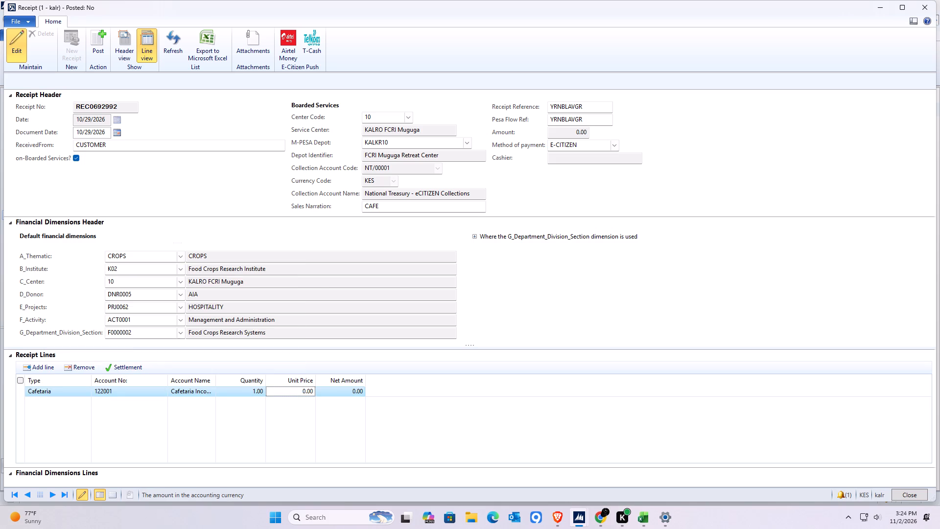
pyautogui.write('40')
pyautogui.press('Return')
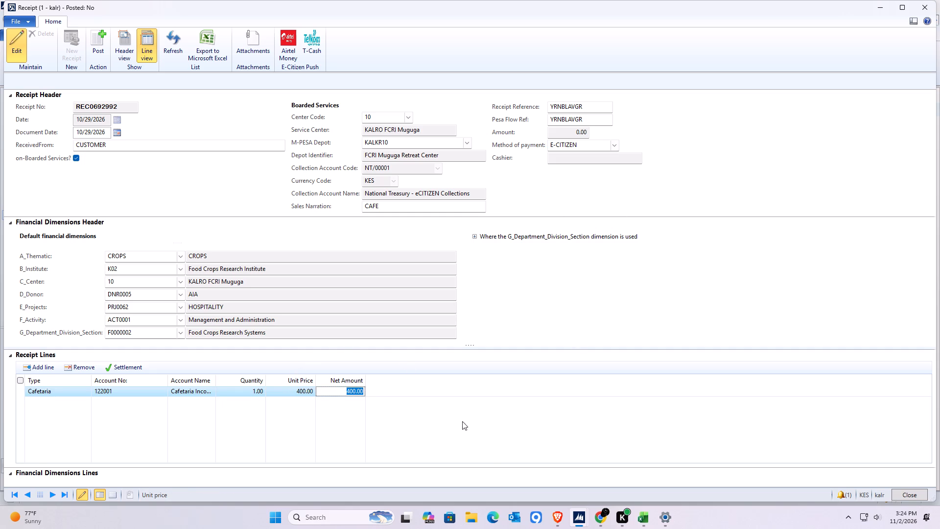
pyautogui.click(641, 520)
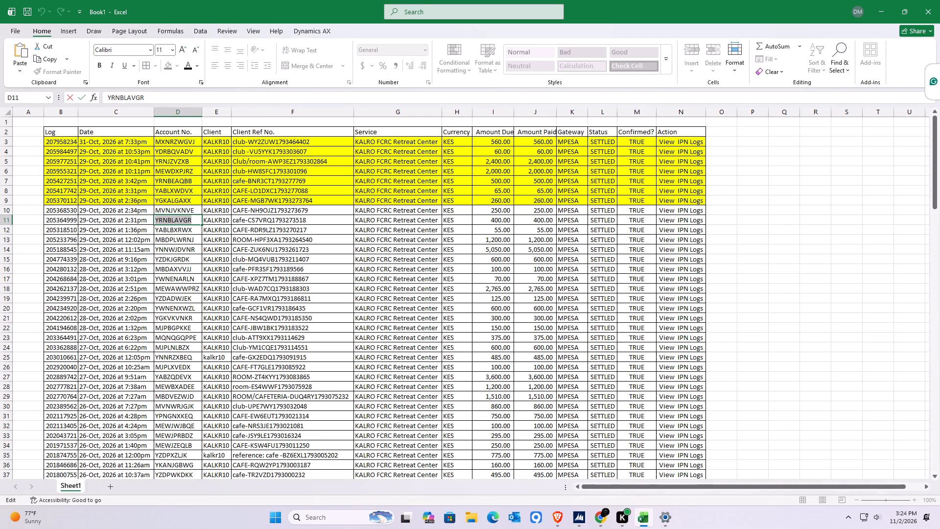
pyautogui.click(579, 515)
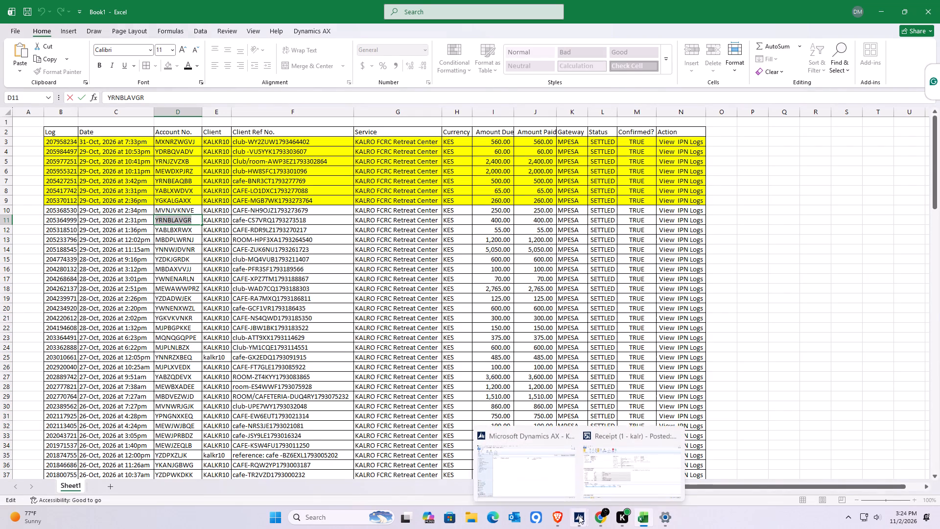
pyautogui.click(616, 468)
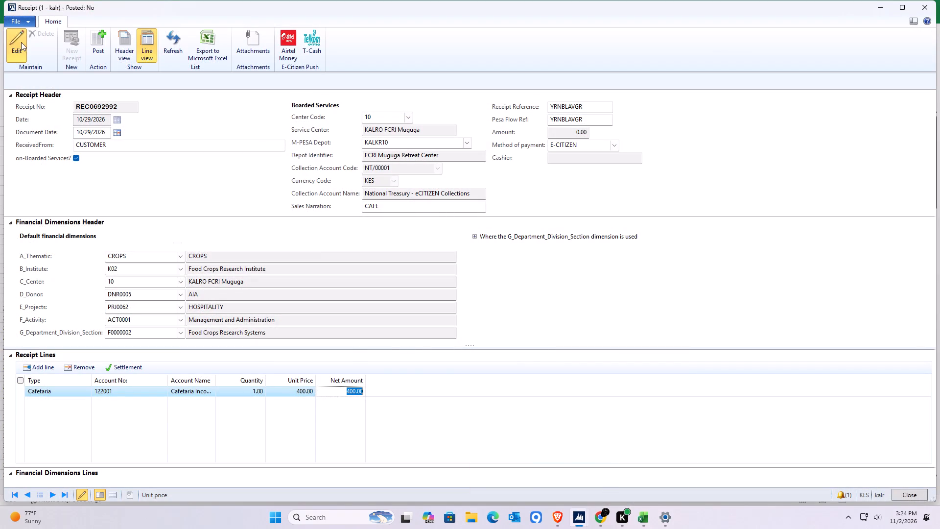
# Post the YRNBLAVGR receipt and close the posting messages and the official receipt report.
pyautogui.click(101, 37)
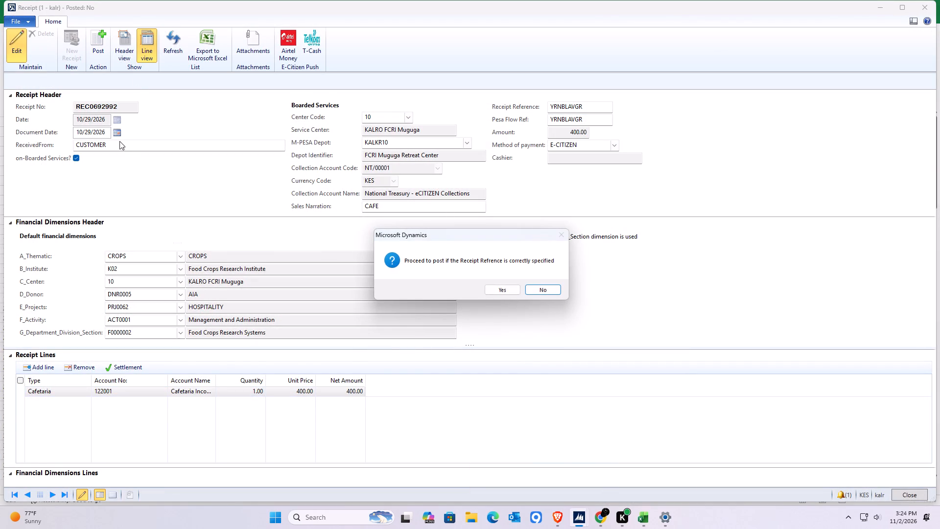
pyautogui.click(502, 289)
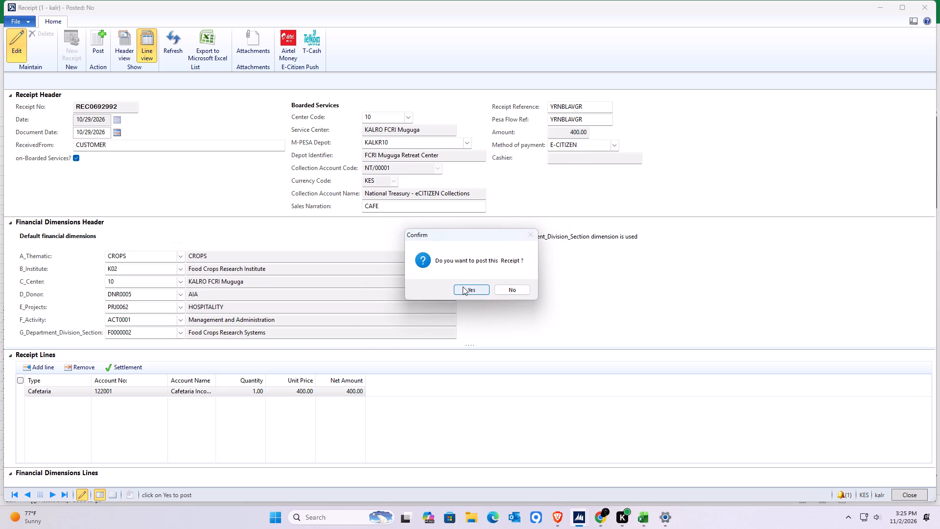
pyautogui.click(463, 287)
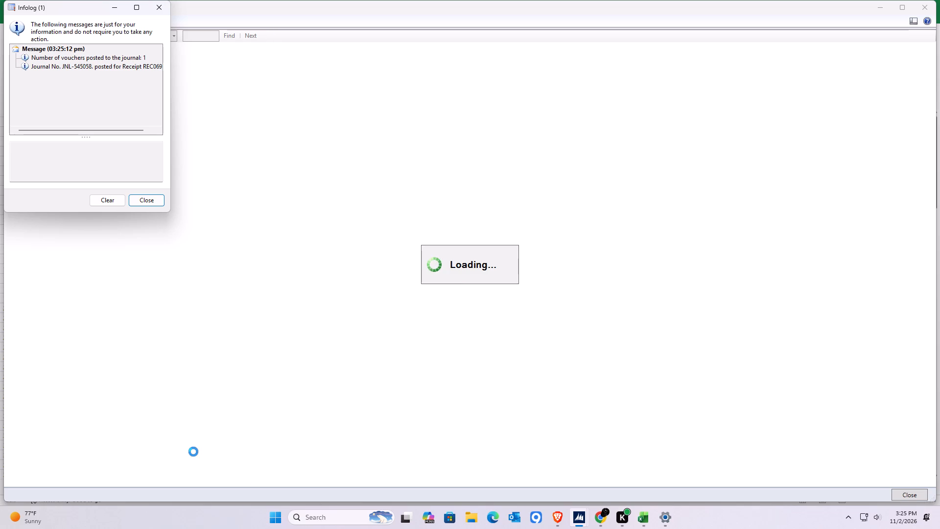
pyautogui.click(148, 199)
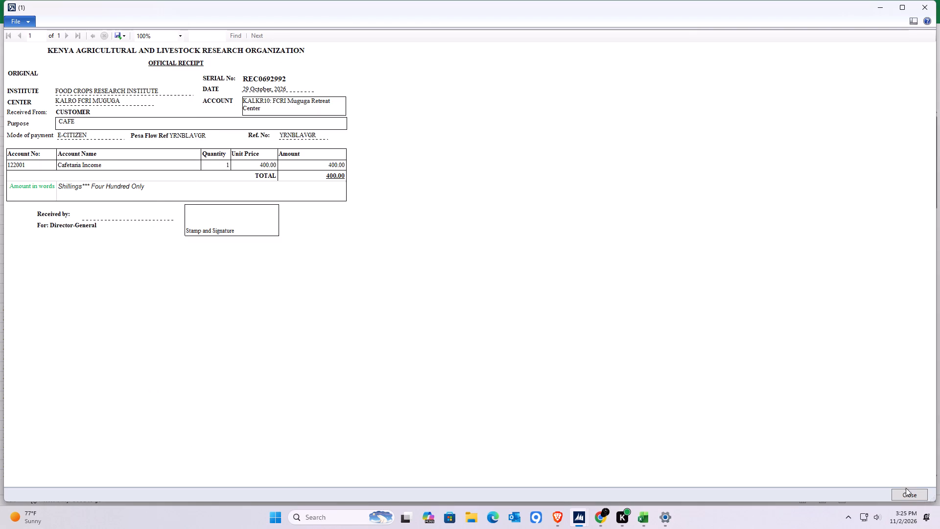
pyautogui.click(909, 497)
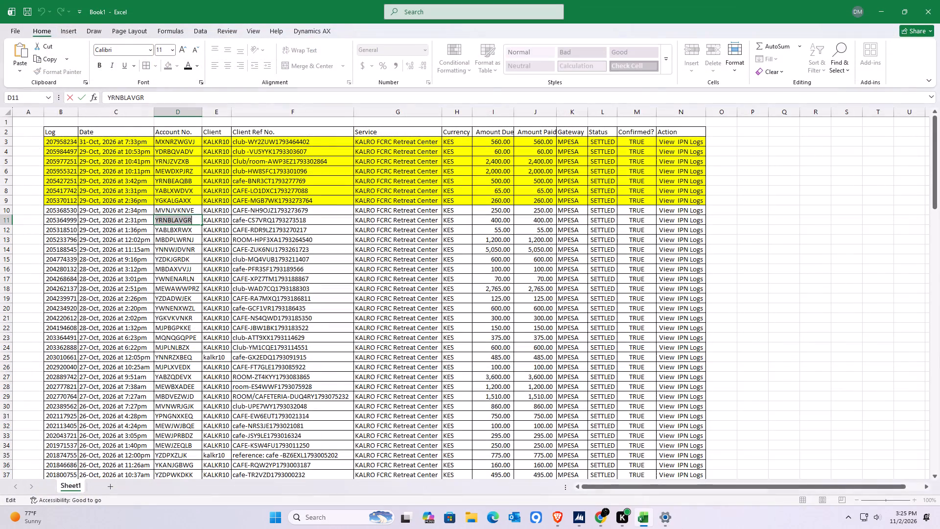
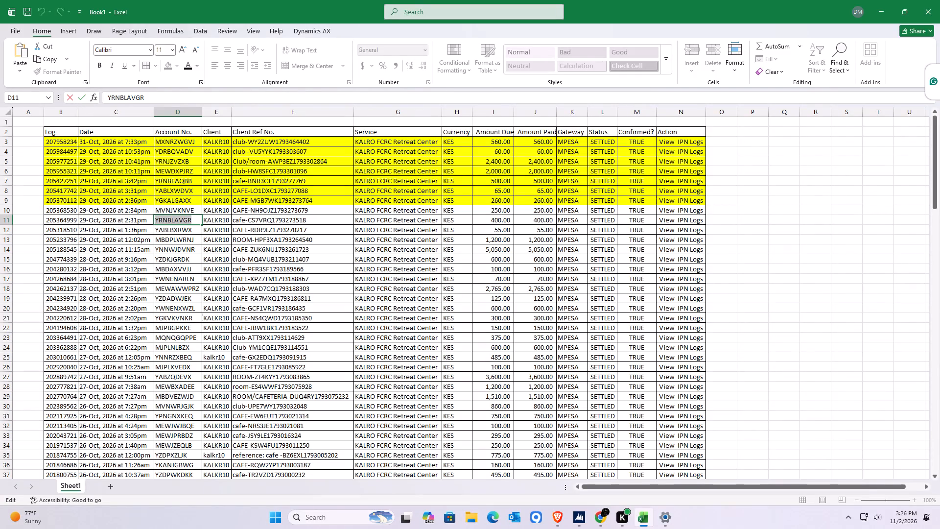
pyautogui.moveTo(54, 223); pyautogui.dragTo(190, 217)
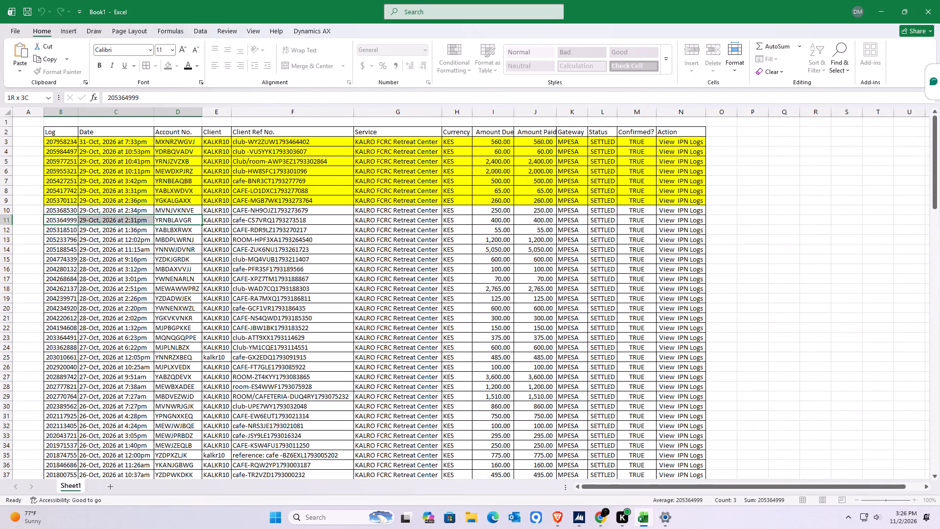
pyautogui.moveTo(190, 217); pyautogui.dragTo(649, 218)
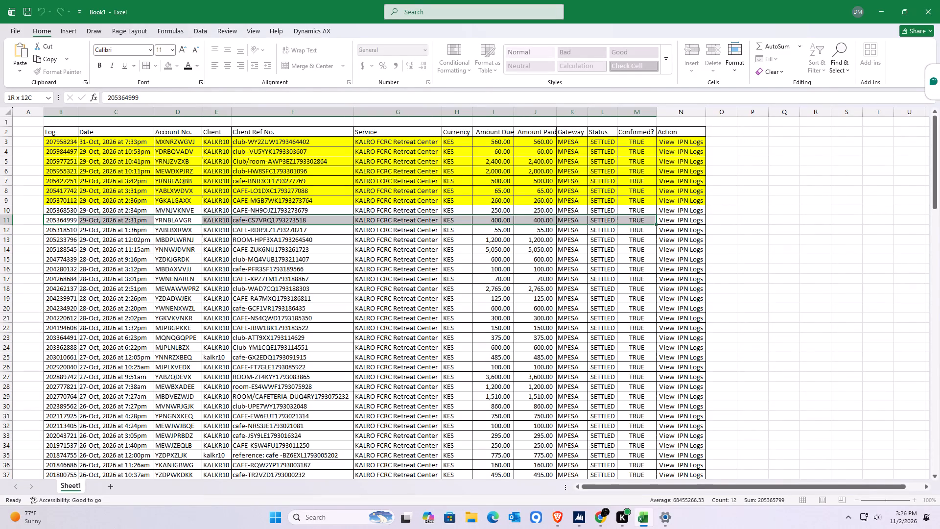
pyautogui.moveTo(649, 218); pyautogui.dragTo(702, 213)
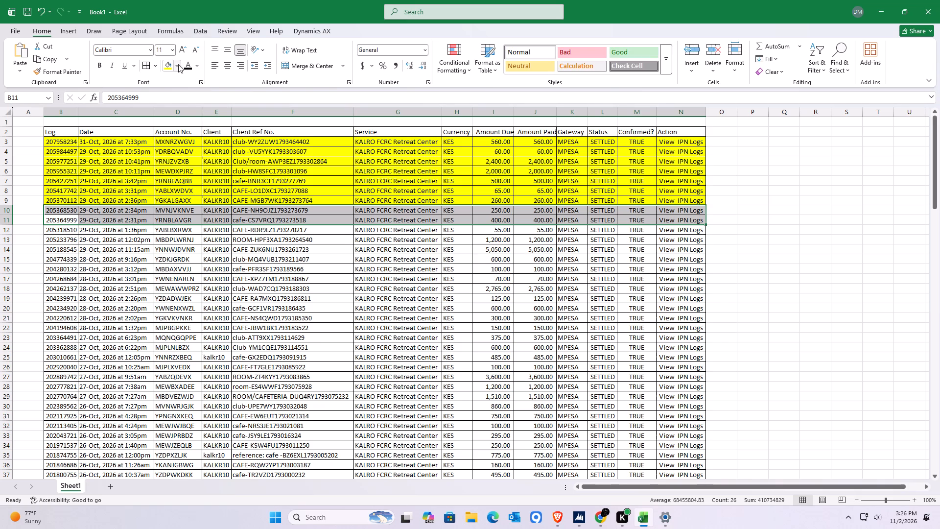
pyautogui.click(177, 64)
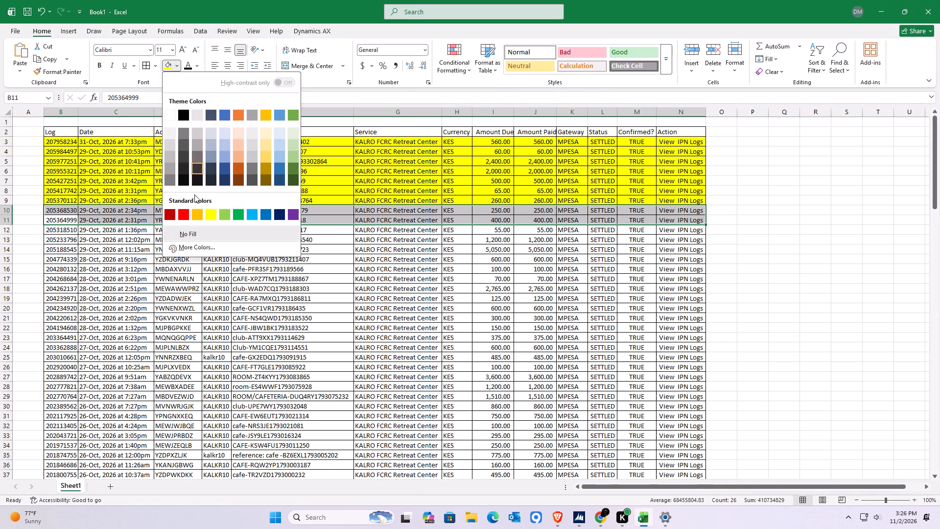
pyautogui.click(212, 211)
pyautogui.doubleClick(169, 230)
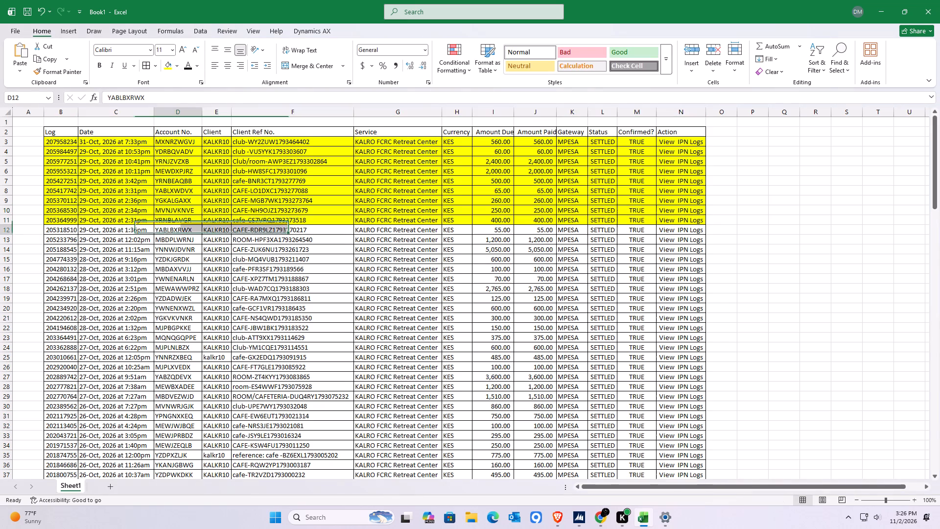
pyautogui.doubleClick(171, 230)
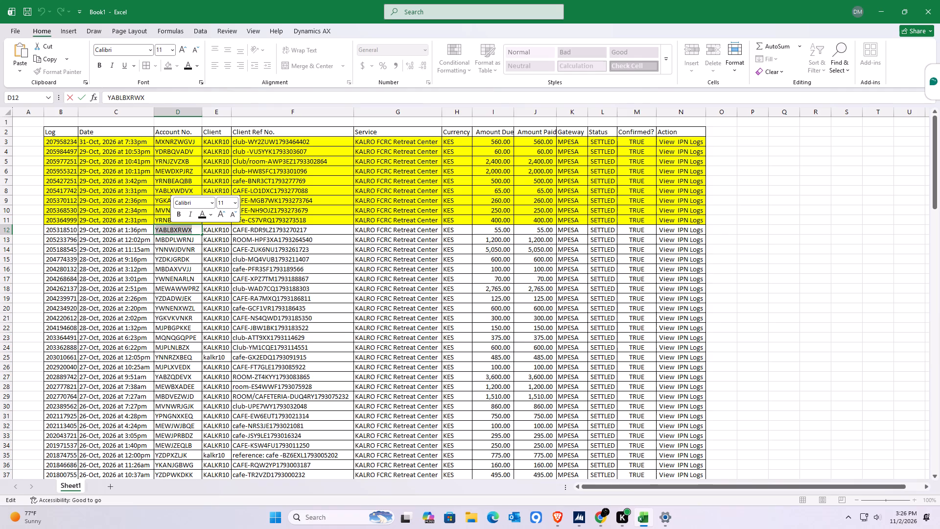
pyautogui.hotkey('ctrl', 'c')
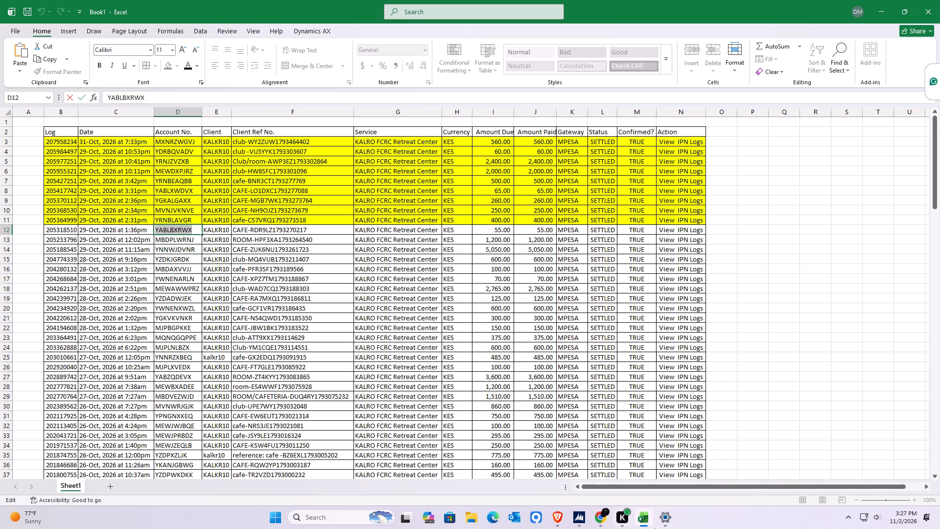
# In Dynamics AX, create a new receipt with document date 10/29/2026, ReceivedFrom CUSTOMER and on-Boarded Services ticked.
pyautogui.click(576, 517)
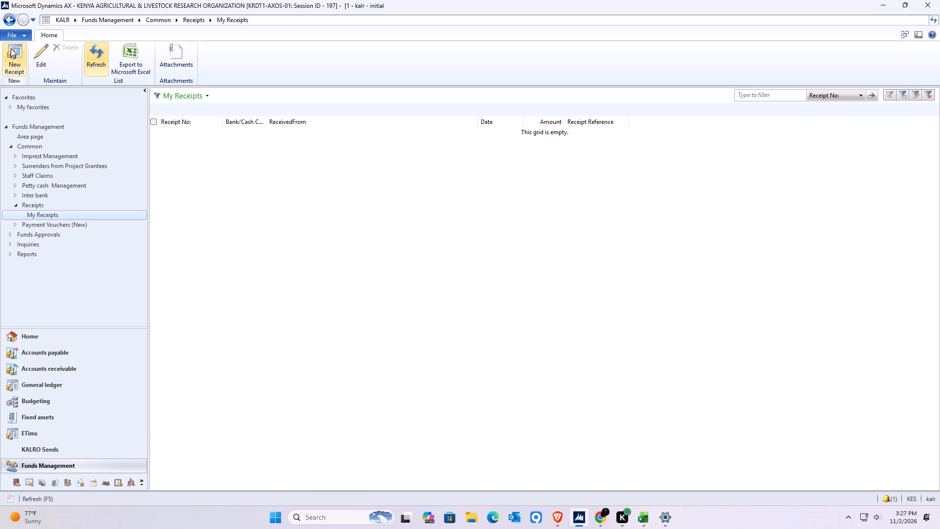
pyautogui.doubleClick(13, 54)
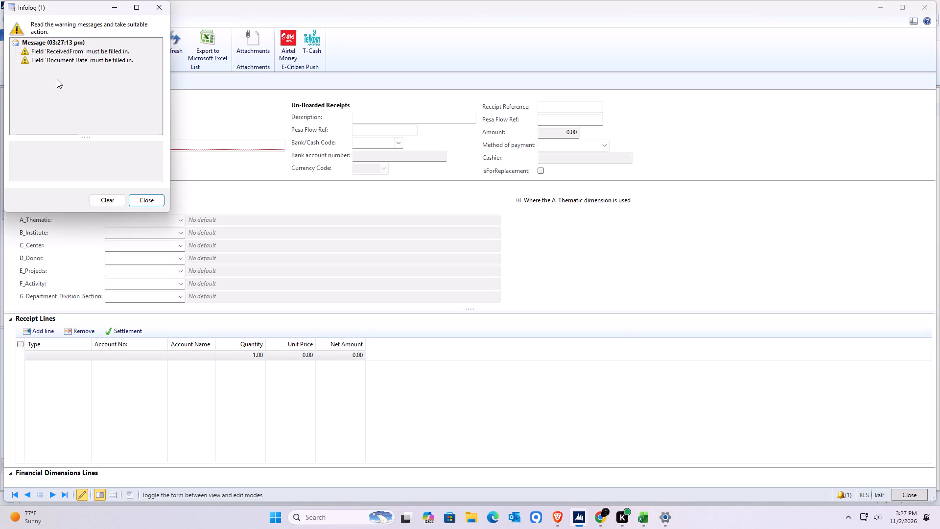
pyautogui.click(153, 198)
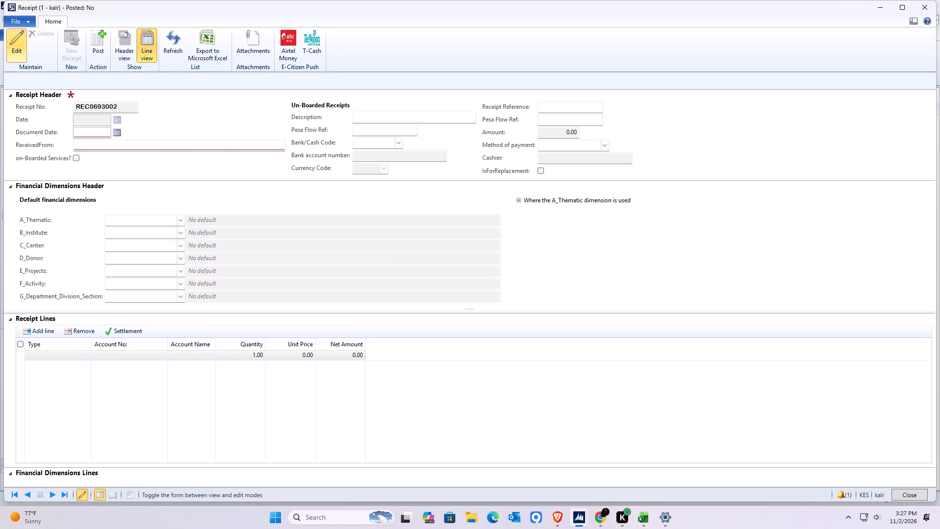
pyautogui.click(114, 131)
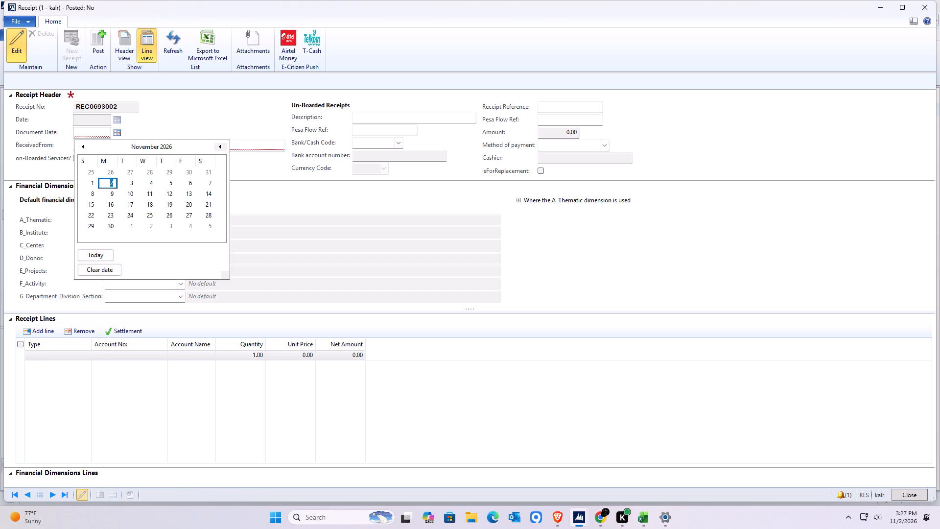
pyautogui.click(80, 143)
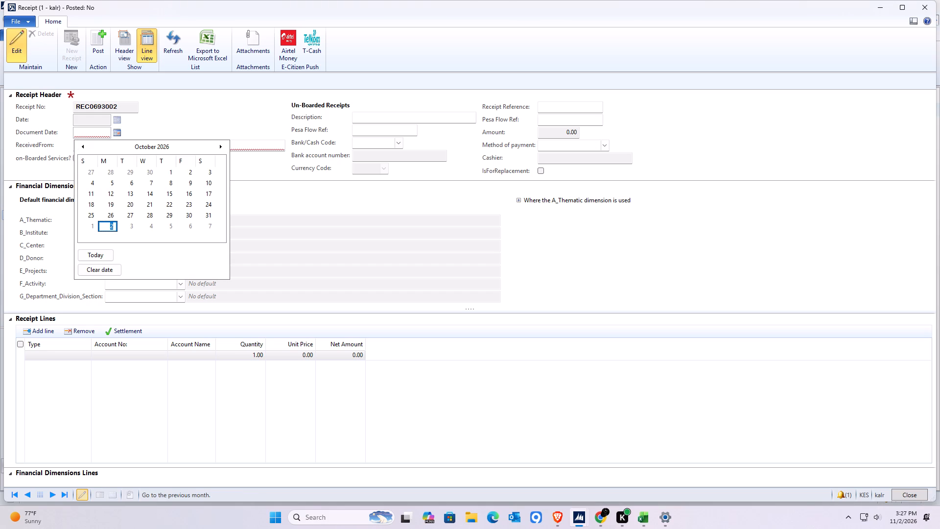
pyautogui.click(171, 215)
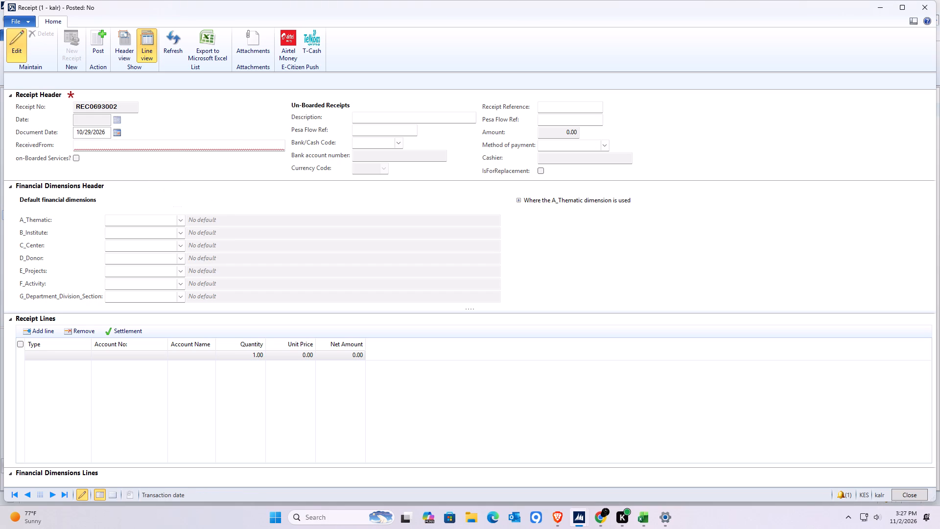
pyautogui.click(85, 144)
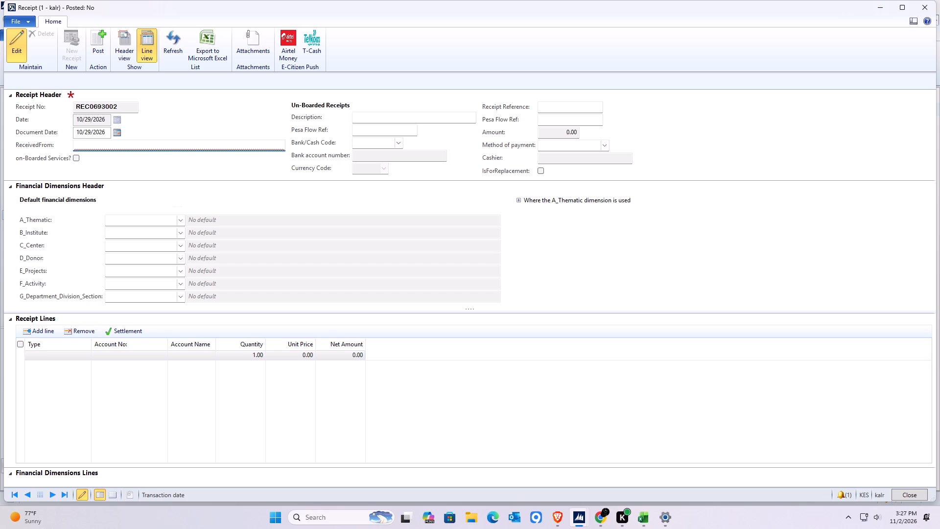
pyautogui.press('c')
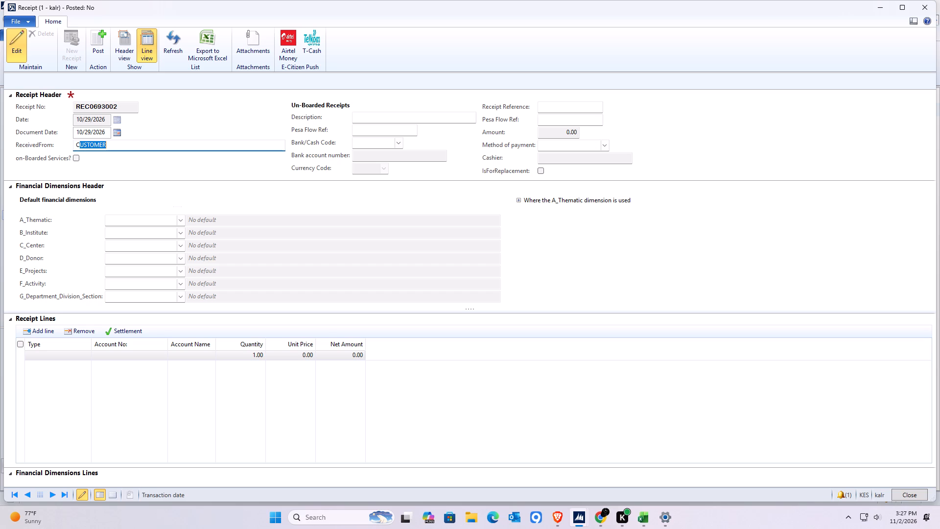
pyautogui.press('Return')
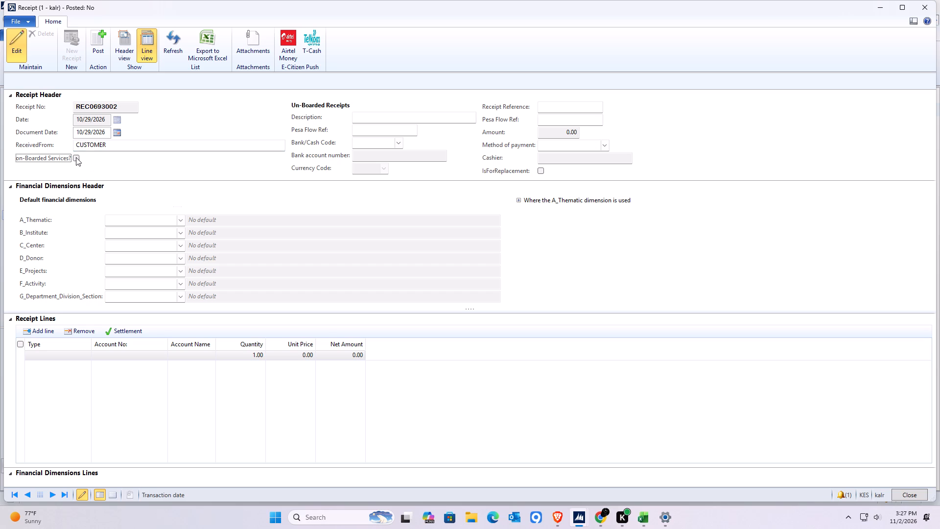
pyautogui.click(76, 157)
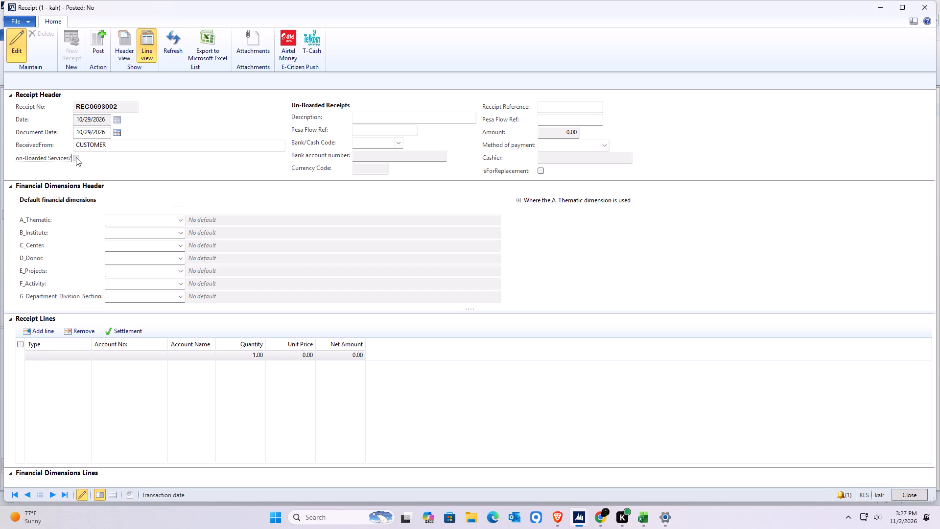
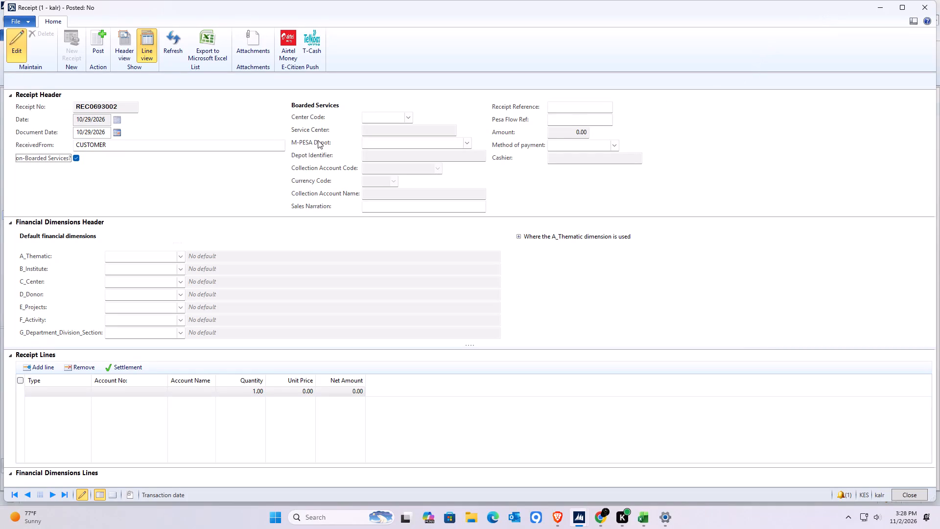
# Set the receipt's Center Code to 10 and its M-PESA Depot to KALKR10.
pyautogui.click(410, 119)
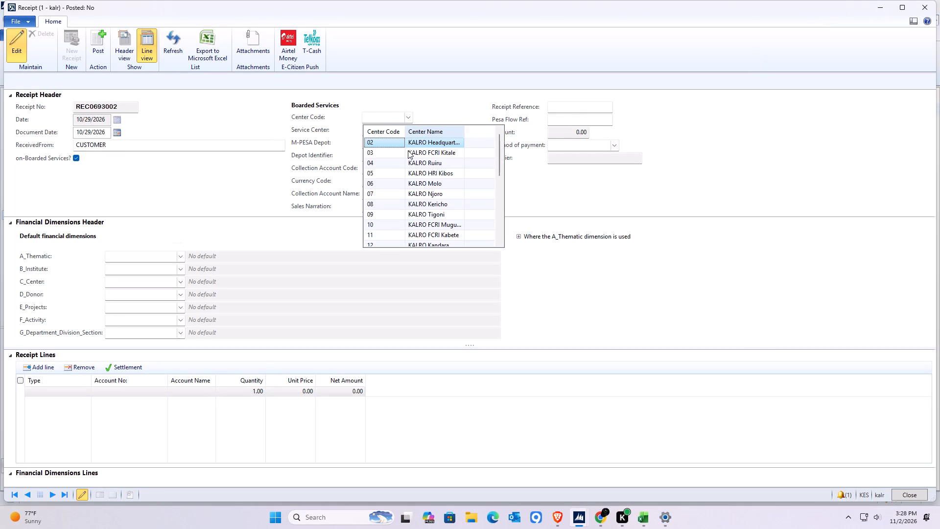
pyautogui.click(414, 225)
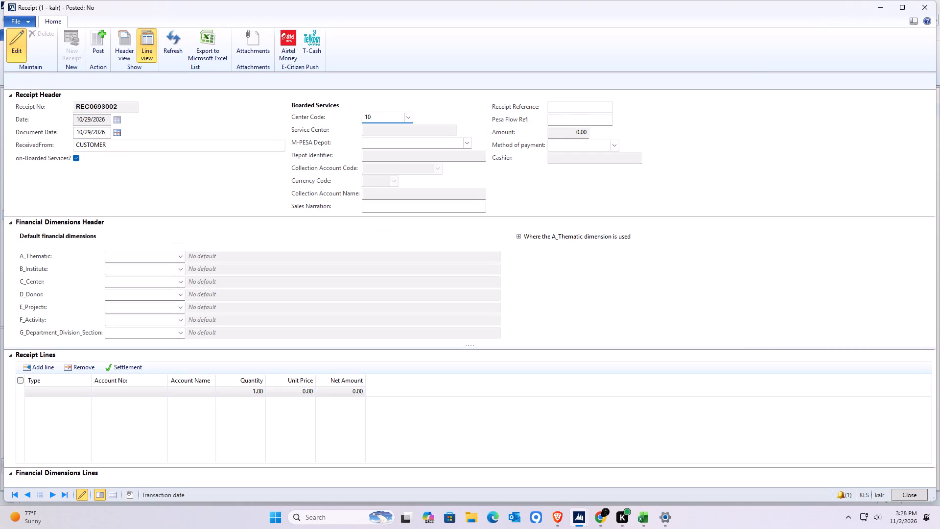
pyautogui.click(468, 144)
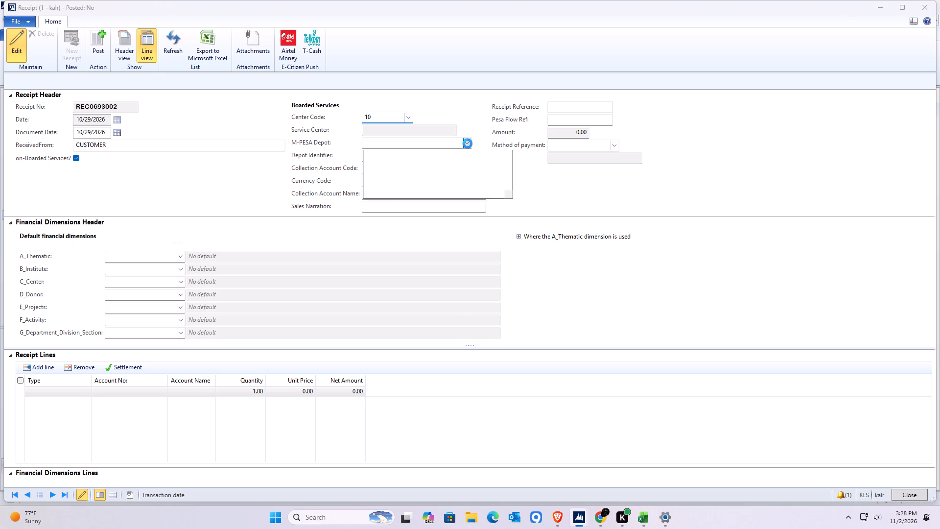
pyautogui.click(422, 167)
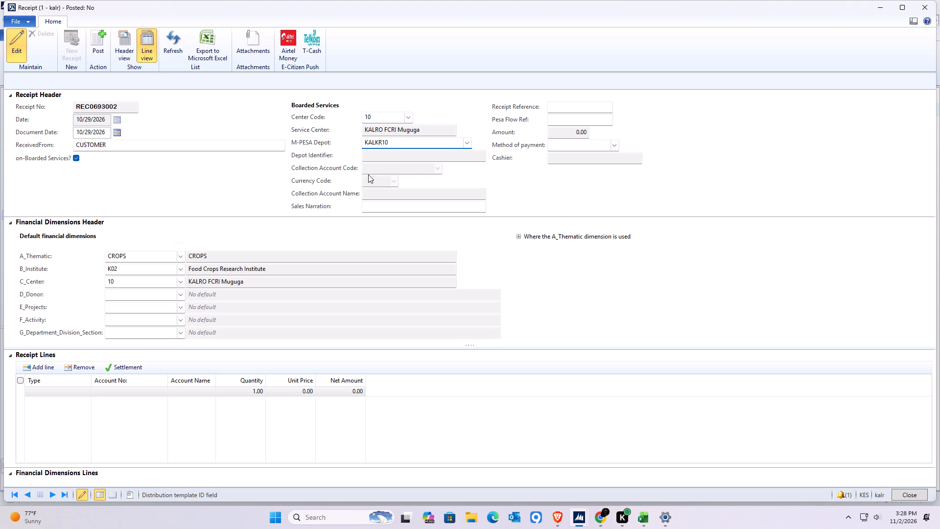
pyautogui.click(384, 206)
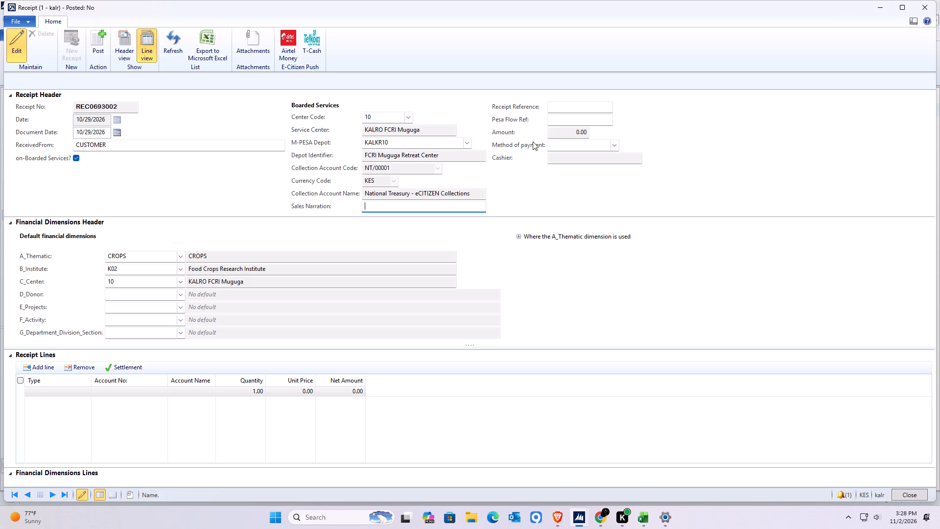
pyautogui.click(571, 105)
pyautogui.hotkey('ctrl', 'v')
pyautogui.press('Return')
pyautogui.hotkey('ctrl', 'v')
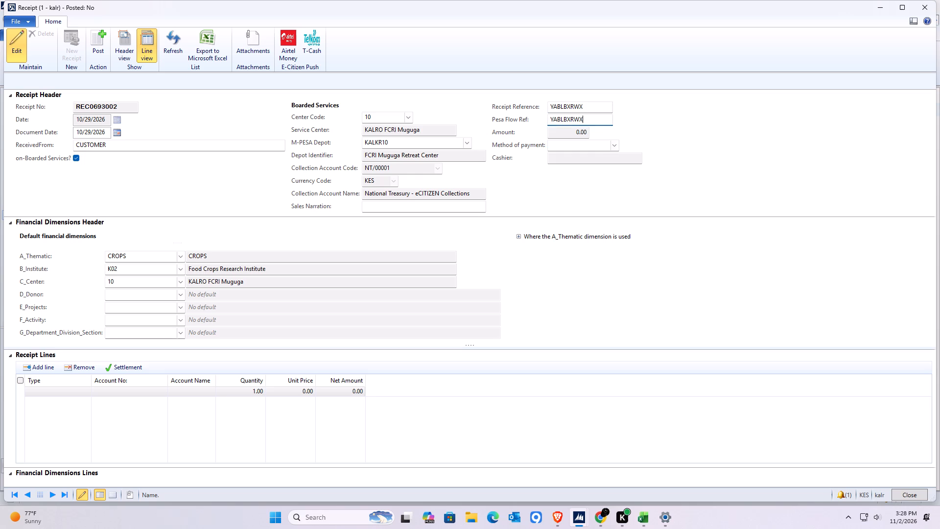
pyautogui.click(614, 146)
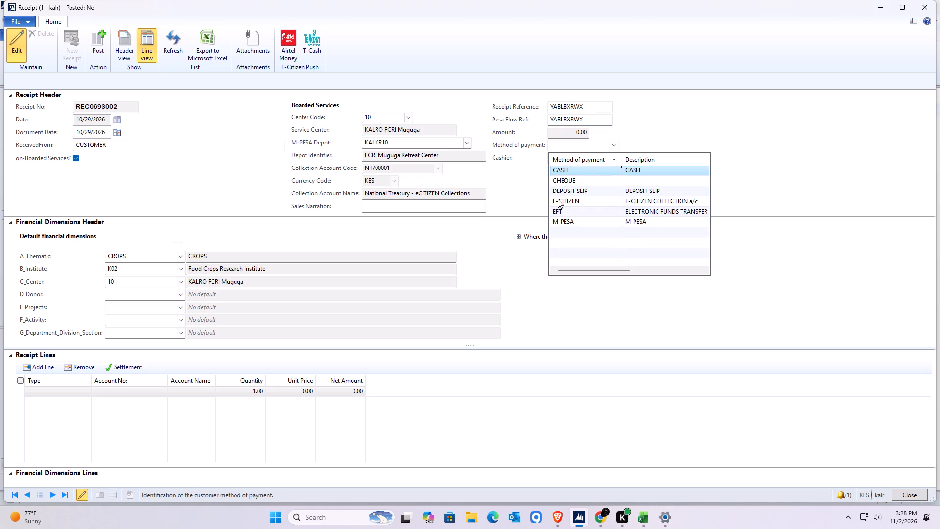
pyautogui.click(558, 199)
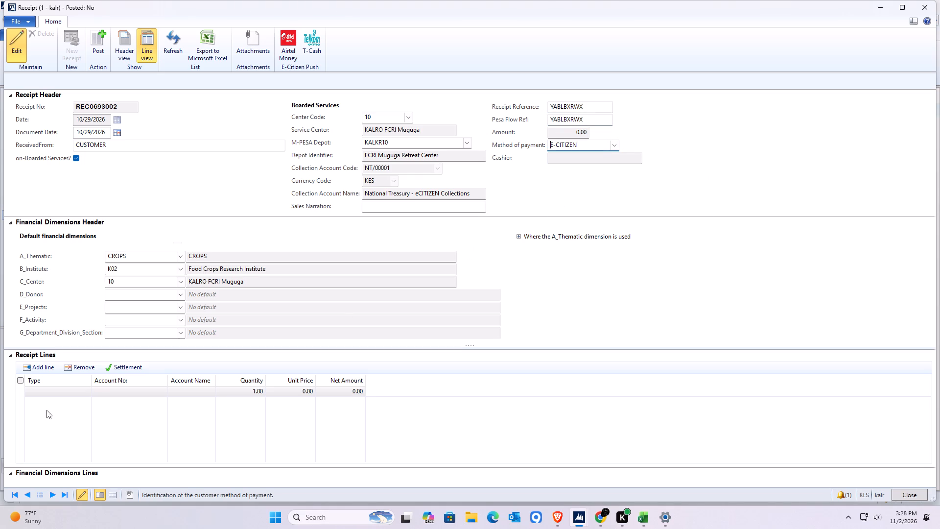
# Set the header's D_Donor dimension to DNR0005 (AIA) and E_Projects to PRJ0062 (HOSPITALITY).
pyautogui.click(180, 294)
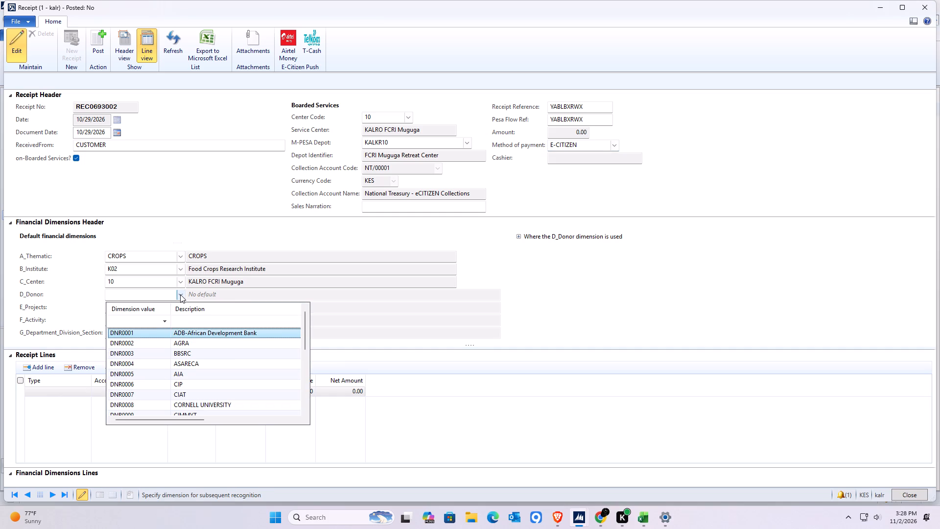
pyautogui.click(175, 372)
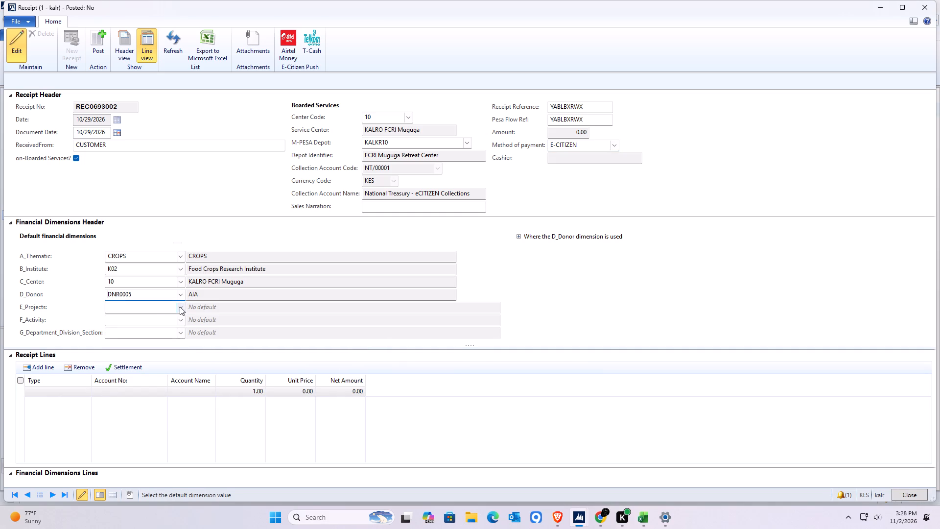
pyautogui.click(182, 306)
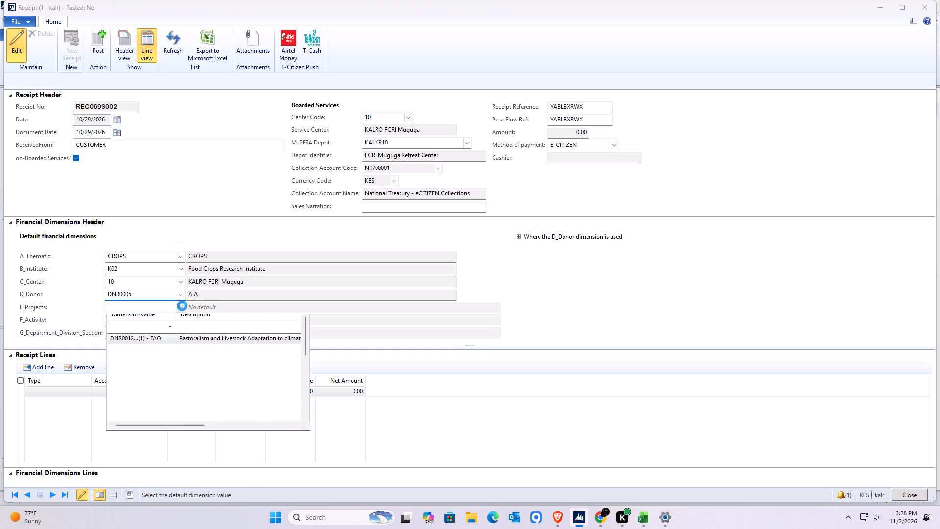
pyautogui.scroll(-3, 185, 384)
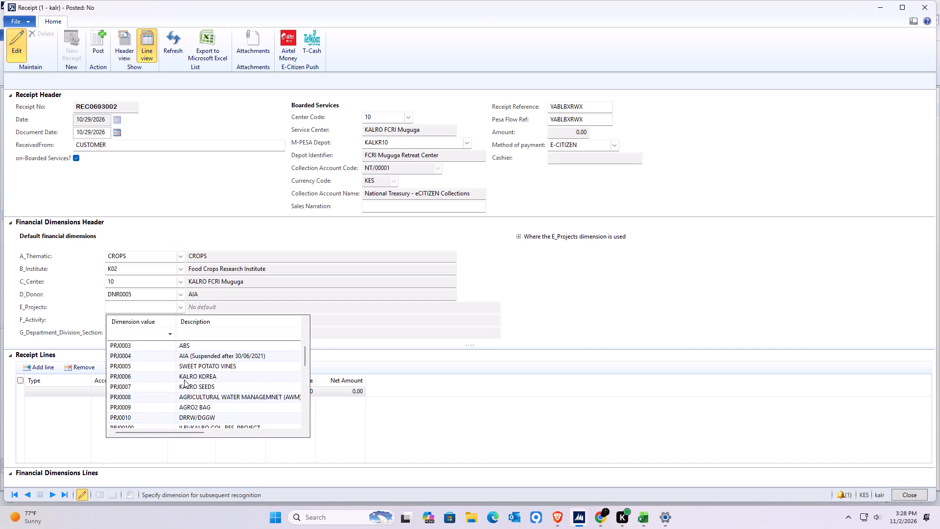
pyautogui.scroll(-3, 184, 379)
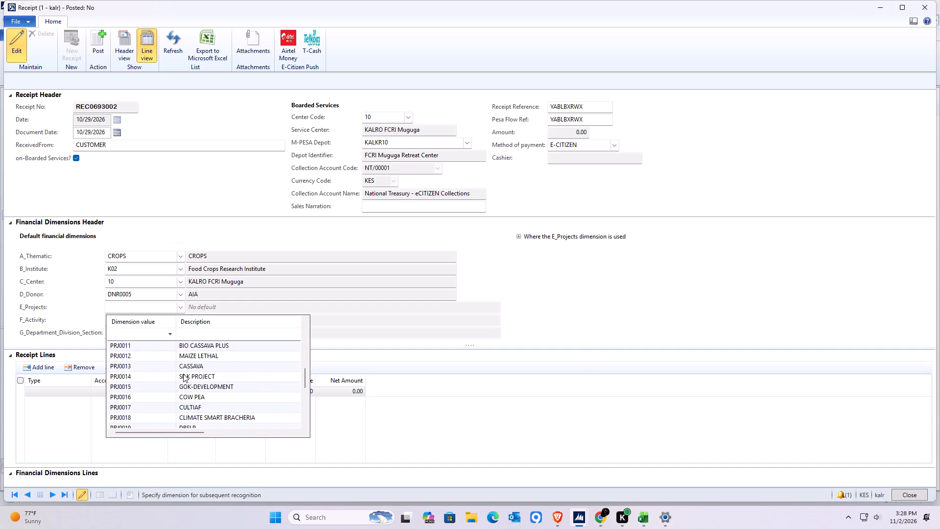
pyautogui.scroll(-4, 183, 374)
pyautogui.scroll(1, 183, 374)
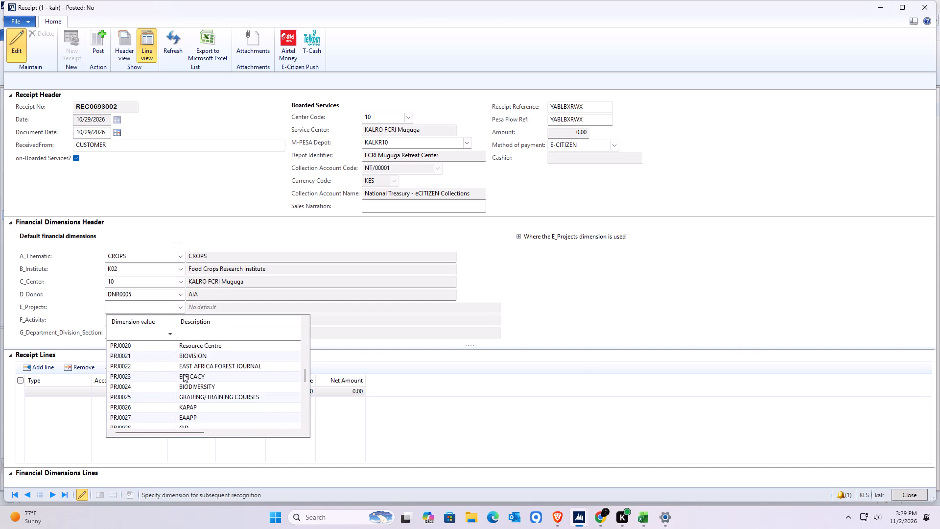
pyautogui.scroll(-10, 183, 374)
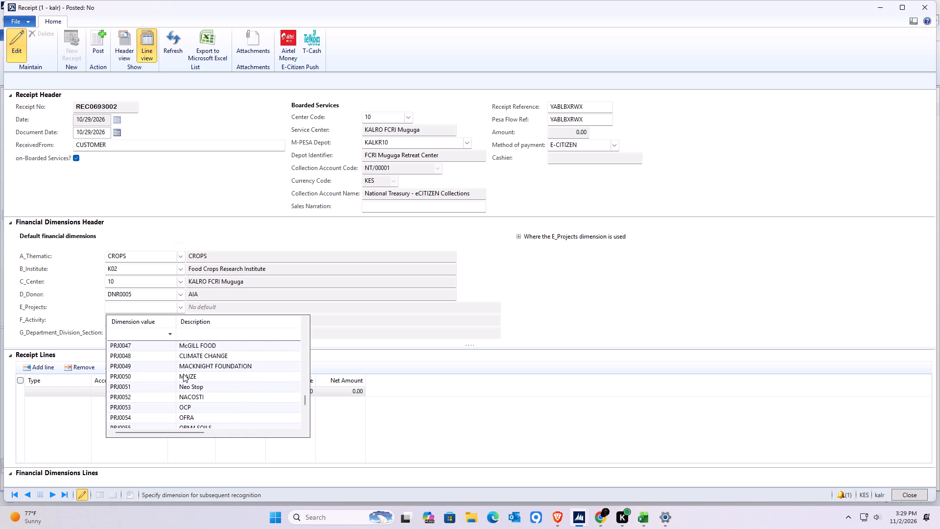
pyautogui.scroll(-4, 183, 374)
pyautogui.scroll(1, 183, 374)
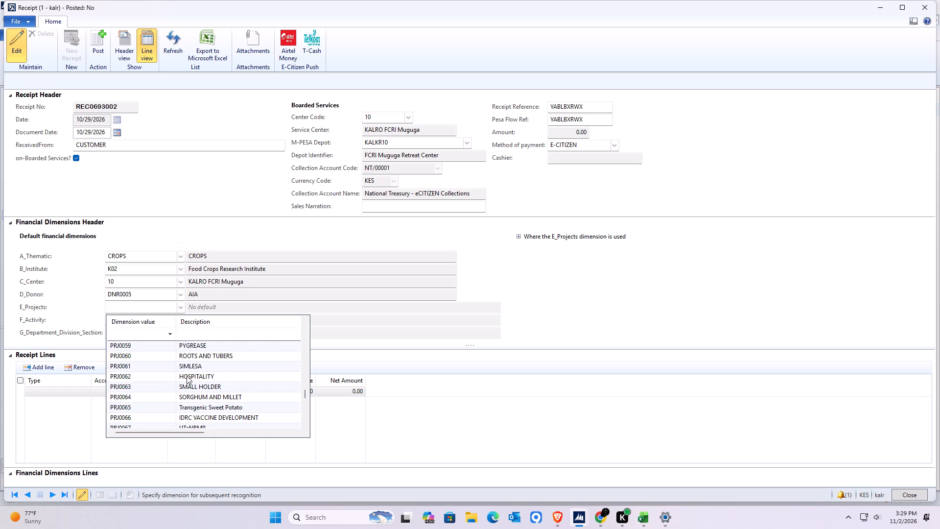
pyautogui.click(187, 376)
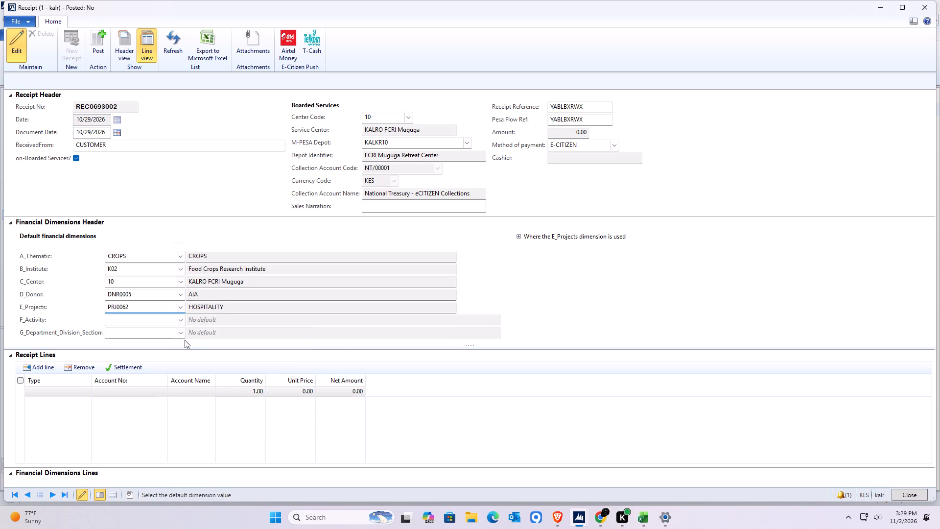
# Set the F_Activity dimension to ACT0001 (Management and Administration) and G_Department_Division_Section to F0000002 (Food Crops Research Systems).
pyautogui.click(183, 321)
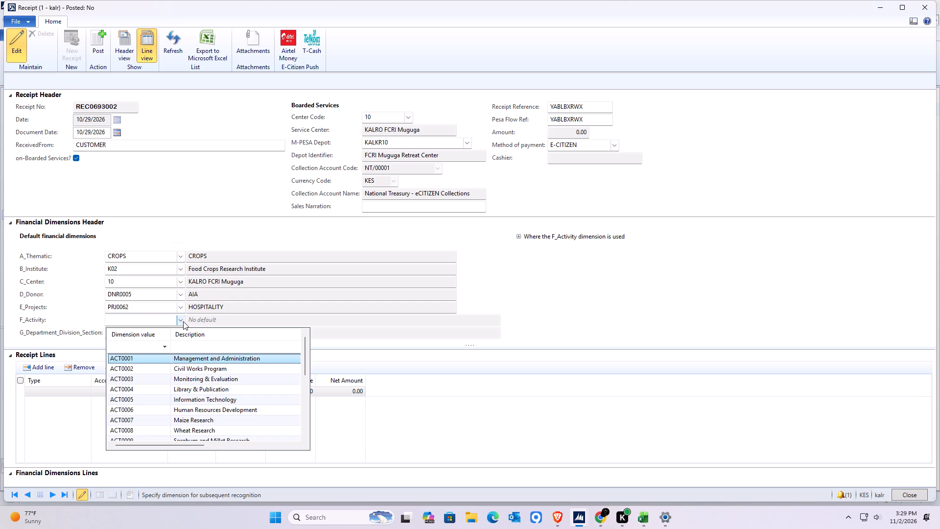
pyautogui.click(194, 357)
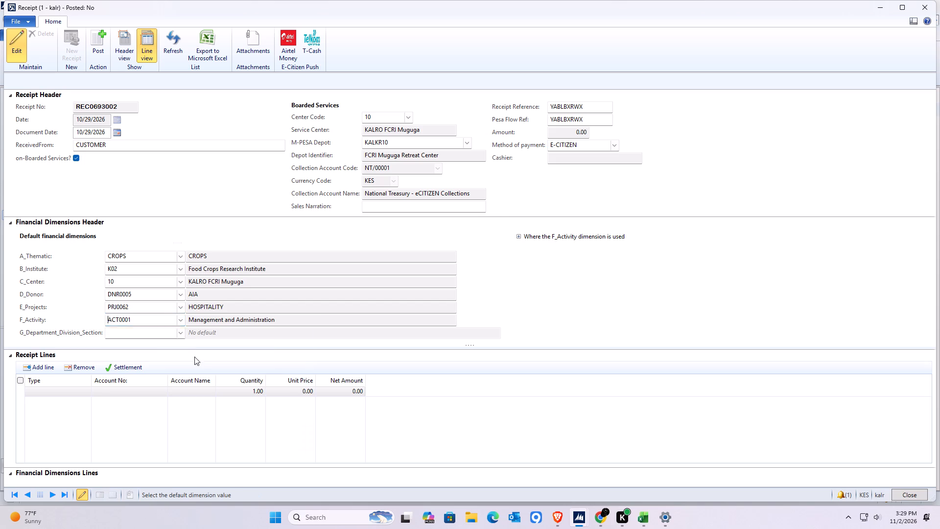
pyautogui.click(181, 333)
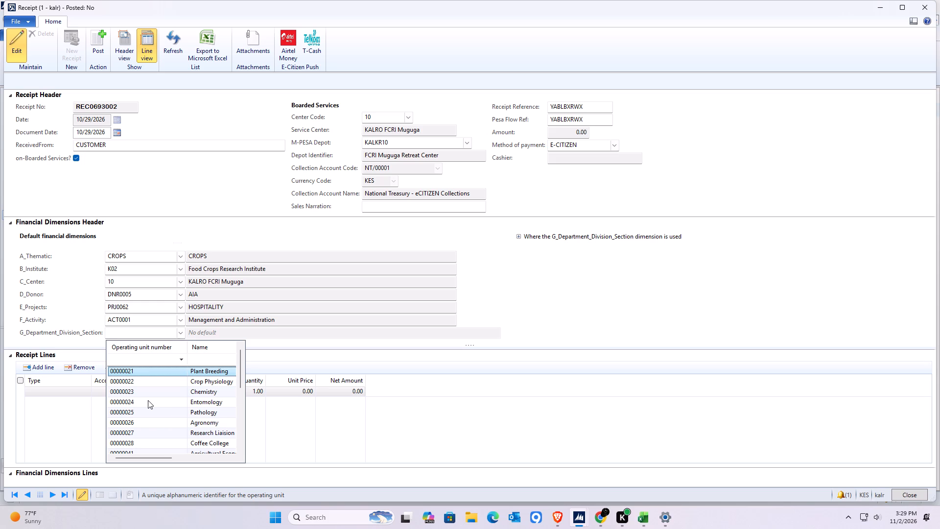
pyautogui.scroll(-4, 179, 390)
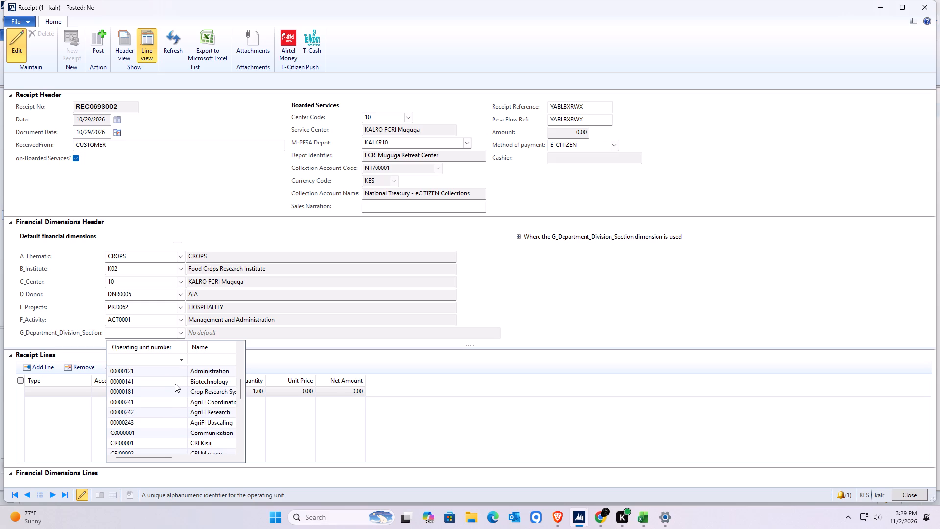
pyautogui.scroll(-3, 174, 384)
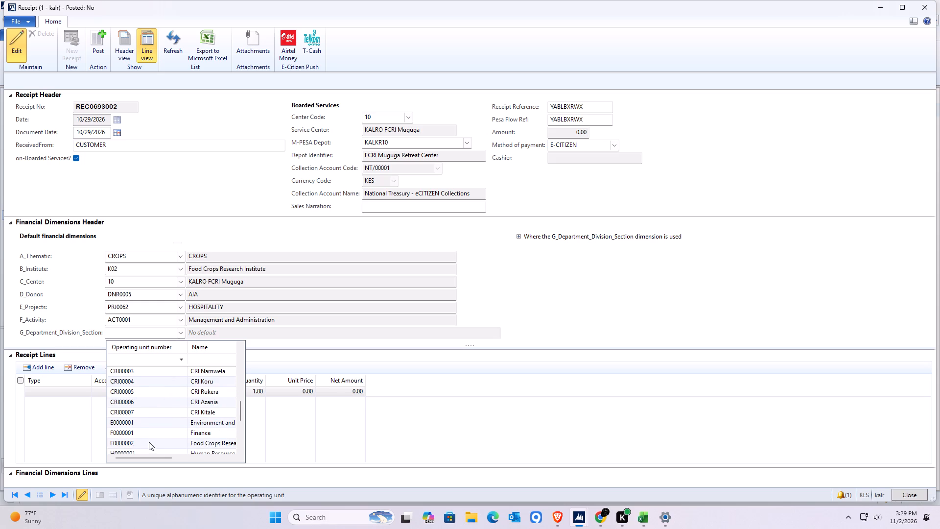
pyautogui.click(149, 441)
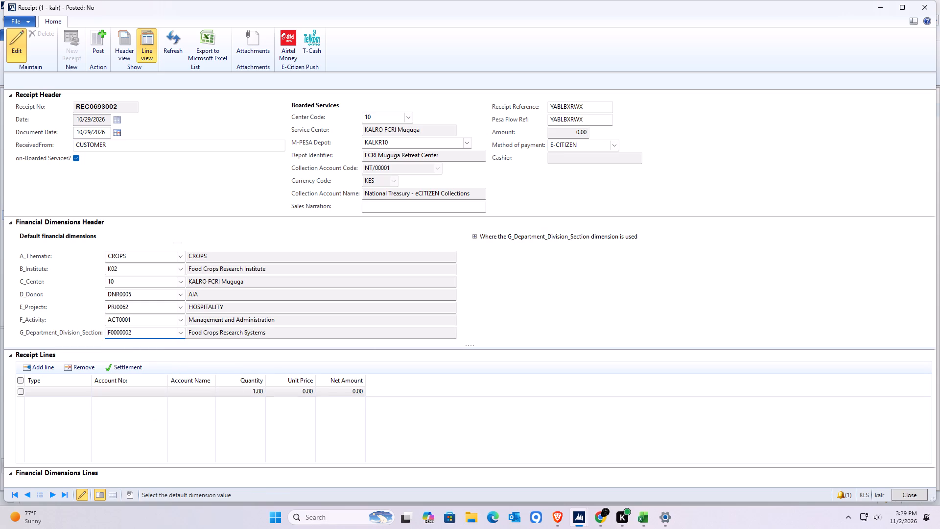
# Set the receipt line's type to Cafetaria and open its unit price for editing.
pyautogui.click(56, 394)
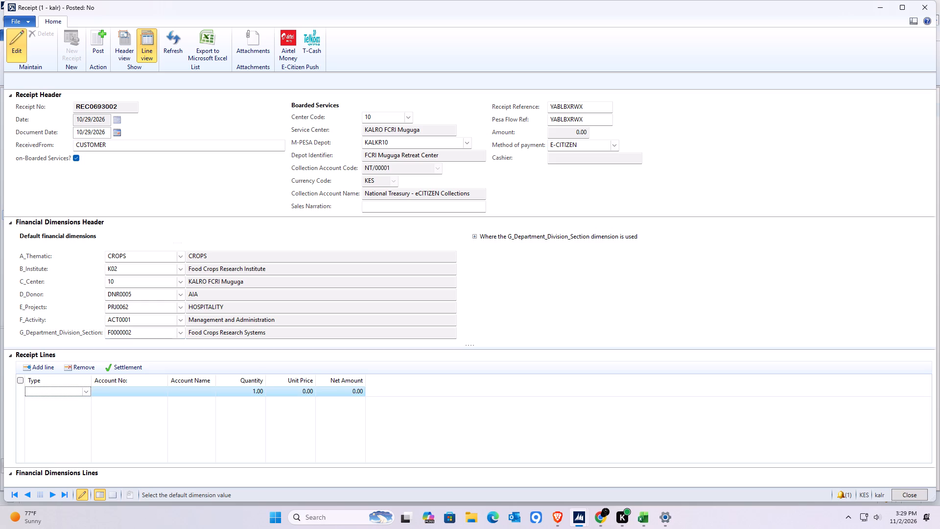
pyautogui.click(87, 393)
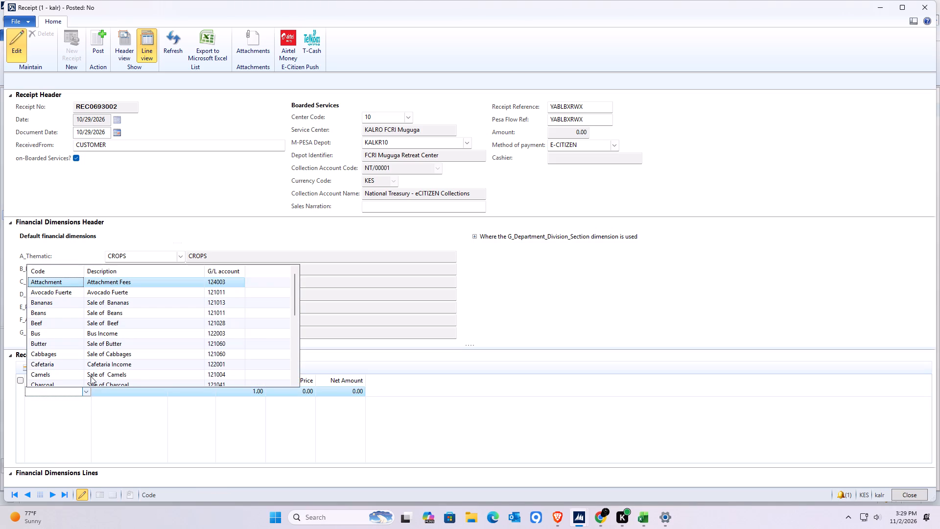
pyautogui.click(95, 363)
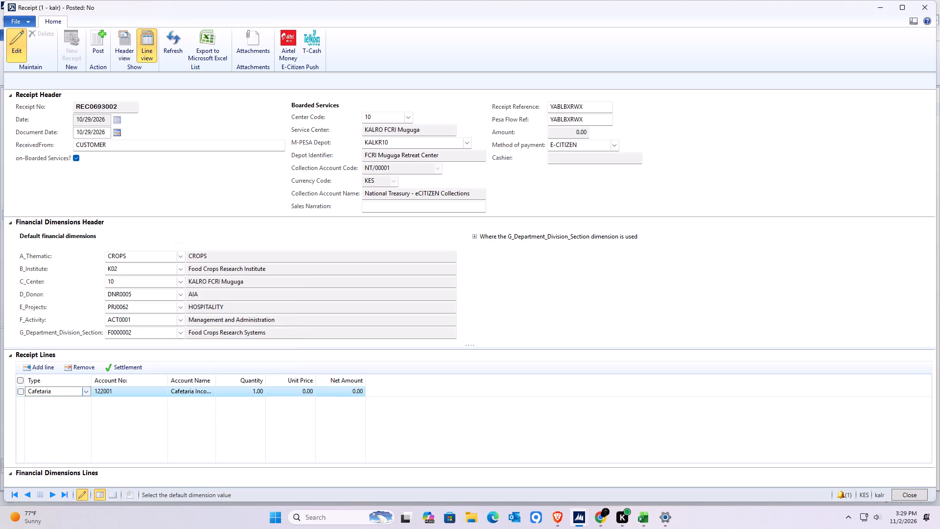
pyautogui.click(296, 385)
pyautogui.click(299, 389)
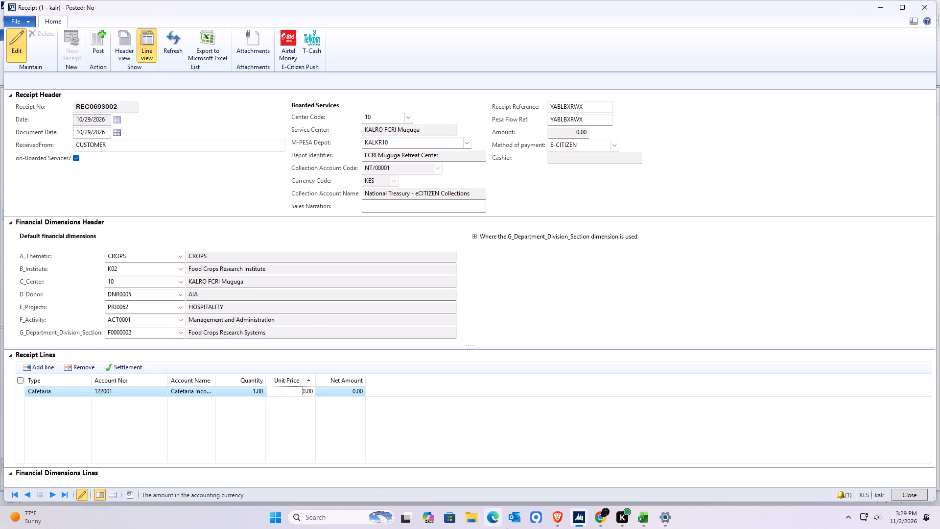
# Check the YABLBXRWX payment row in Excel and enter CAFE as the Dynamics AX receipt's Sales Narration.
pyautogui.click(664, 516)
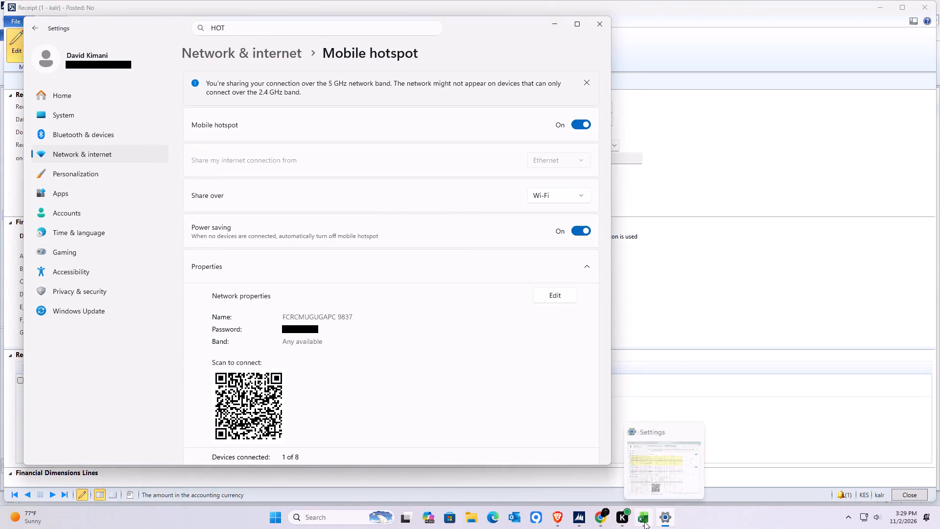
pyautogui.click(645, 521)
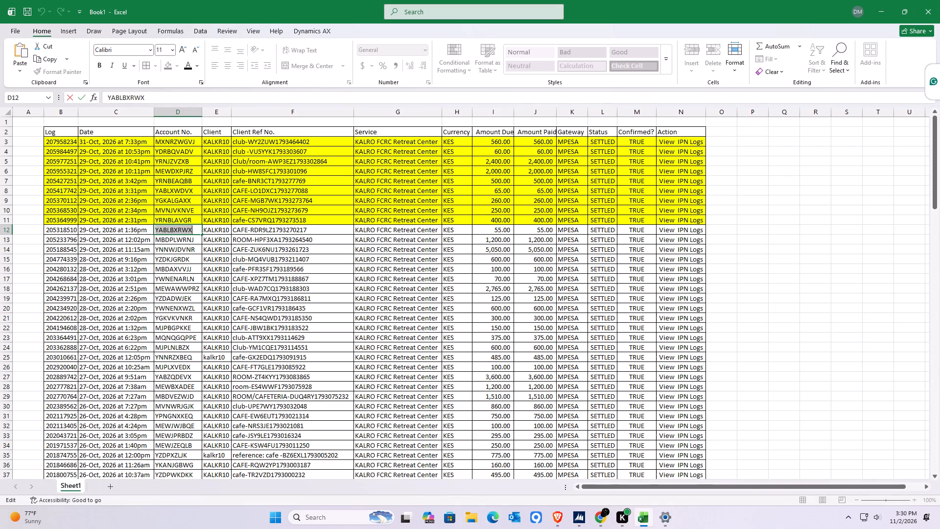
pyautogui.click(581, 514)
pyautogui.click(607, 461)
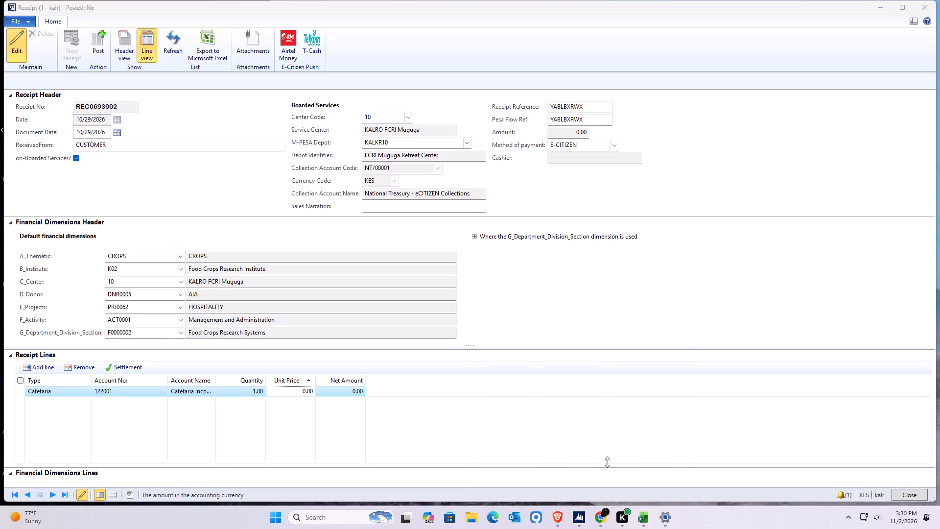
pyautogui.click(382, 208)
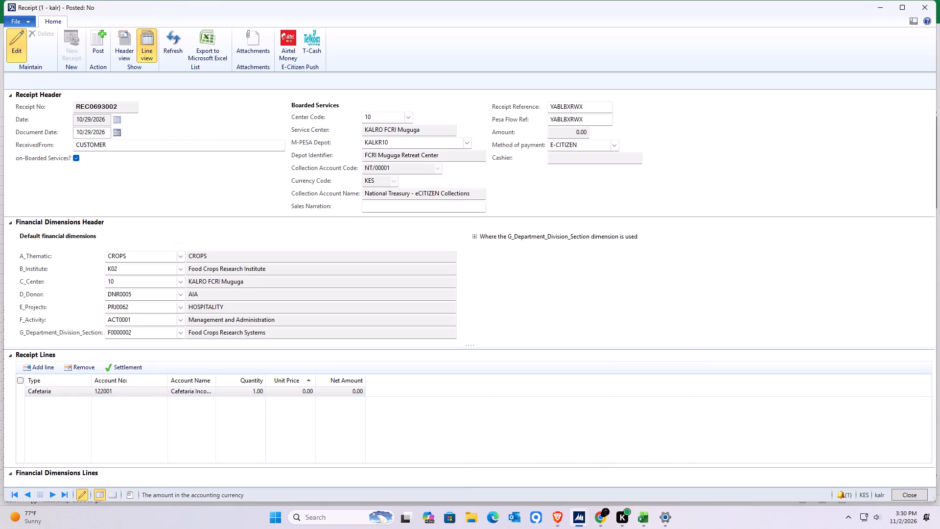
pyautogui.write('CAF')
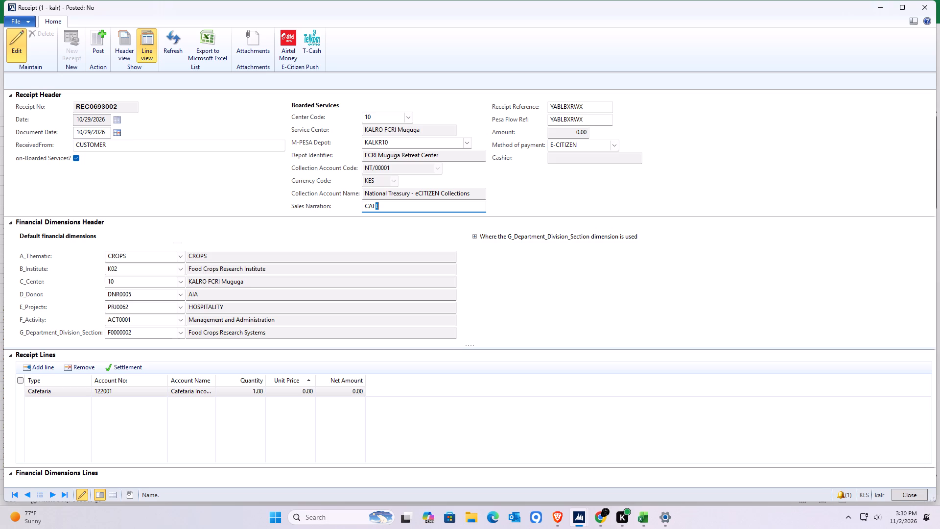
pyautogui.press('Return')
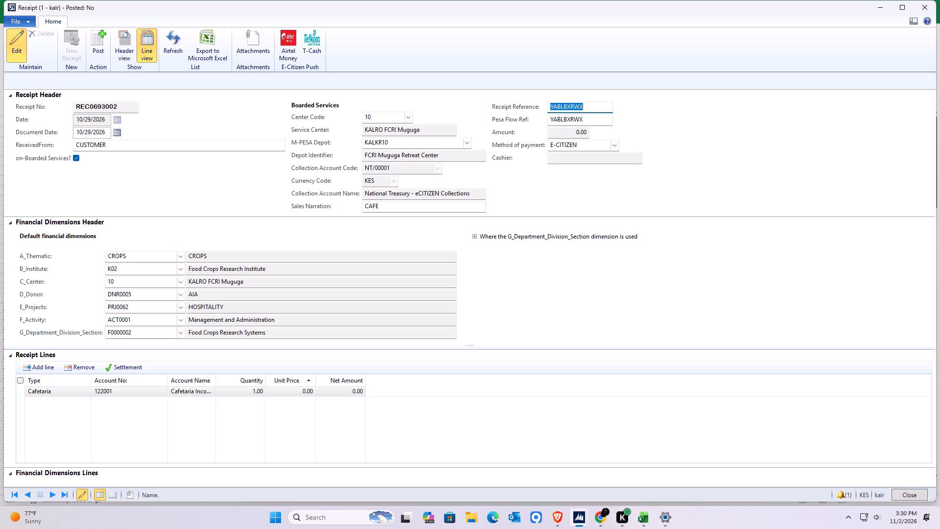
# Set the Cafetaria receipt line's unit price to 55.
pyautogui.click(296, 392)
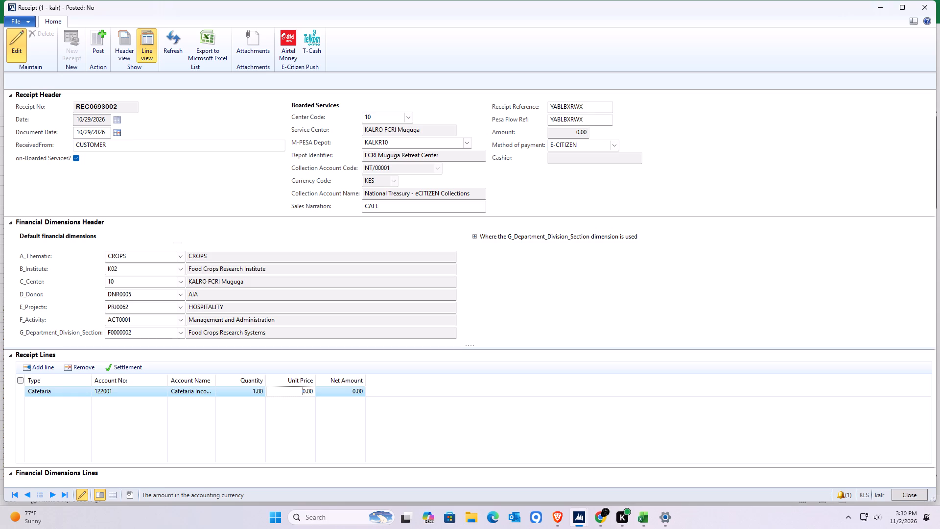
pyautogui.press('Right')
pyautogui.press('BackSpace')
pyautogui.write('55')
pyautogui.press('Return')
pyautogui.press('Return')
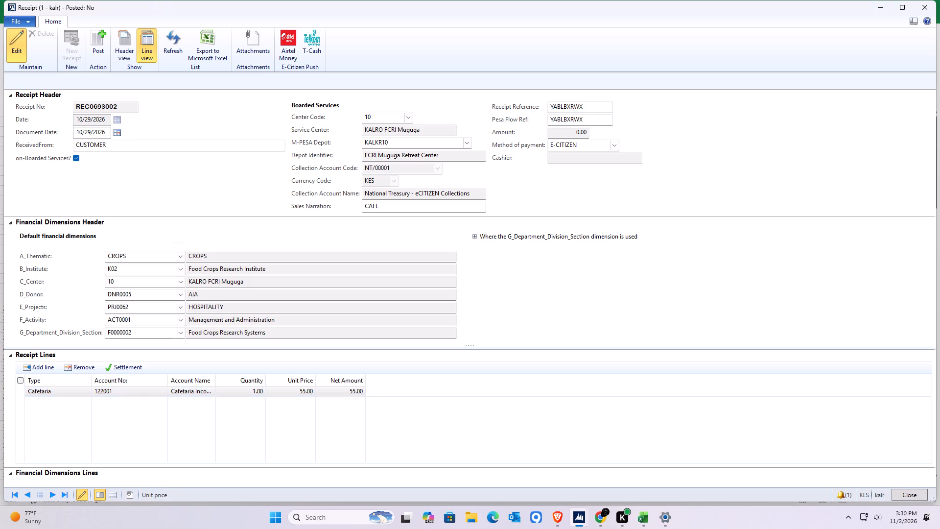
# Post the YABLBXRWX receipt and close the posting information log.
pyautogui.click(98, 35)
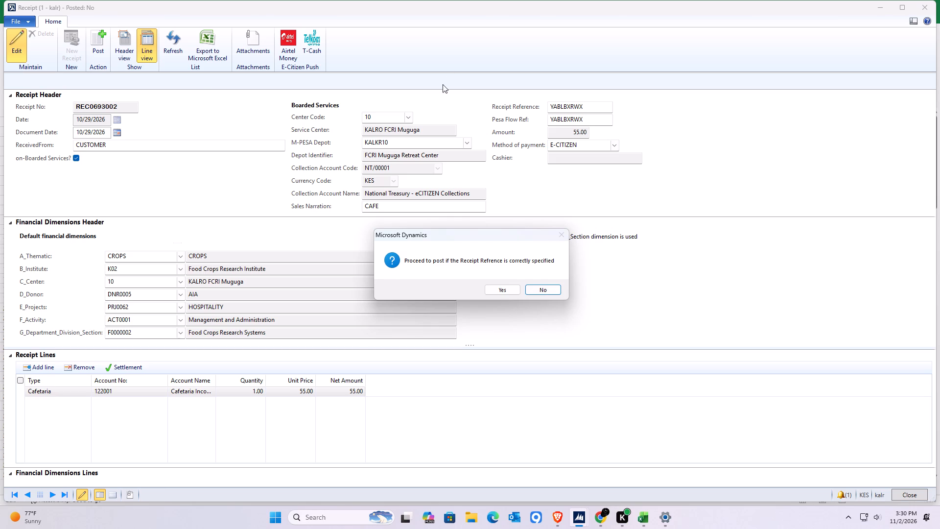
pyautogui.click(504, 289)
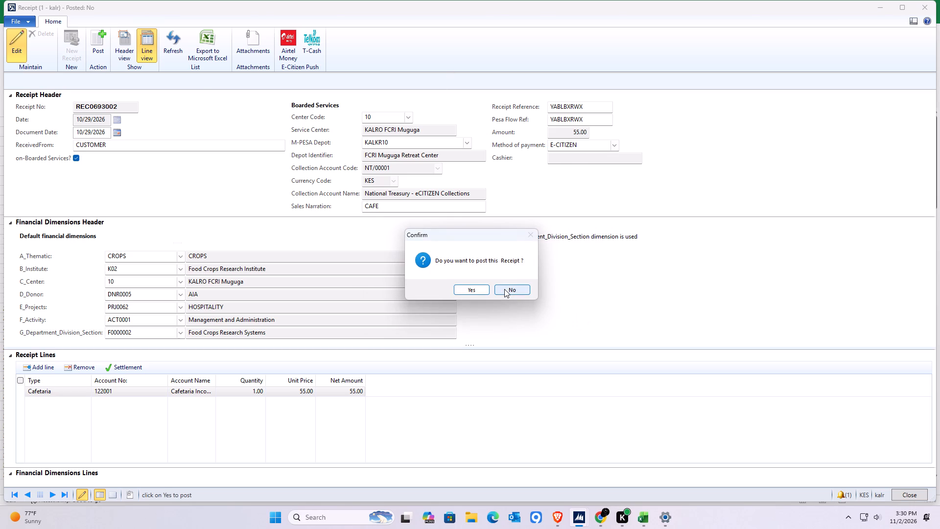
pyautogui.click(466, 287)
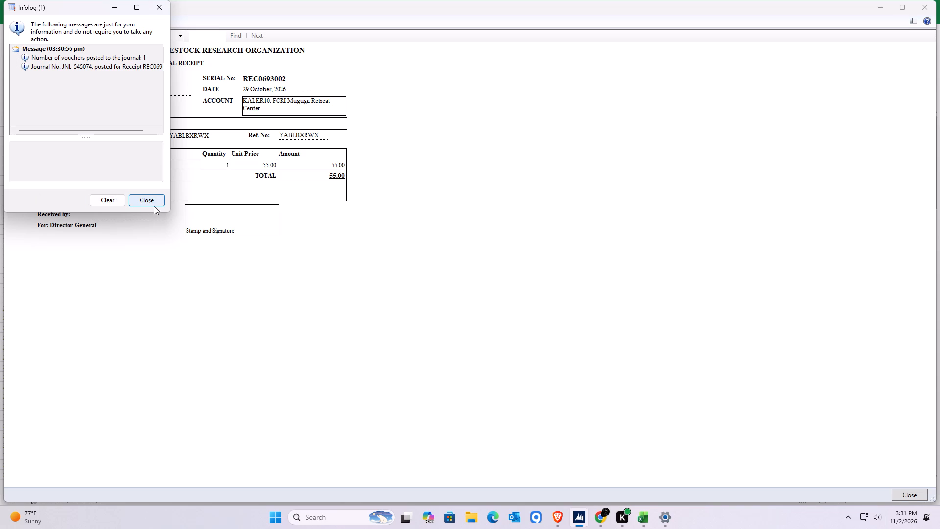
pyautogui.click(129, 198)
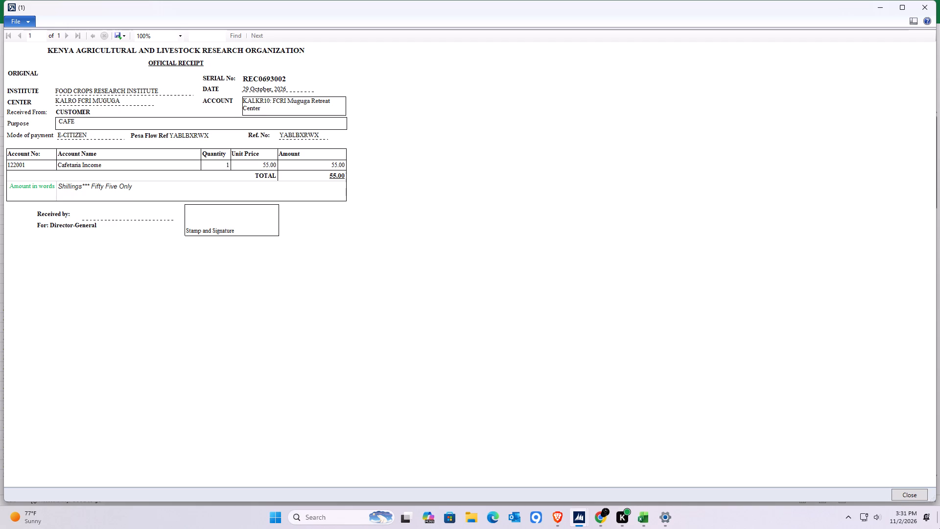
pyautogui.click(912, 491)
pyautogui.click(642, 515)
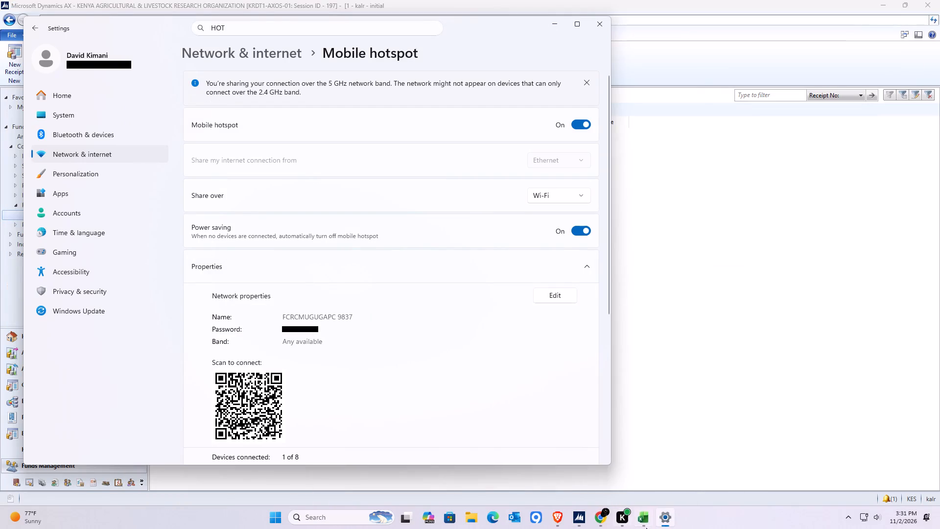
pyautogui.click(643, 515)
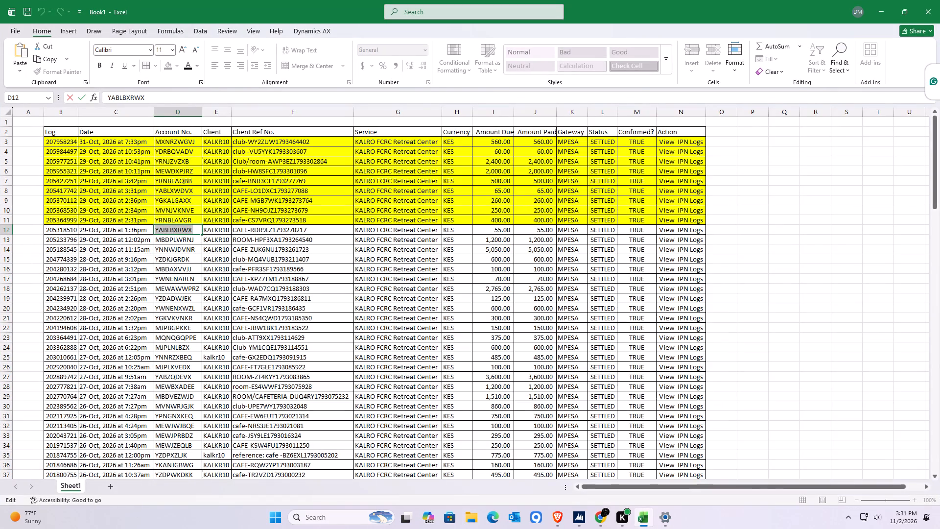
pyautogui.click(171, 241)
pyautogui.doubleClick(171, 241)
pyautogui.doubleClick(171, 241)
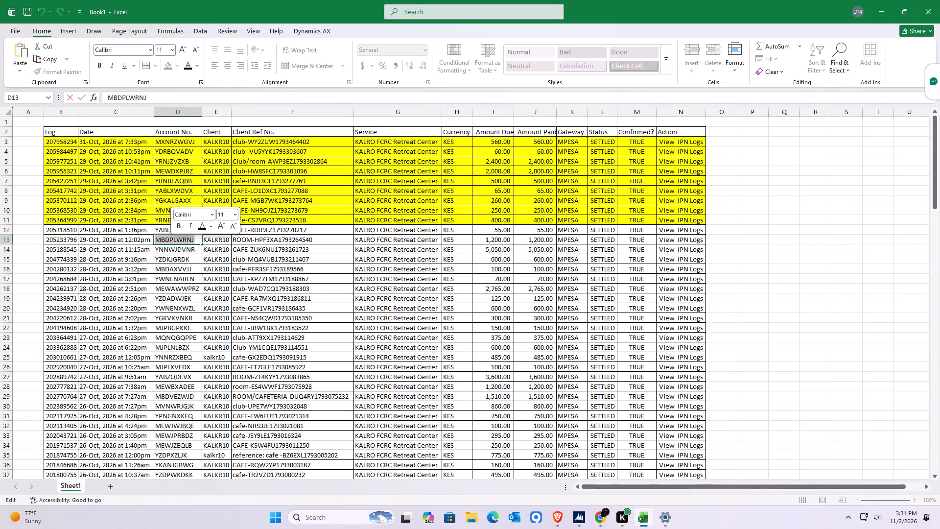
pyautogui.hotkey('ctrl', 'c')
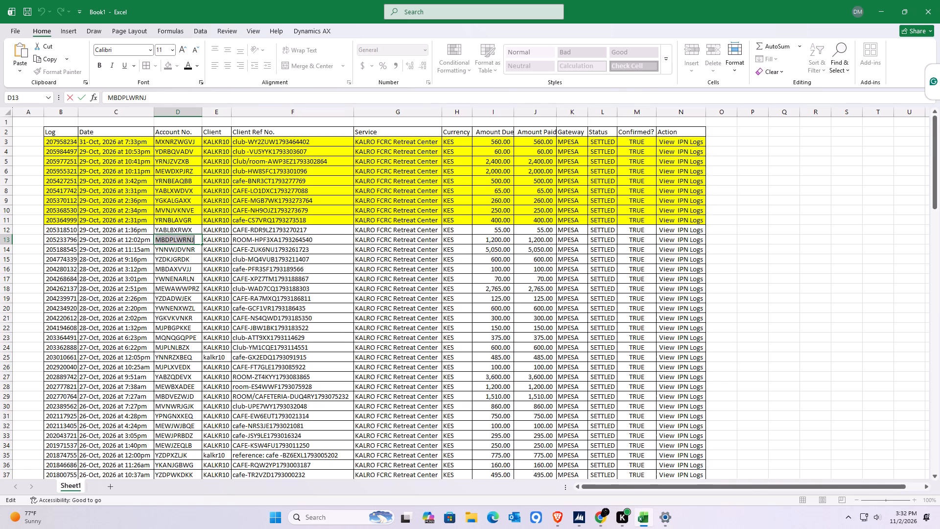
pyautogui.hotkey('ctrl', 'c')
pyautogui.click(581, 514)
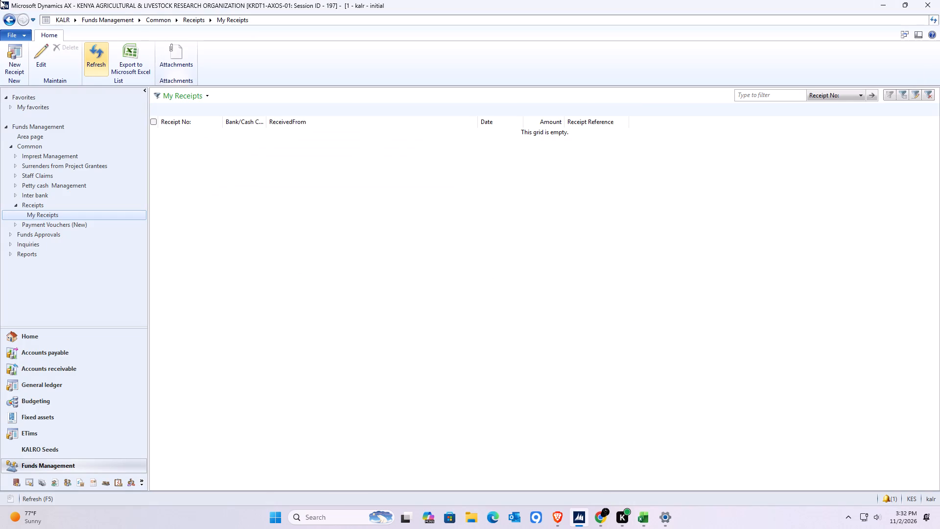
pyautogui.click(13, 49)
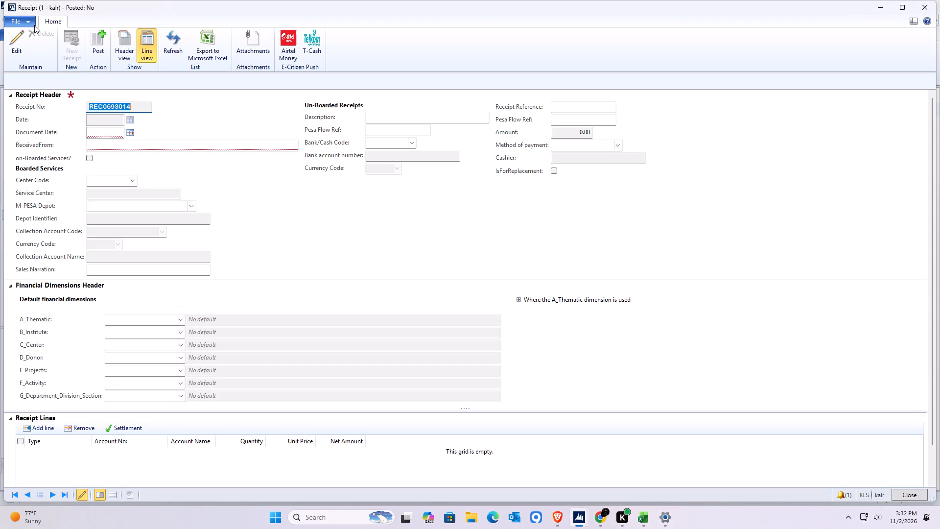
# Set the new receipt's document date to 10/29/2026, enter CUSTOMER as ReceivedFrom and enable on-Boarded Services.
pyautogui.click(130, 131)
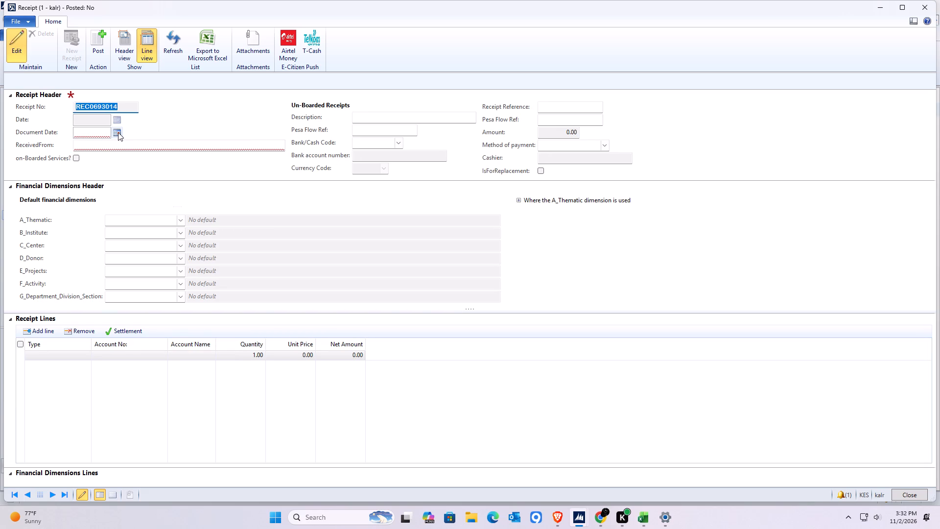
pyautogui.click(118, 132)
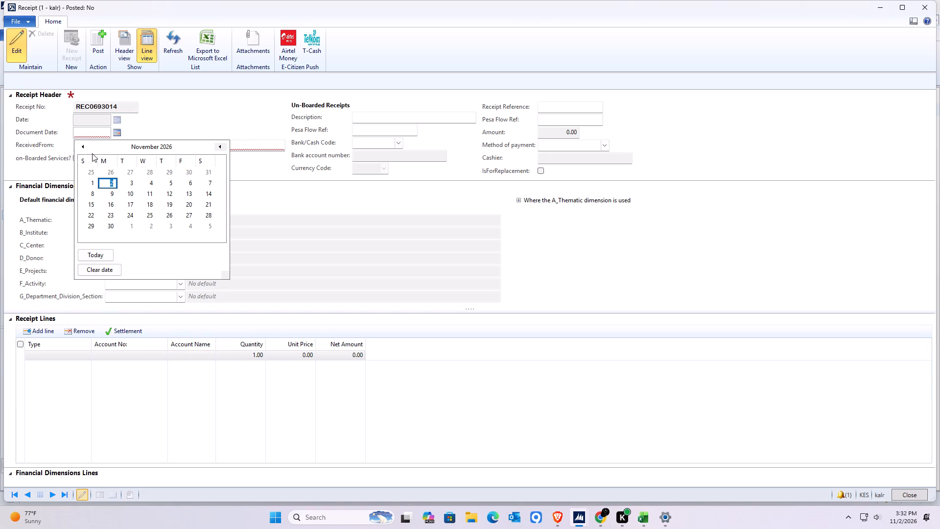
pyautogui.click(83, 145)
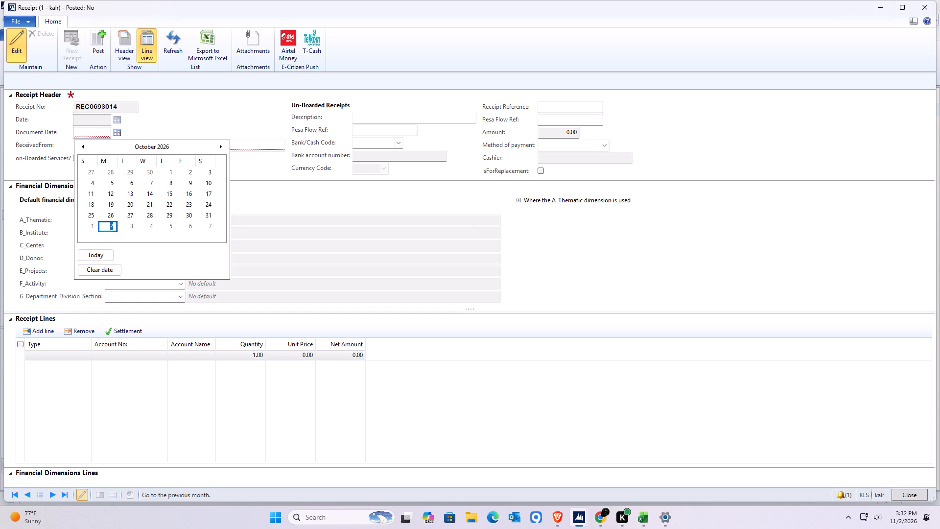
pyautogui.click(172, 217)
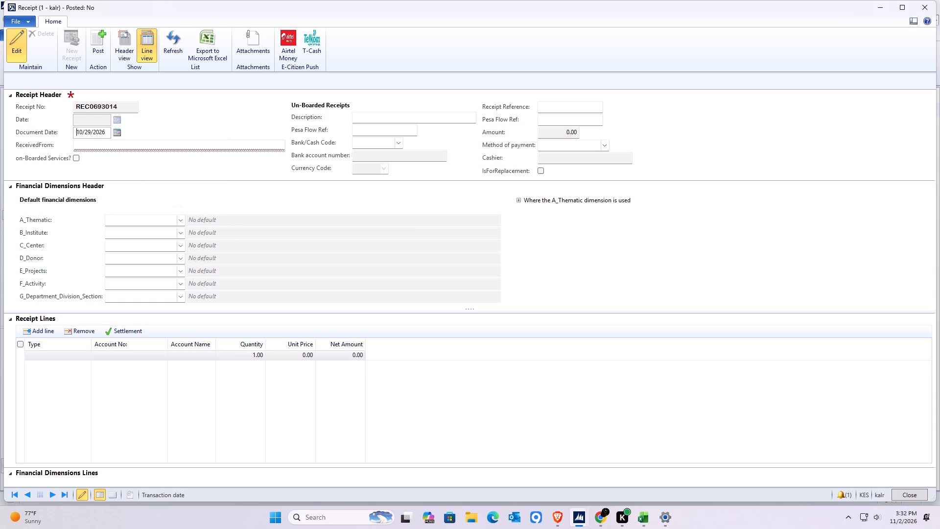
pyautogui.click(97, 144)
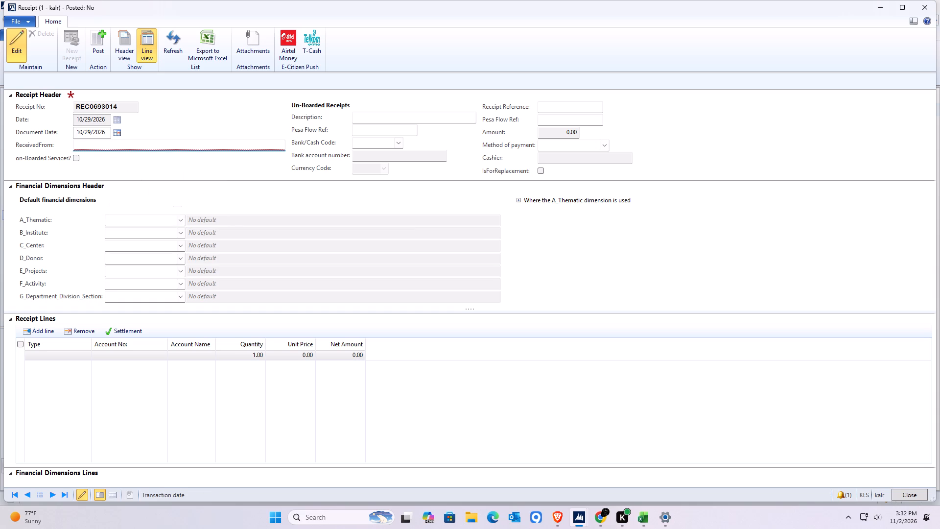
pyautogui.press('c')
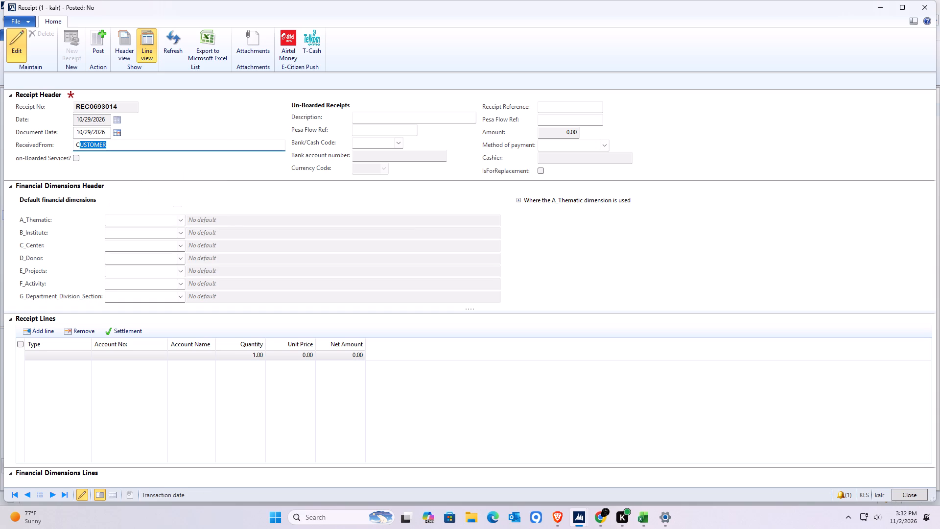
pyautogui.press('Return')
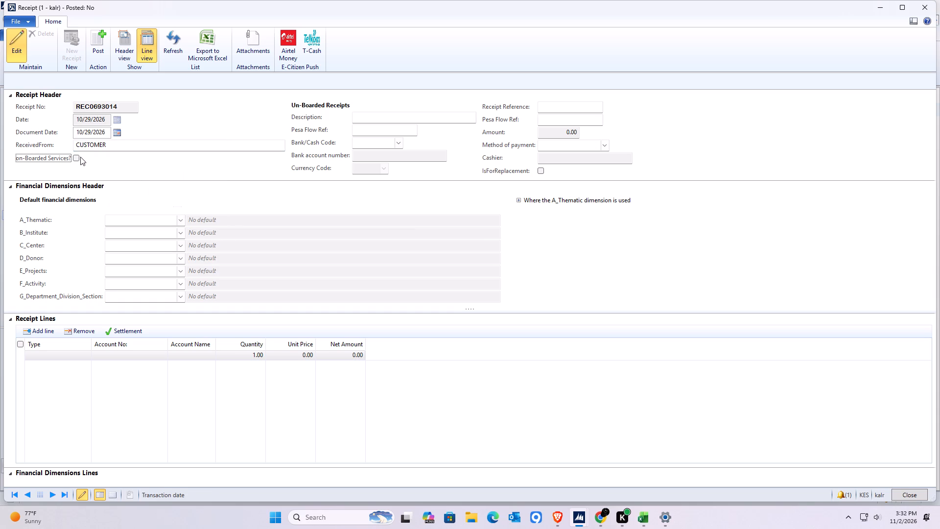
pyautogui.click(75, 156)
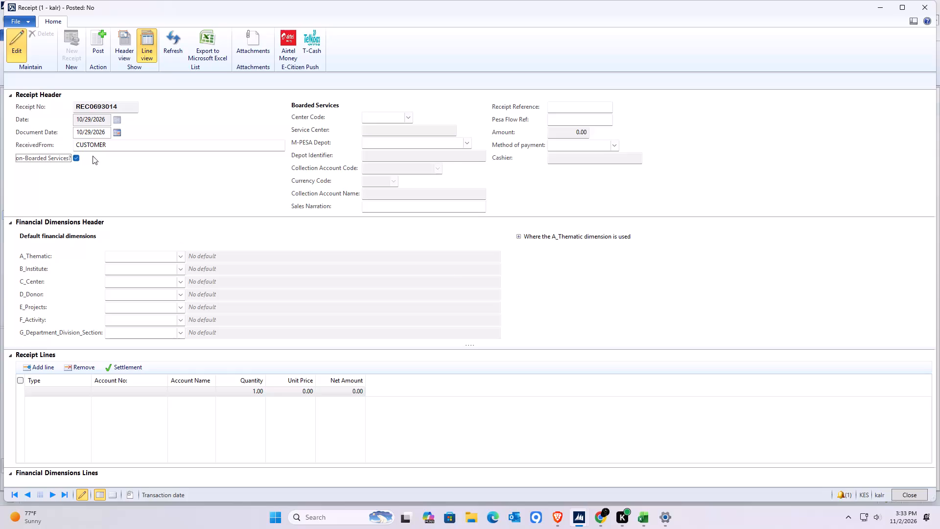
# Set the boarded services to center code 10 and M-PESA depot KALKR10, with ROOM as the Sales Narration.
pyautogui.click(410, 118)
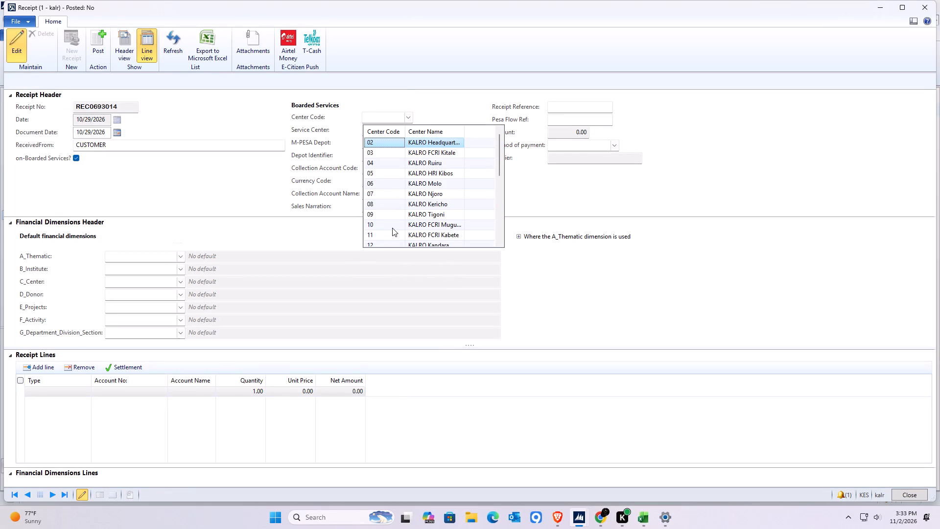
pyautogui.click(393, 223)
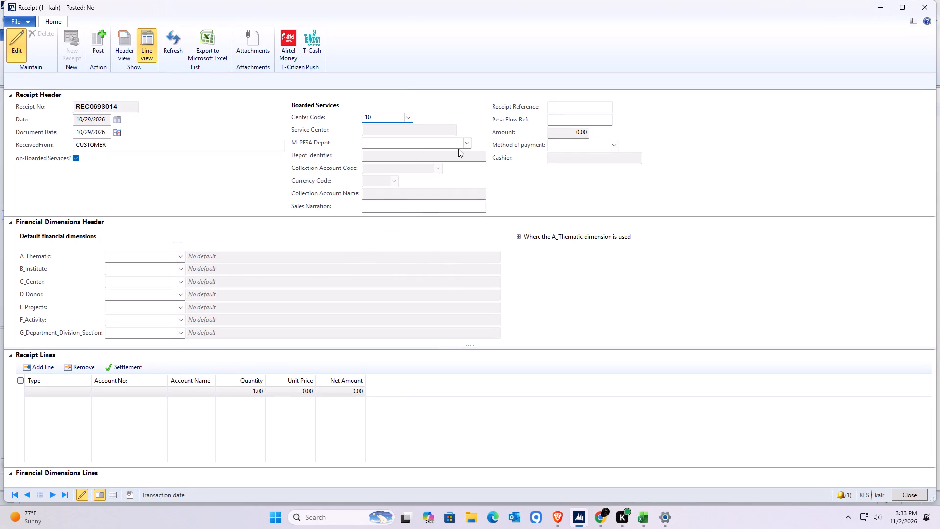
pyautogui.click(467, 142)
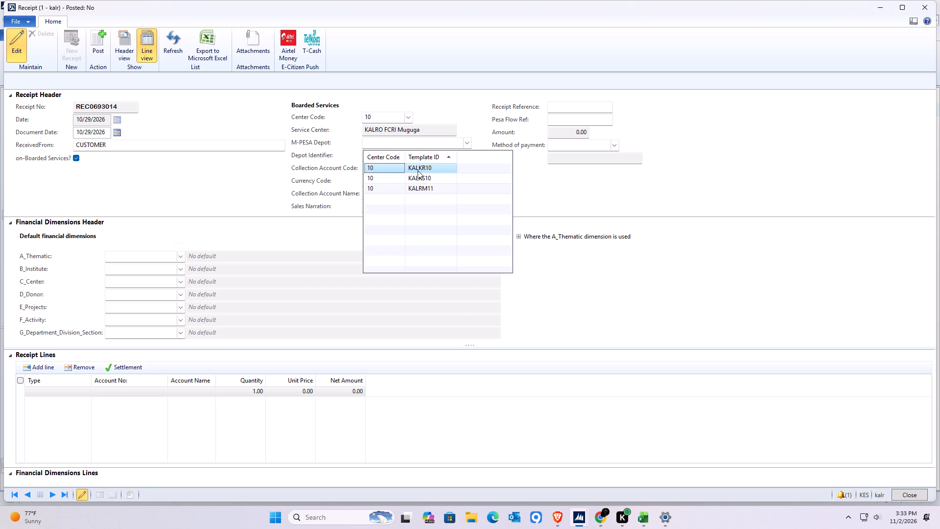
pyautogui.click(416, 166)
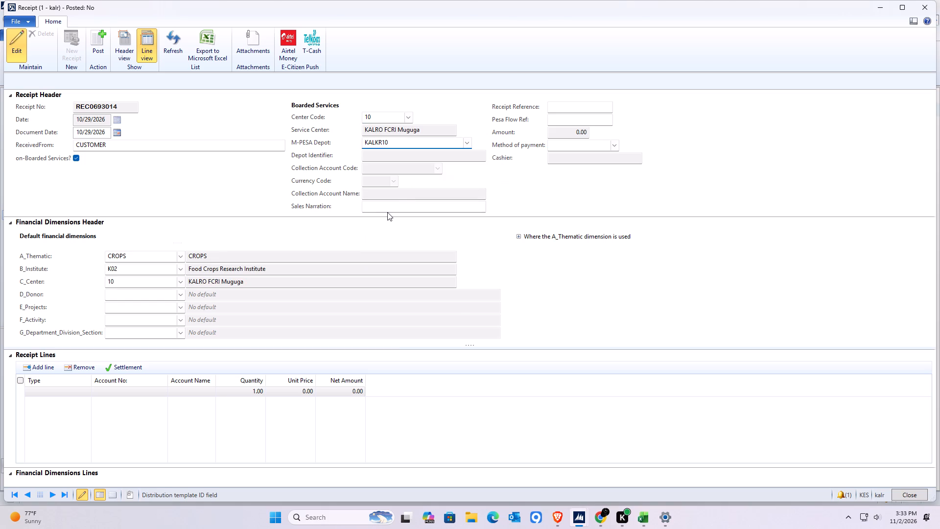
pyautogui.click(369, 206)
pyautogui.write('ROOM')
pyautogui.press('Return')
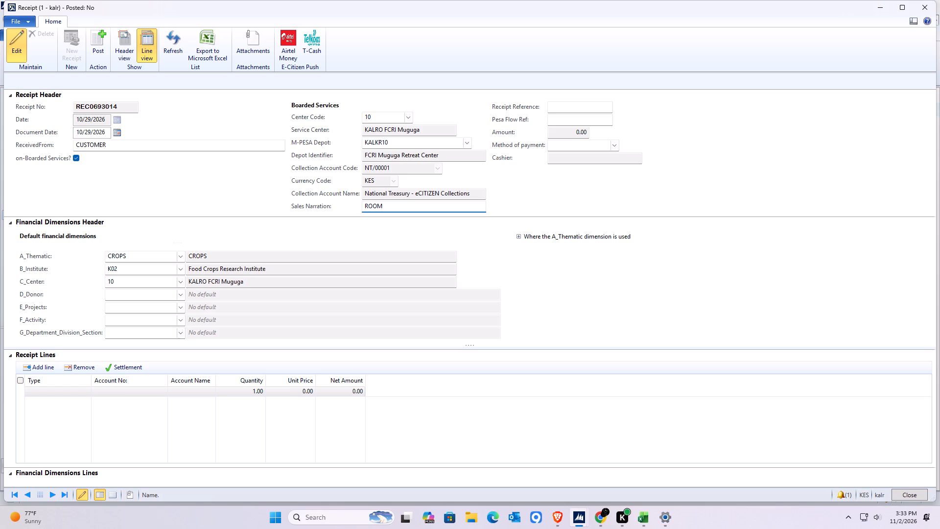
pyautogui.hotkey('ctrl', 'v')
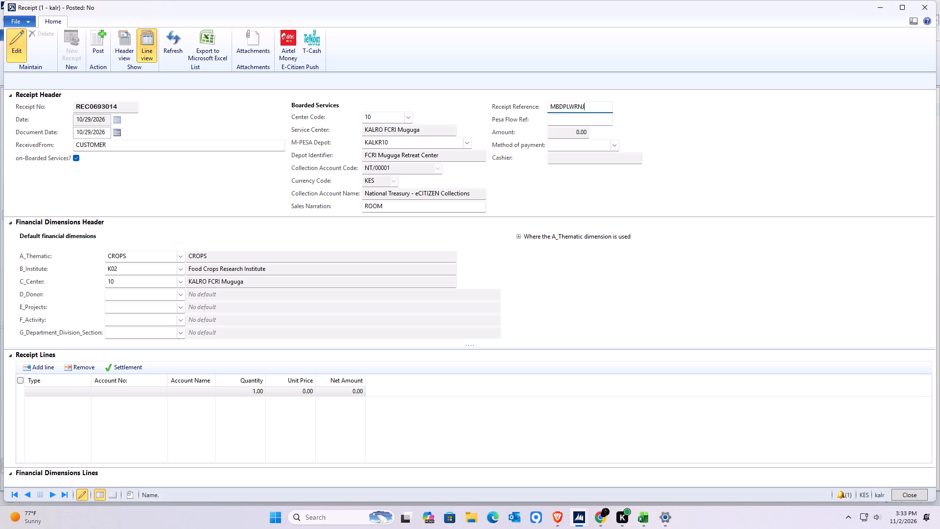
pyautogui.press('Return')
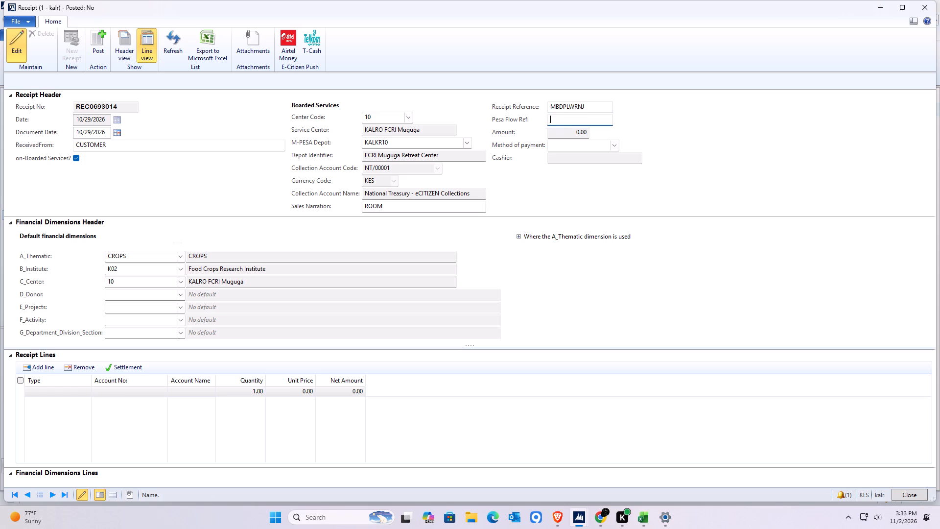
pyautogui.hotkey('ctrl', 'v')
pyautogui.click(614, 142)
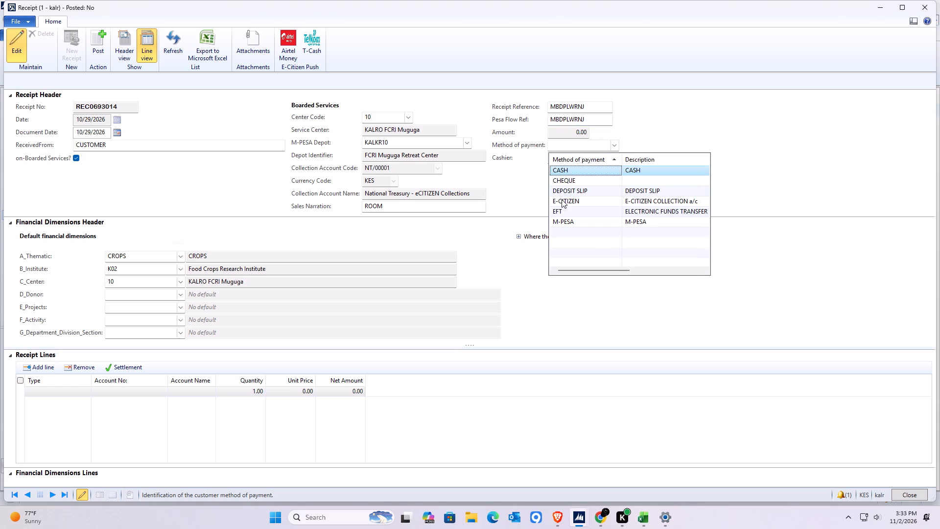
pyautogui.click(562, 199)
pyautogui.click(181, 296)
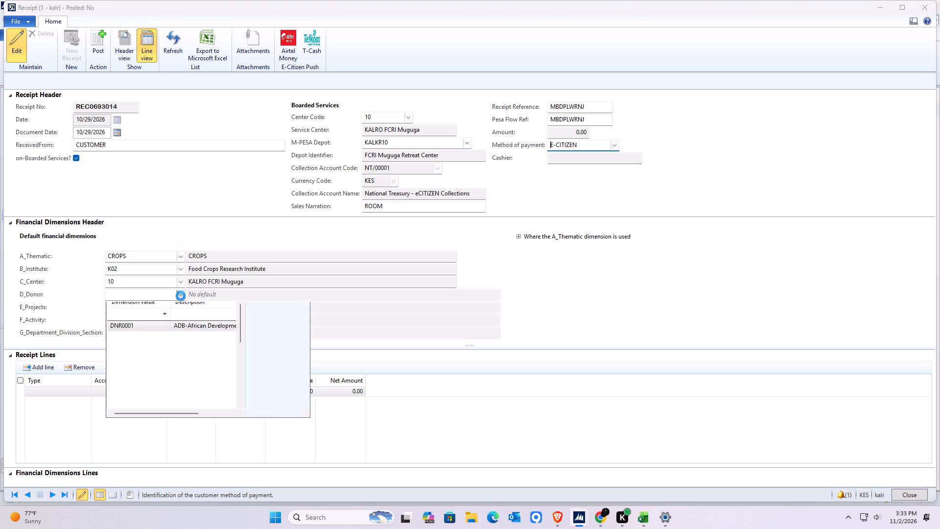
pyautogui.click(190, 372)
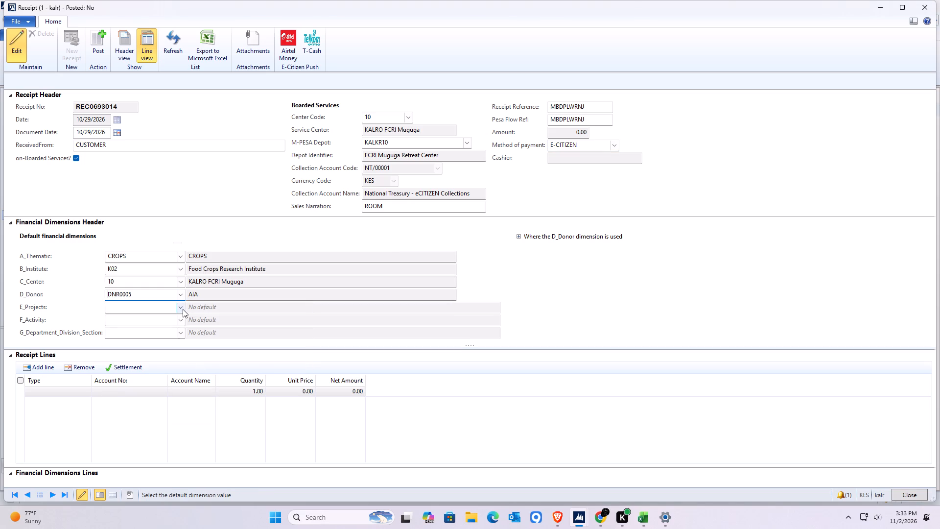
# Set the header's E_Projects dimension to PRJ0062 (HOSPITALITY).
pyautogui.click(183, 309)
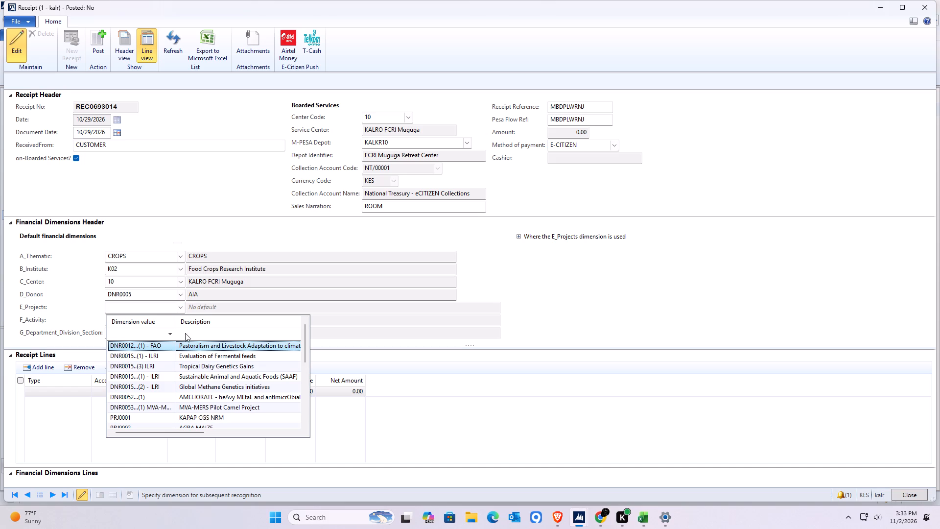
pyautogui.scroll(-5, 185, 345)
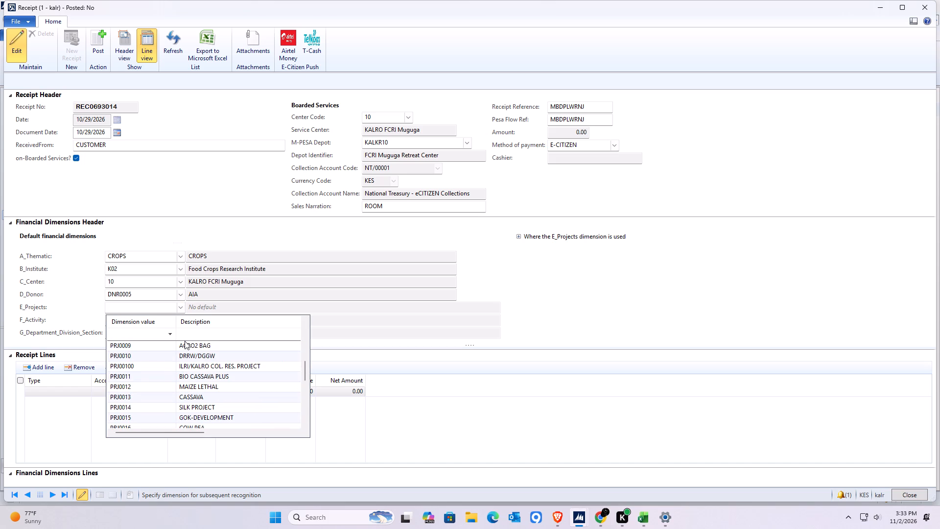
pyautogui.scroll(-9, 185, 341)
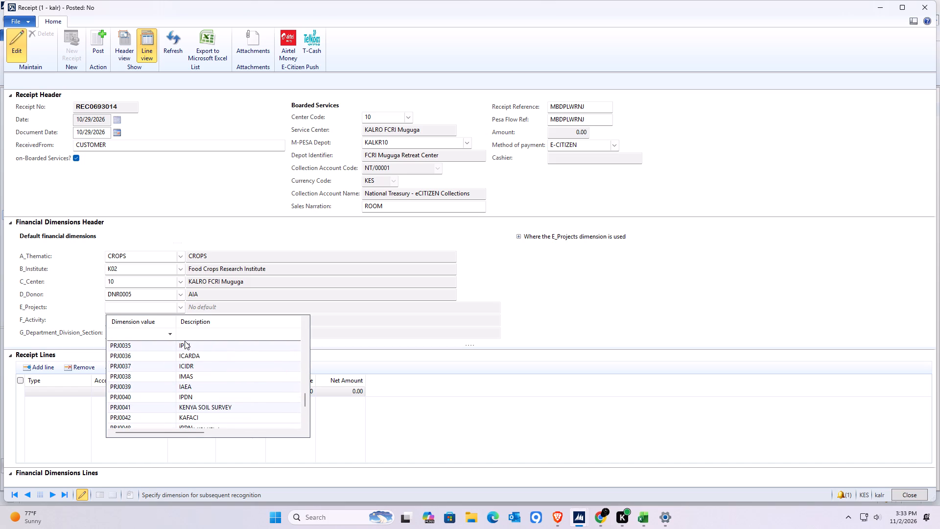
pyautogui.click(168, 306)
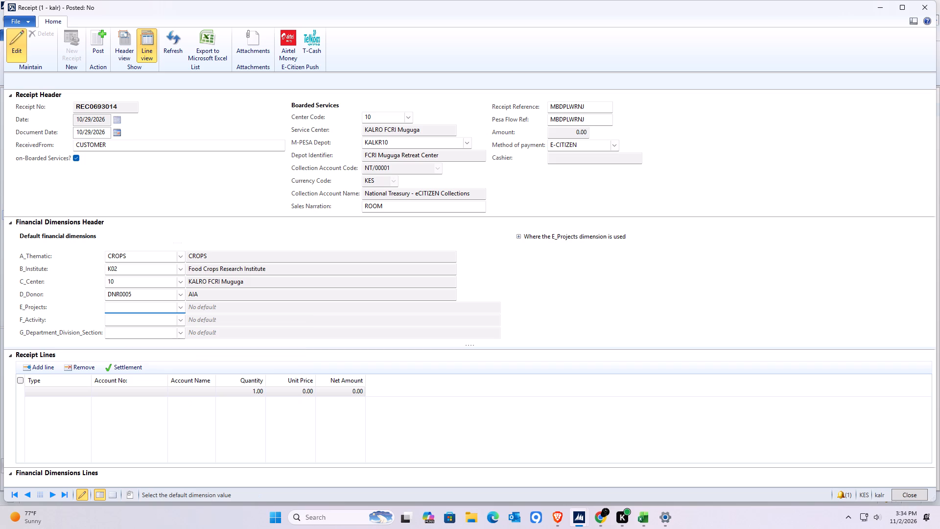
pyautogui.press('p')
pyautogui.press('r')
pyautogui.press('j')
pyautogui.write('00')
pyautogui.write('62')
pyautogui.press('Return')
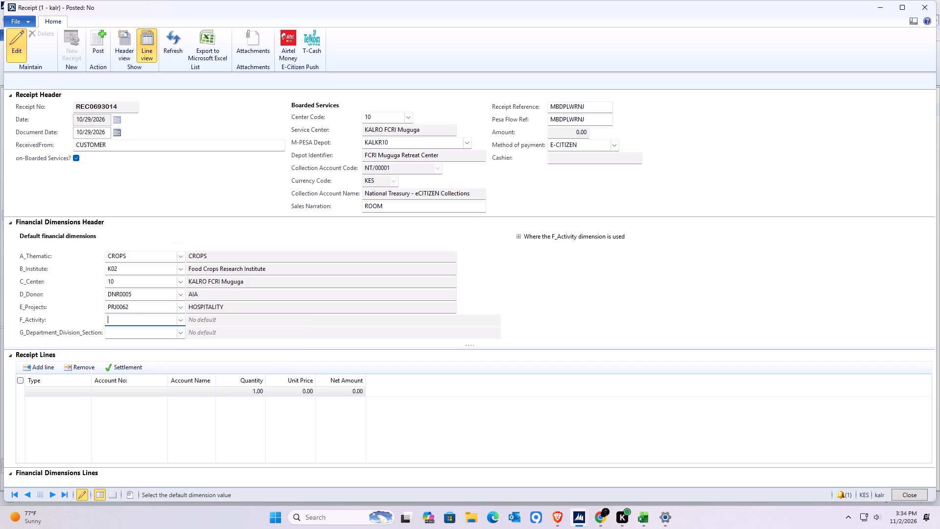
# Set the header's F_Activity dimension to ACT0001 and G_Department_Division_Section to F0000002 (Food Crops Research Systems).
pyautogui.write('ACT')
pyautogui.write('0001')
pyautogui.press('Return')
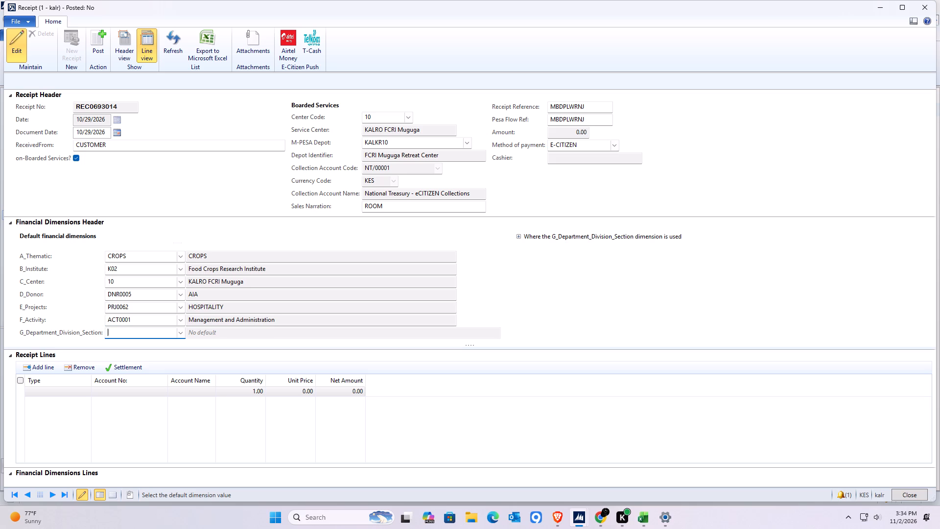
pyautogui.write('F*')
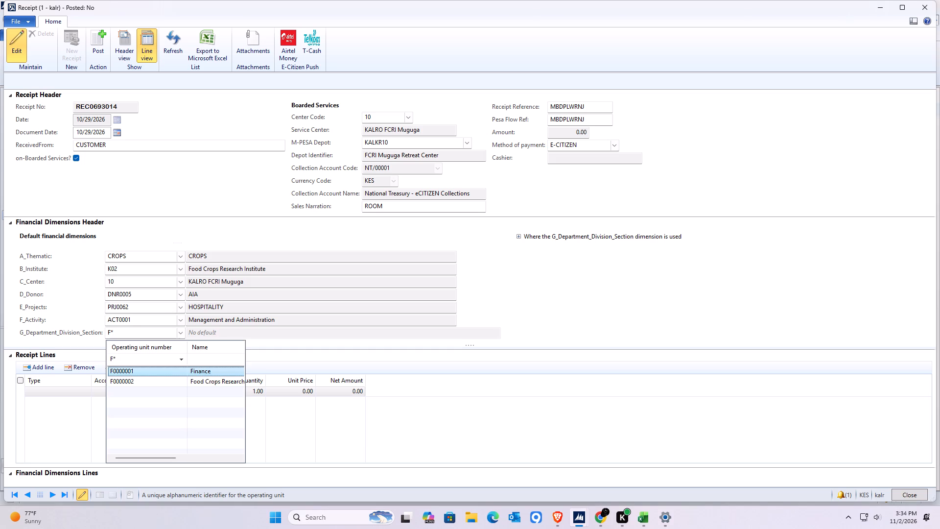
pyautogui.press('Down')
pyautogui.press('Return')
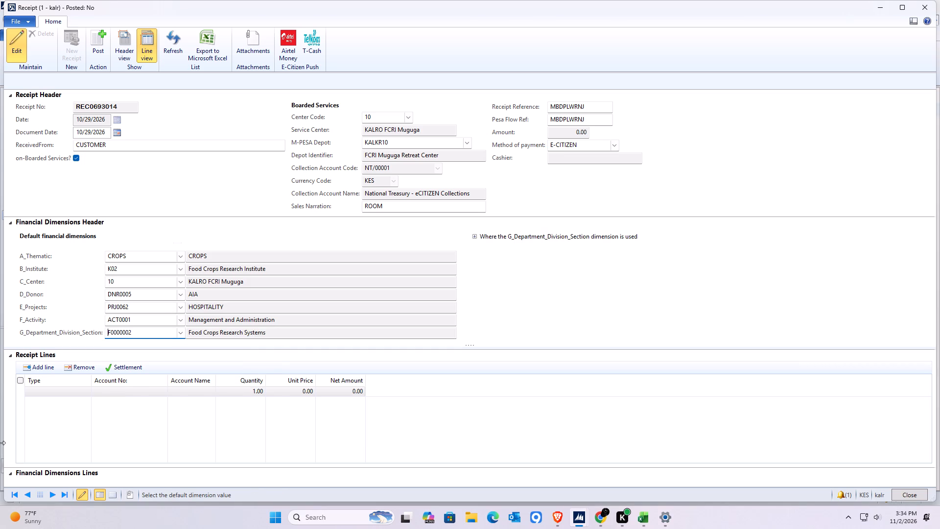
# Fill the receipt line with type Cafetaria and a unit price of 1,200.00.
pyautogui.click(52, 390)
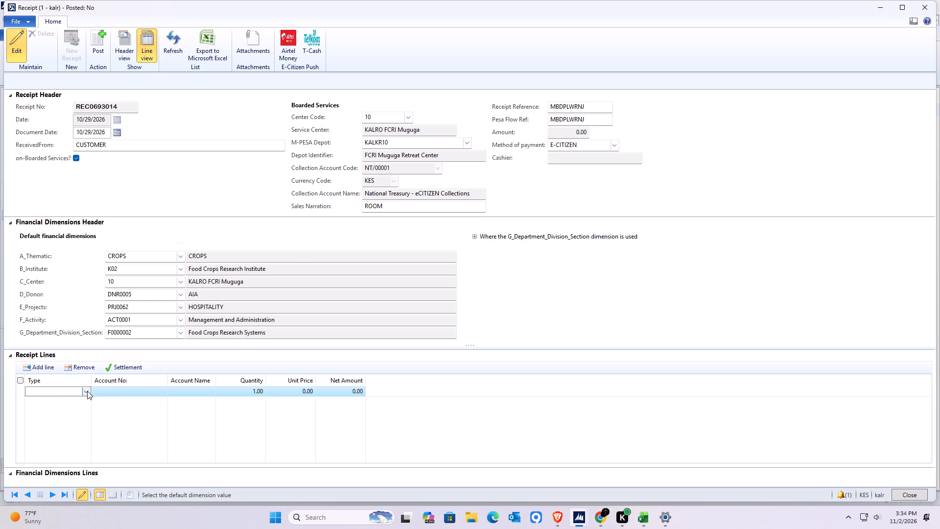
pyautogui.click(87, 391)
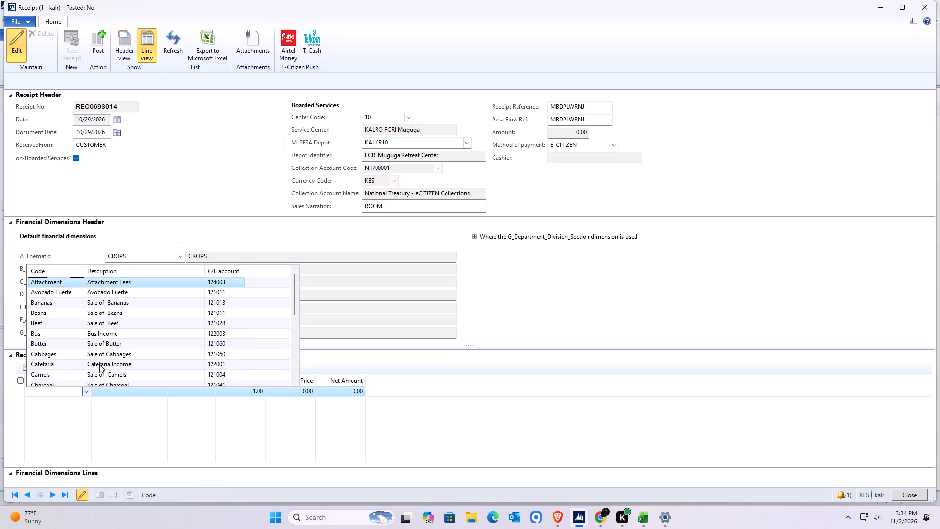
pyautogui.click(100, 364)
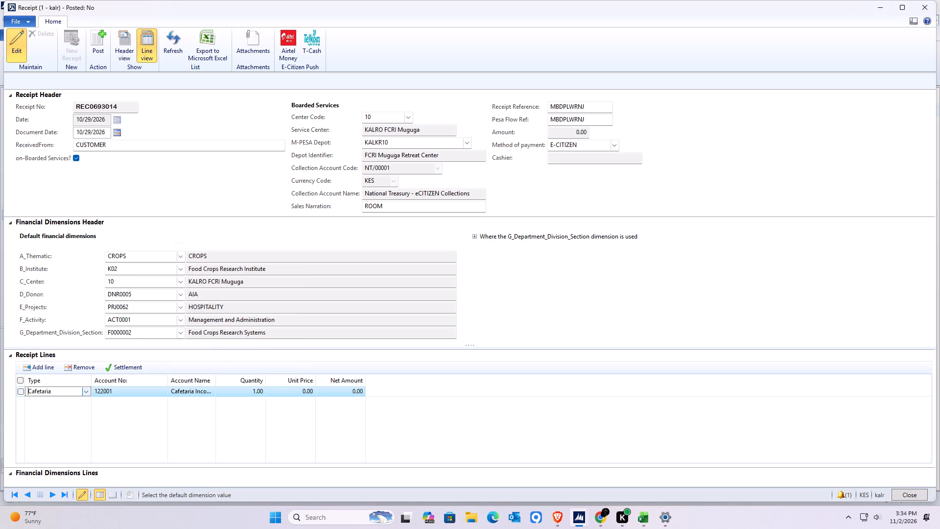
pyautogui.click(289, 390)
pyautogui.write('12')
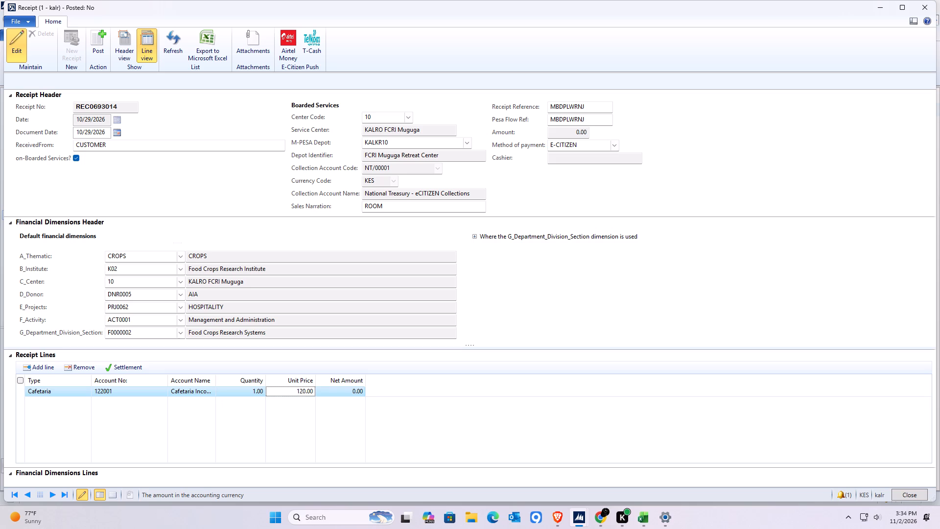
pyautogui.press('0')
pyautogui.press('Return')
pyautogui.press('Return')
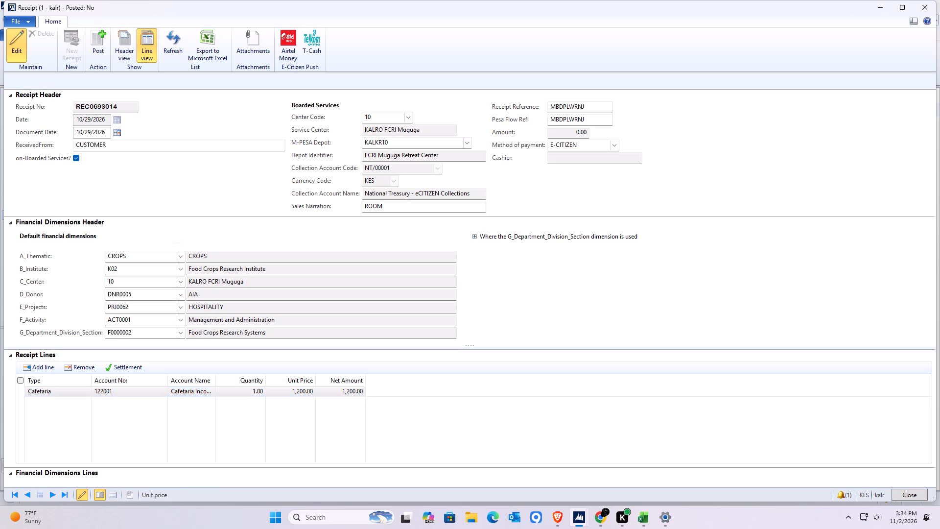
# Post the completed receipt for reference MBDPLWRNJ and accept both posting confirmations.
pyautogui.click(99, 34)
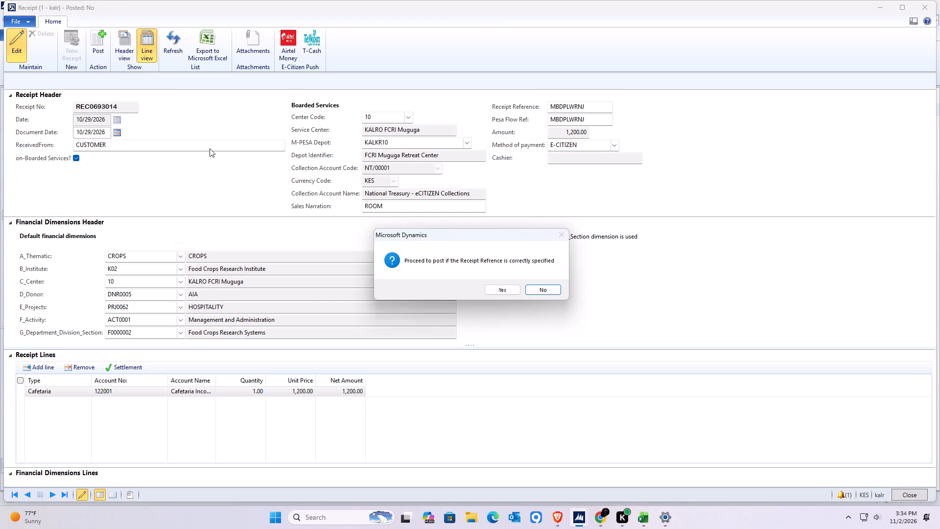
pyautogui.click(500, 289)
pyautogui.click(466, 289)
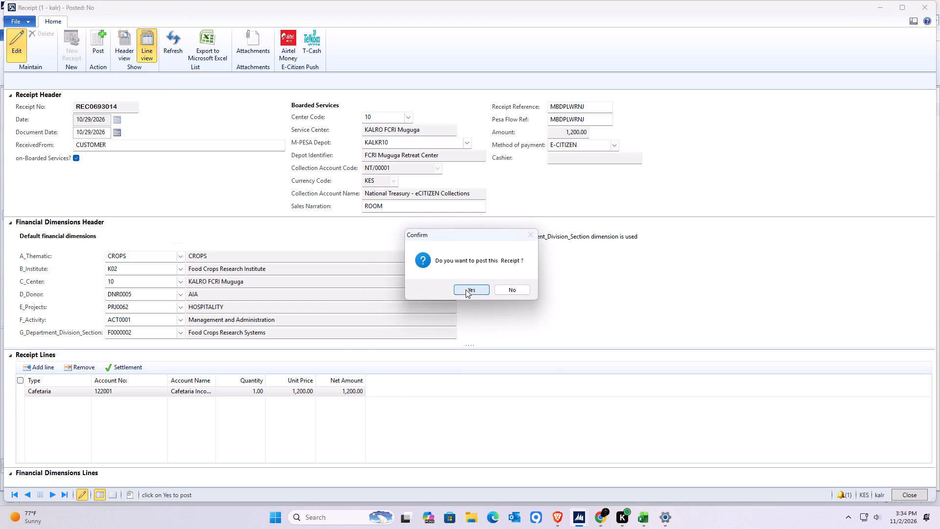
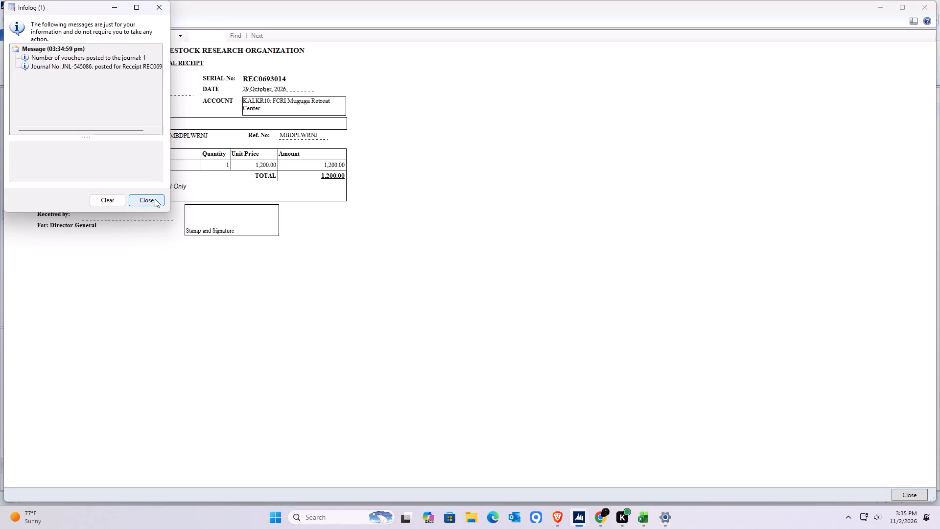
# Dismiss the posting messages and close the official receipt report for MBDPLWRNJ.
pyautogui.click(154, 198)
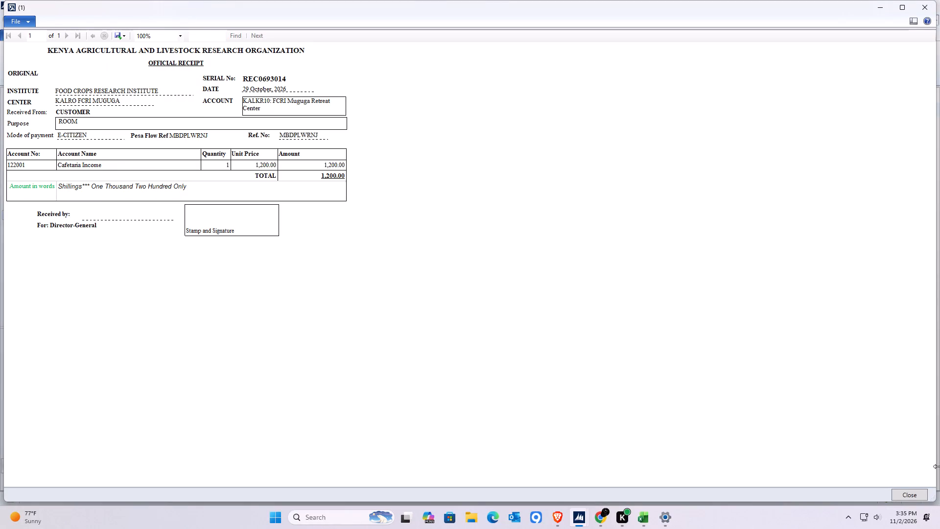
pyautogui.click(910, 495)
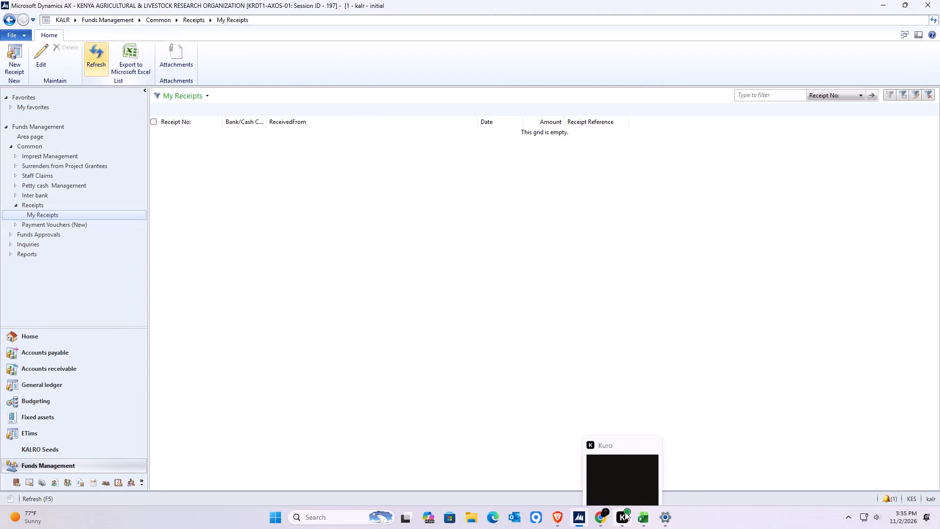
pyautogui.click(642, 515)
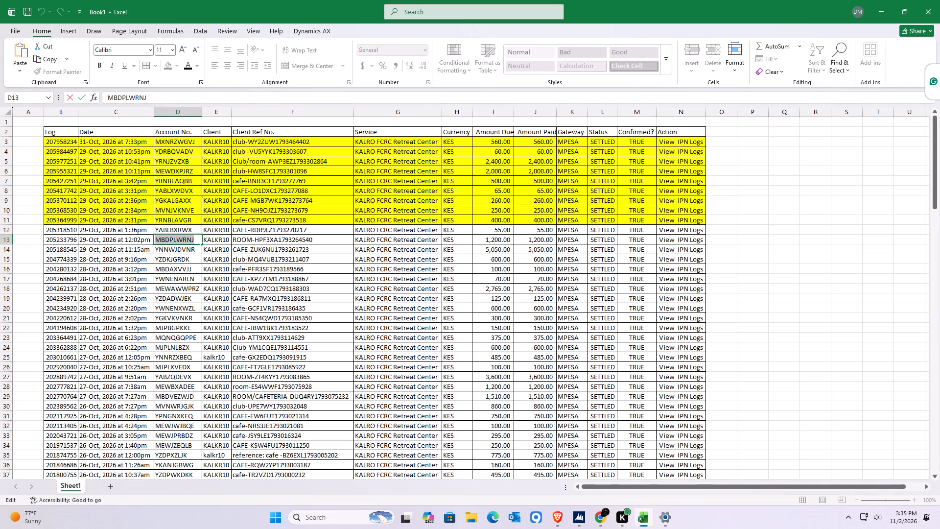
pyautogui.doubleClick(169, 252)
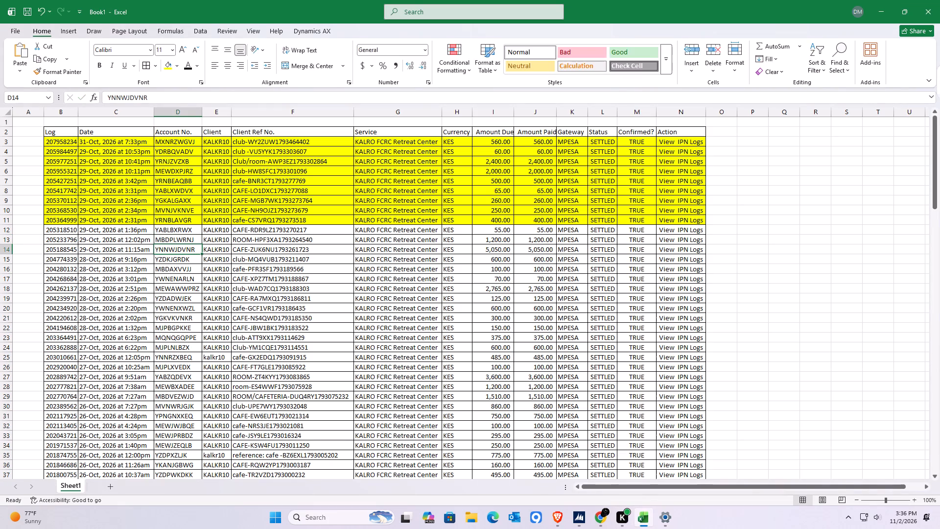
pyautogui.doubleClick(169, 252)
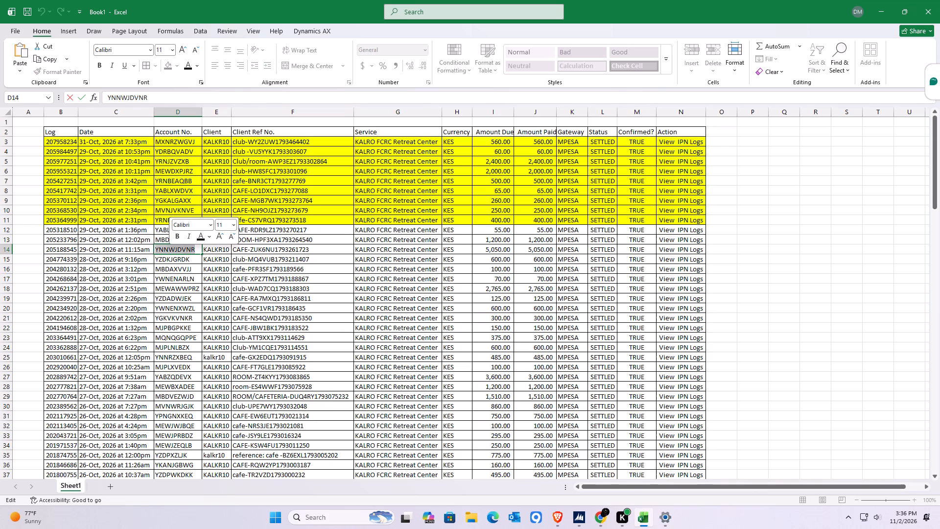
pyautogui.hotkey('ctrl', 'c')
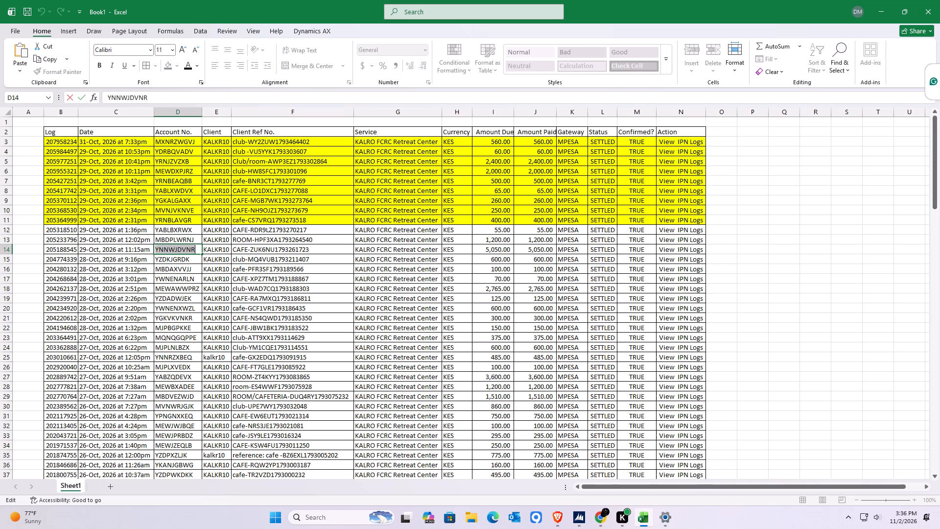
# Switch to Dynamics AX and start a new receipt with document date 10/29/2026, received from CUSTOMER.
pyautogui.click(580, 516)
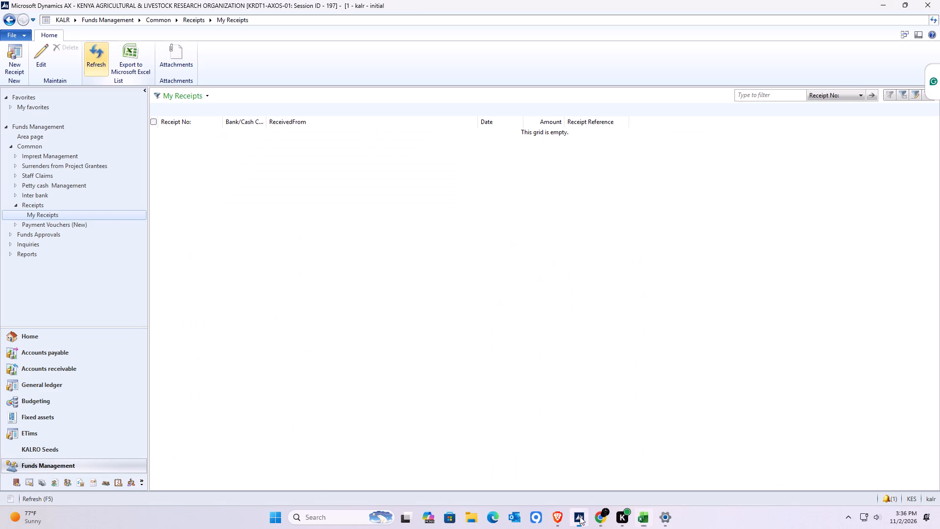
pyautogui.doubleClick(14, 55)
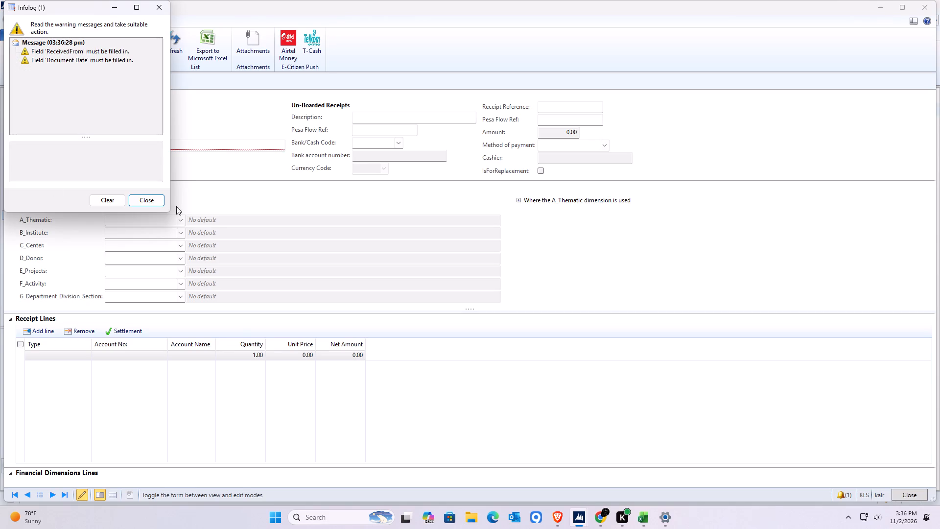
pyautogui.click(154, 198)
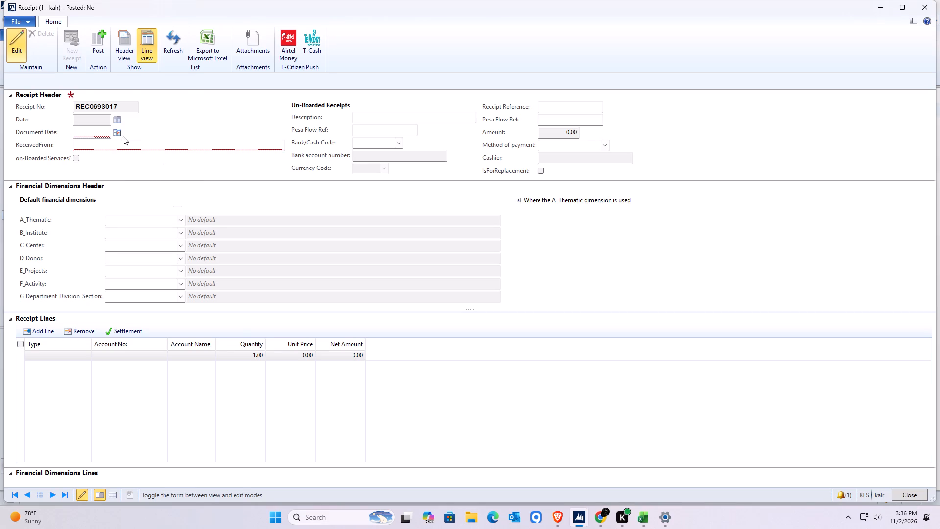
pyautogui.click(118, 131)
pyautogui.click(83, 149)
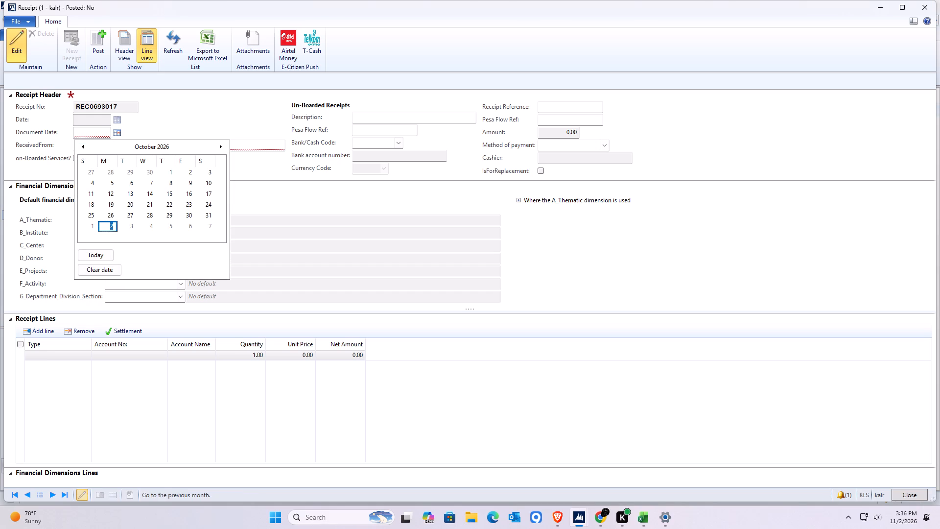
pyautogui.click(170, 214)
pyautogui.click(115, 145)
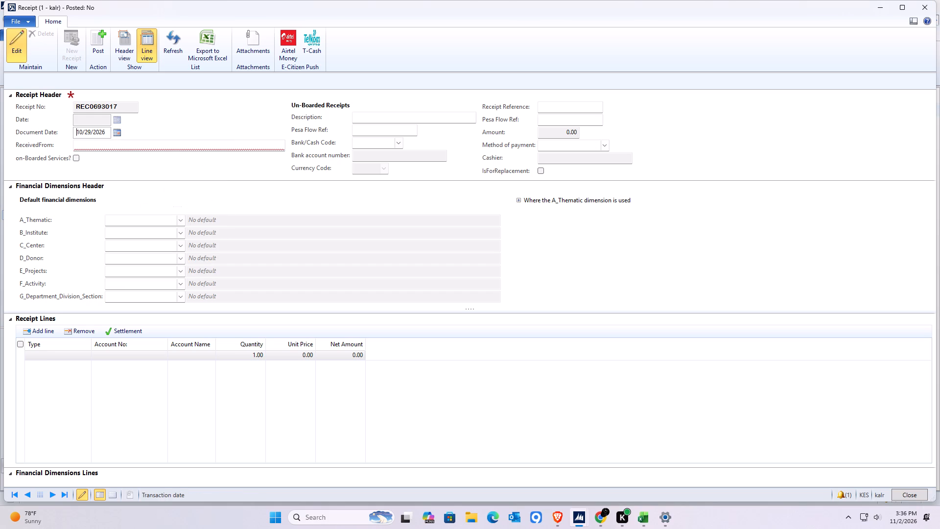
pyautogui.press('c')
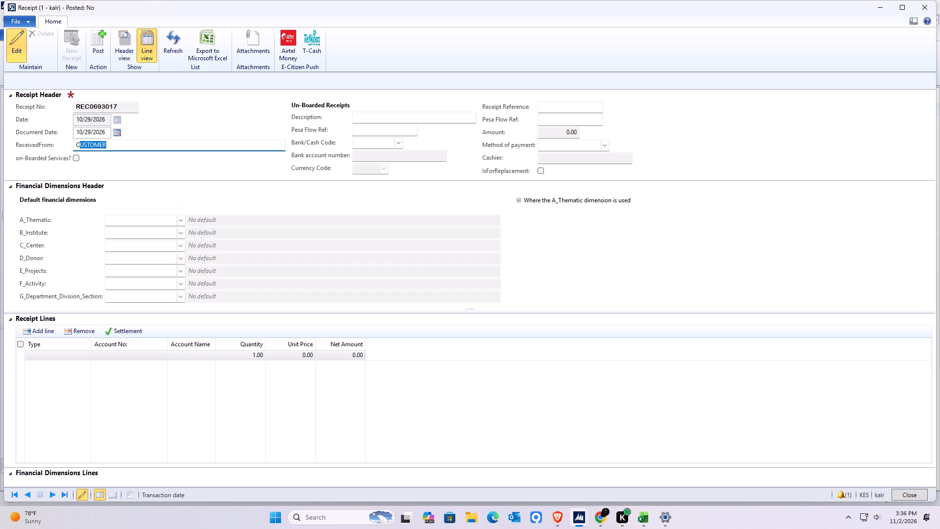
pyautogui.press('Return')
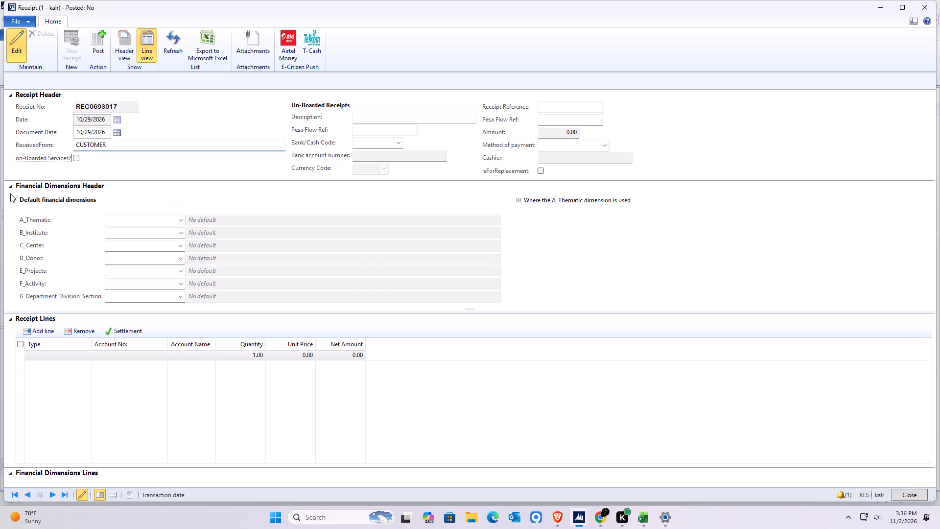
# Mark the receipt as on-boarded services with center code 10, M-PESA depot KALKR10 and sales narration CAFE.
pyautogui.click(74, 156)
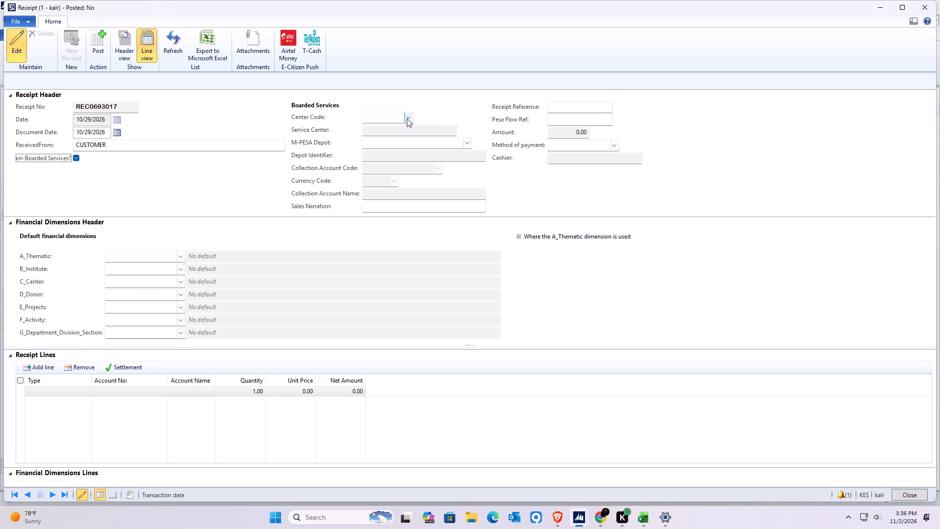
pyautogui.click(407, 119)
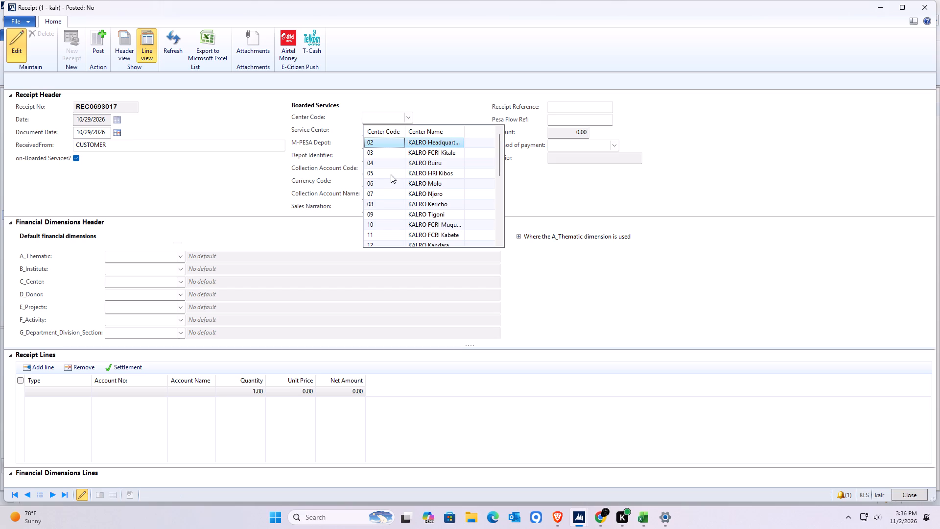
pyautogui.click(378, 223)
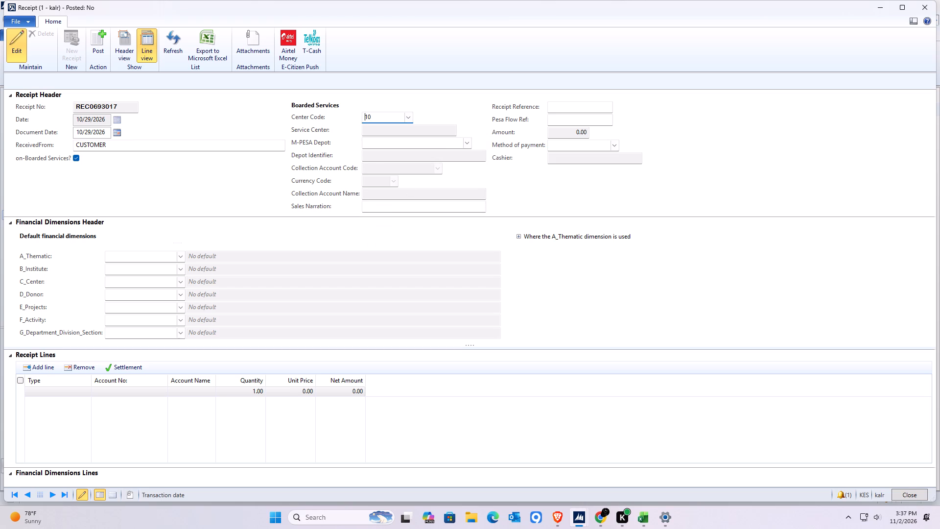
pyautogui.click(469, 141)
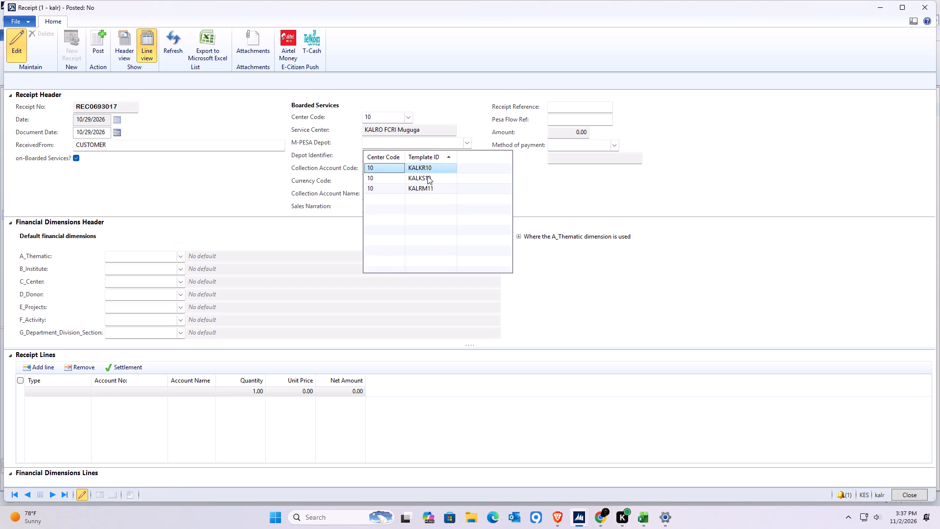
pyautogui.click(424, 164)
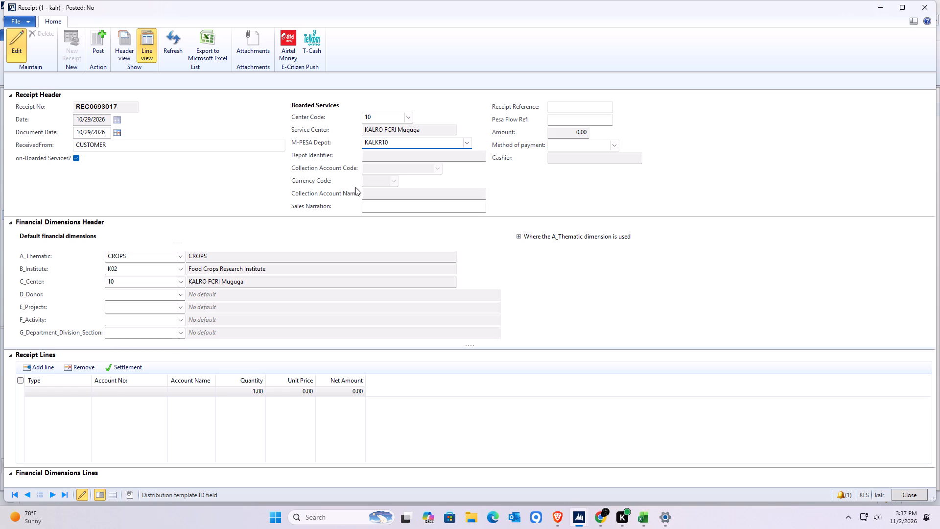
pyautogui.click(393, 210)
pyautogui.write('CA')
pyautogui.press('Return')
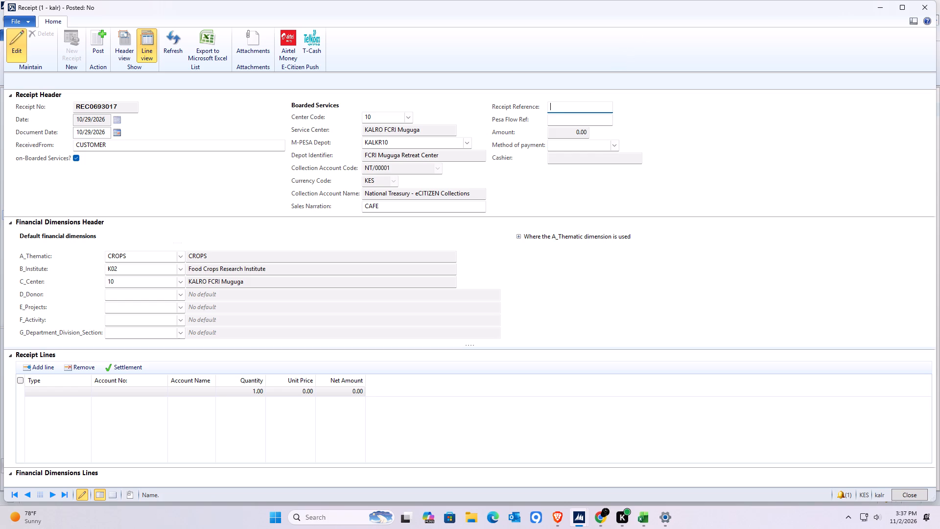
pyautogui.hotkey('ctrl', 'v')
pyautogui.press('Return')
pyautogui.hotkey('ctrl', 'v')
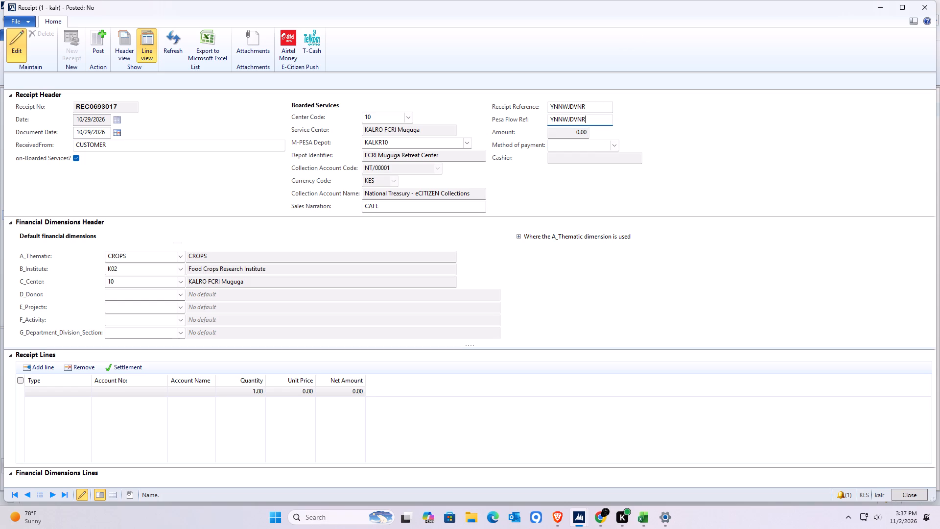
pyautogui.click(611, 144)
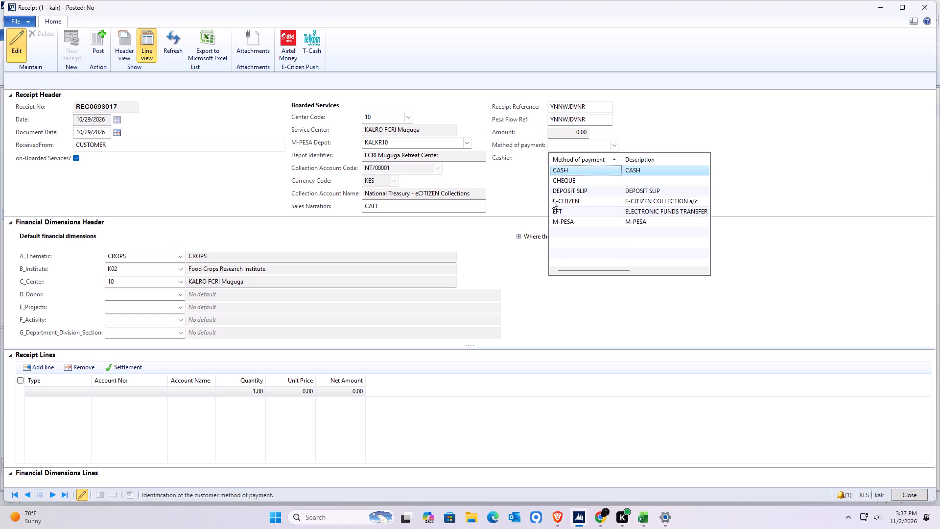
pyautogui.click(552, 200)
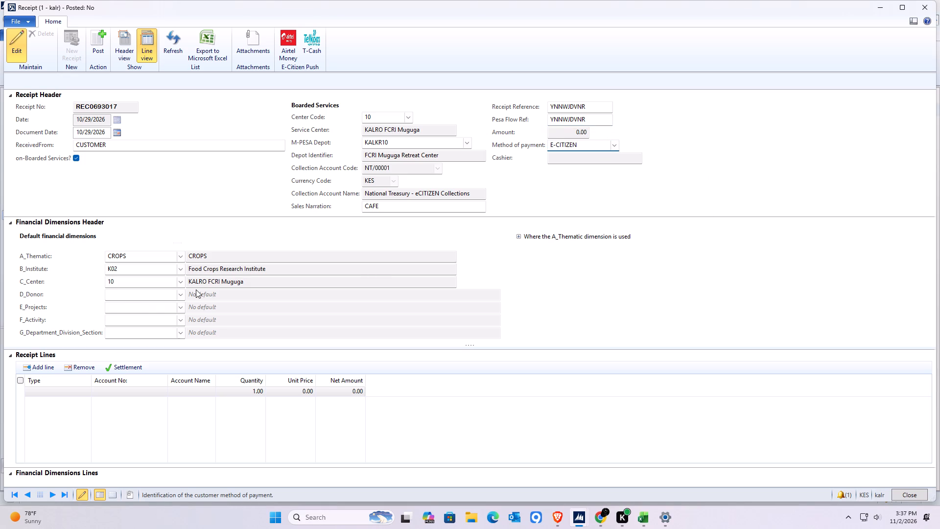
pyautogui.click(180, 294)
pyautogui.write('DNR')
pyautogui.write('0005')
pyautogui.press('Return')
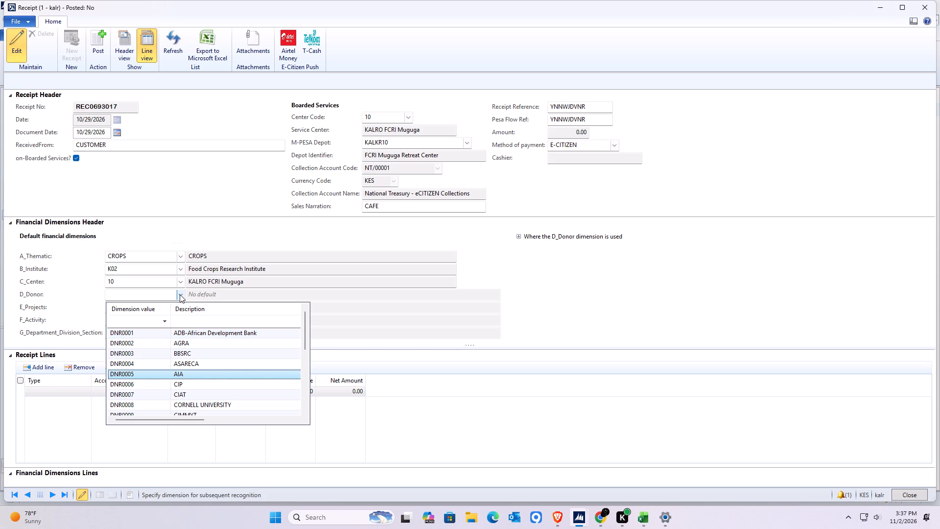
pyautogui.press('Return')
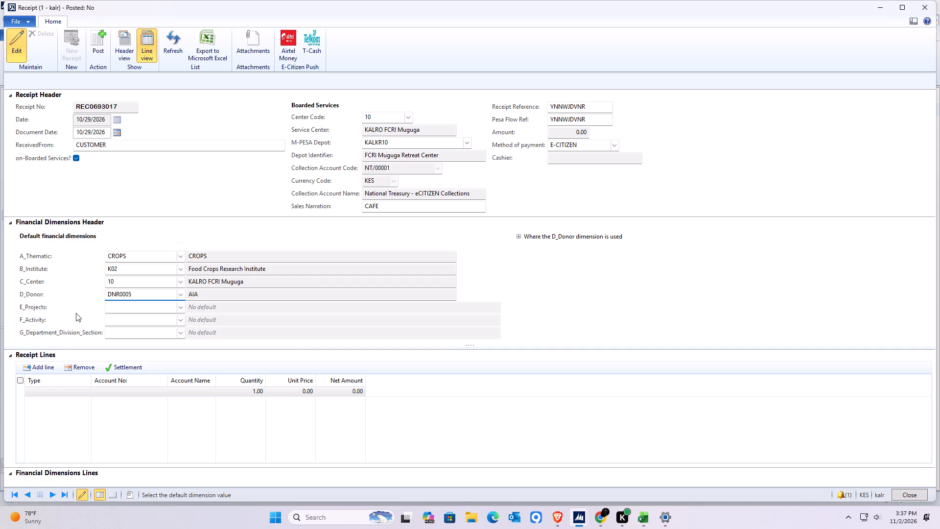
# Set the header's E_Projects dimension to PRJ0062 (HOSPITALITY).
pyautogui.click(132, 307)
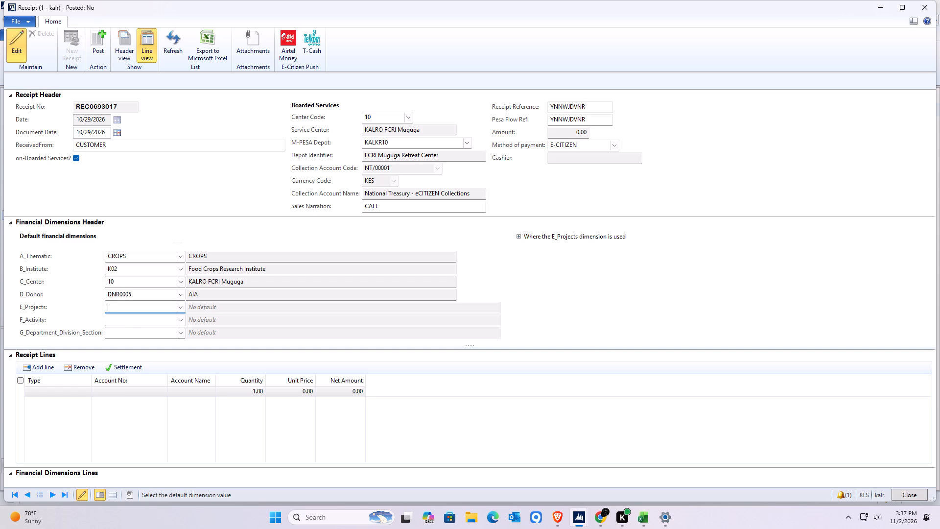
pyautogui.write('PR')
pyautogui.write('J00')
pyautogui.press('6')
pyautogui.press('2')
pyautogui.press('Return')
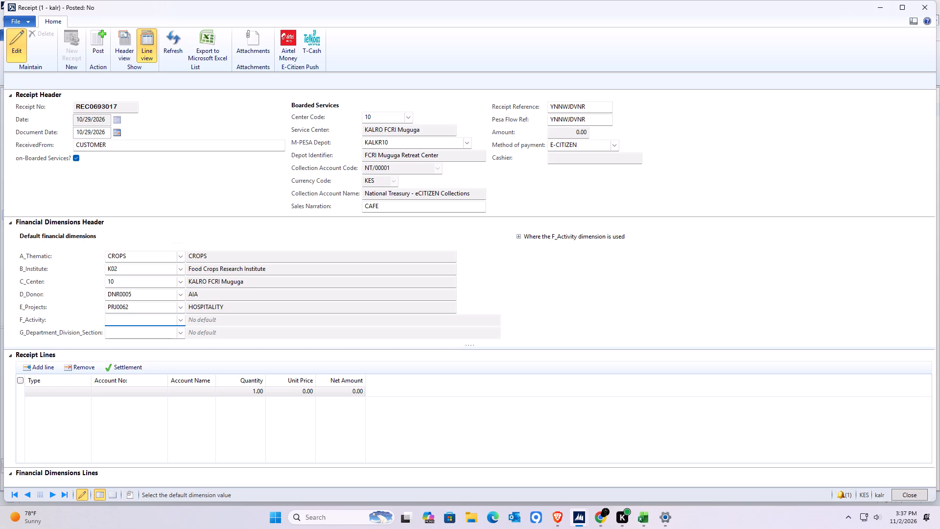
# Set the header's F_Activity dimension to ACT0001 and G_Department_Division_Section to F0000002 (Food Crops Research Systems).
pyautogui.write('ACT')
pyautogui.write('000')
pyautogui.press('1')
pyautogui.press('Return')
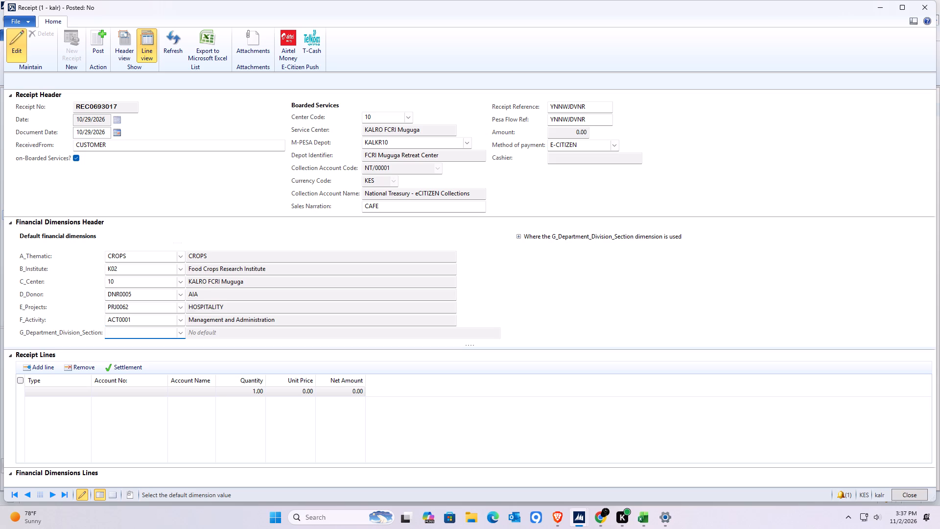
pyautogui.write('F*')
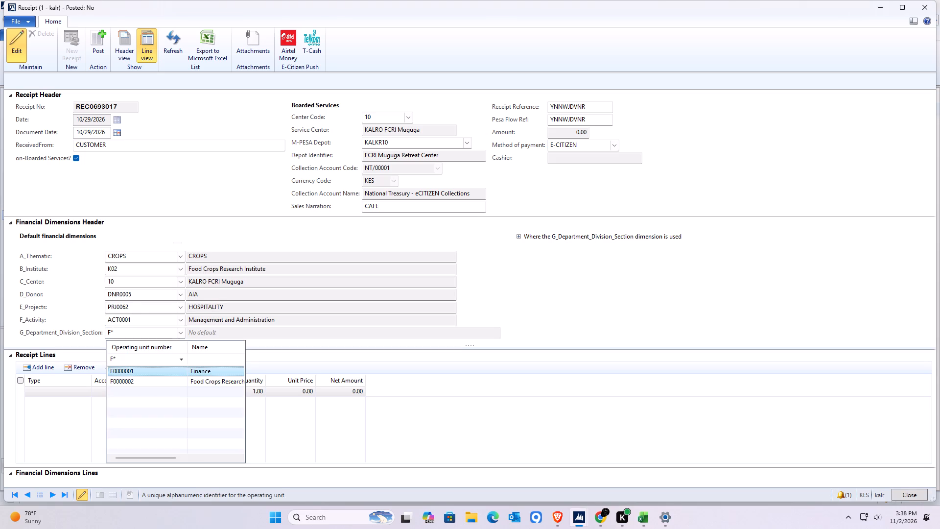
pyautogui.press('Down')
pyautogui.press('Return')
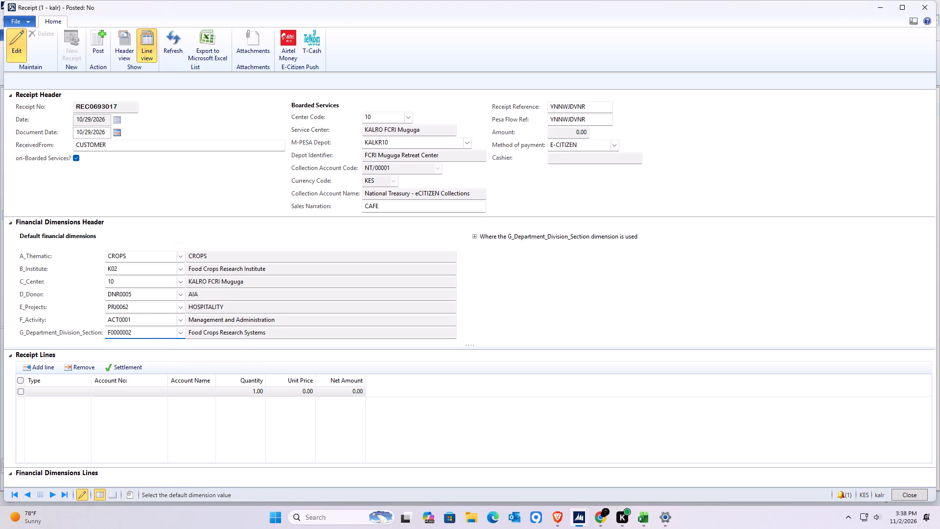
# Fill the receipt line with type Cafetaria and a unit price of 5,050.00.
pyautogui.click(69, 388)
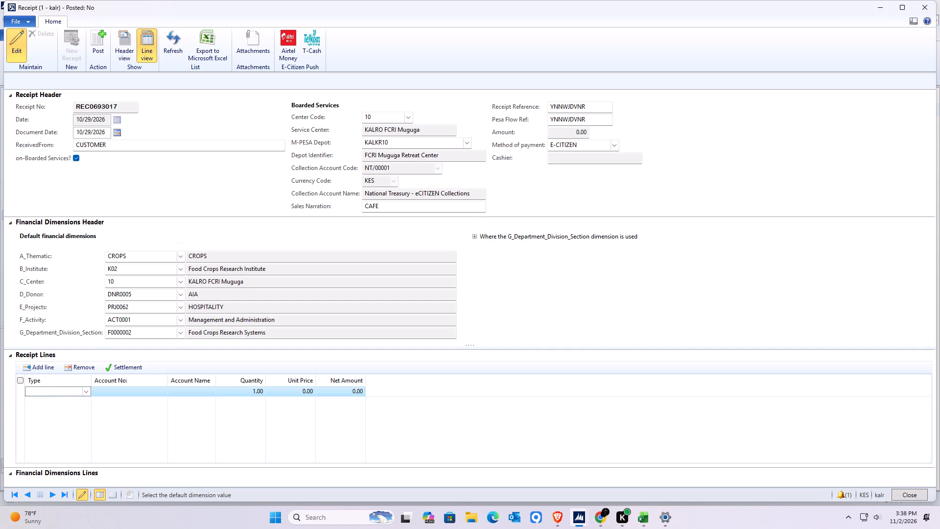
pyautogui.click(84, 391)
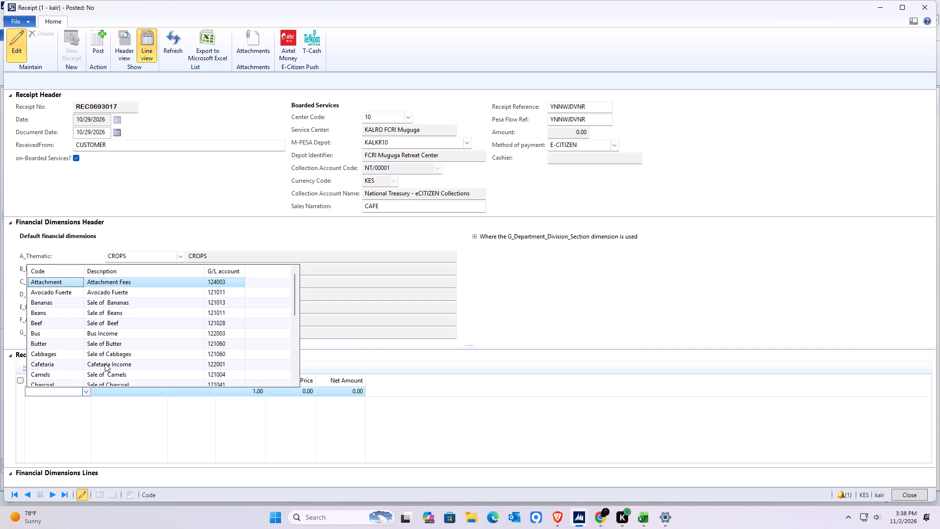
pyautogui.click(105, 363)
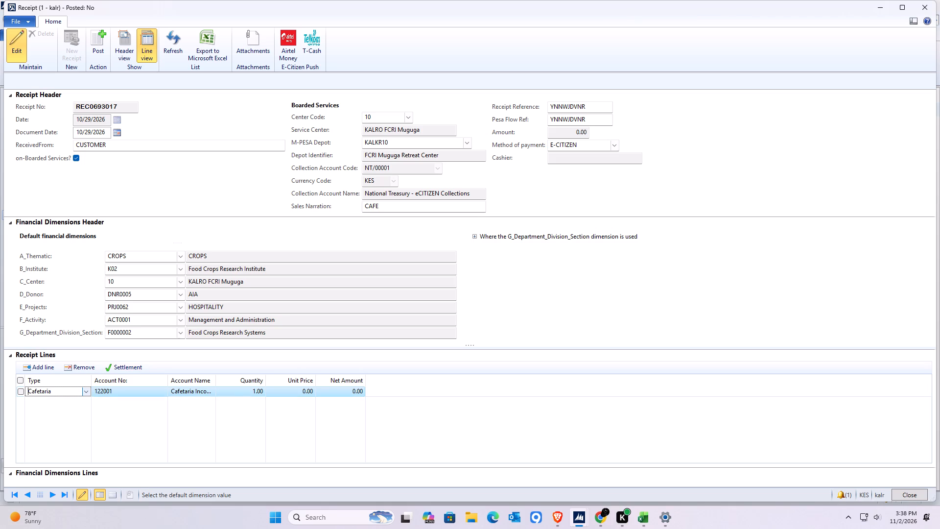
pyautogui.click(300, 391)
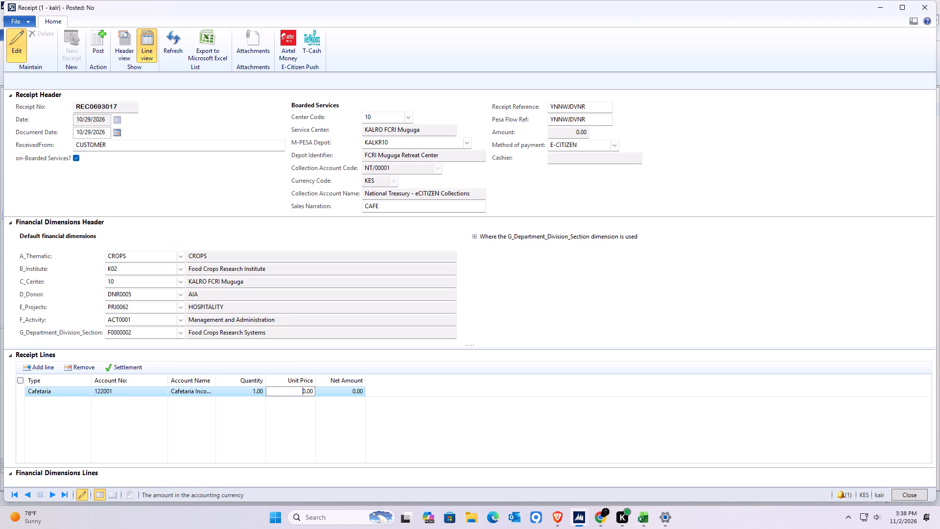
pyautogui.write('505')
pyautogui.press('Return')
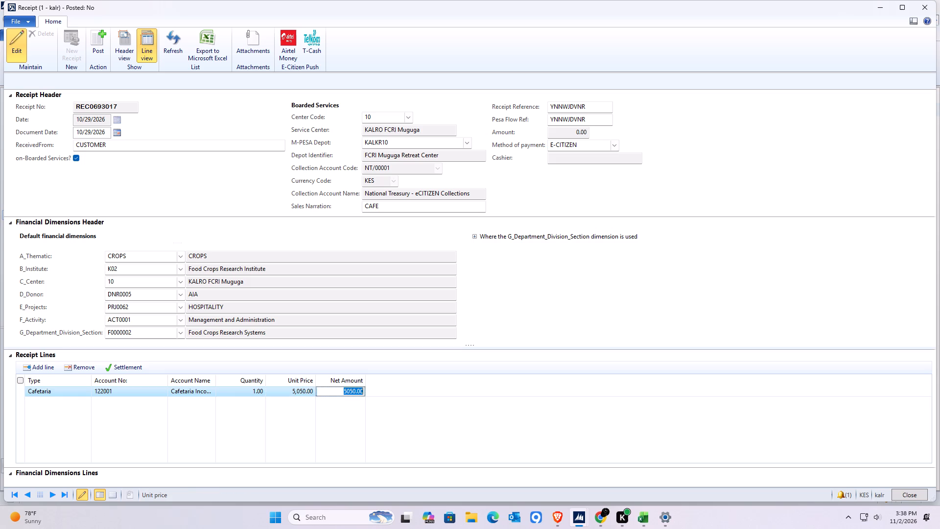
pyautogui.press('Return')
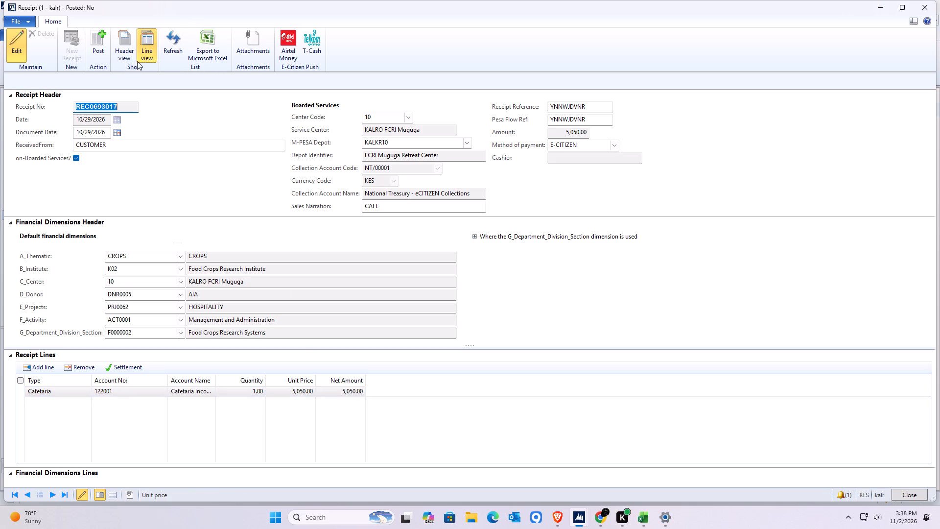
pyautogui.click(96, 35)
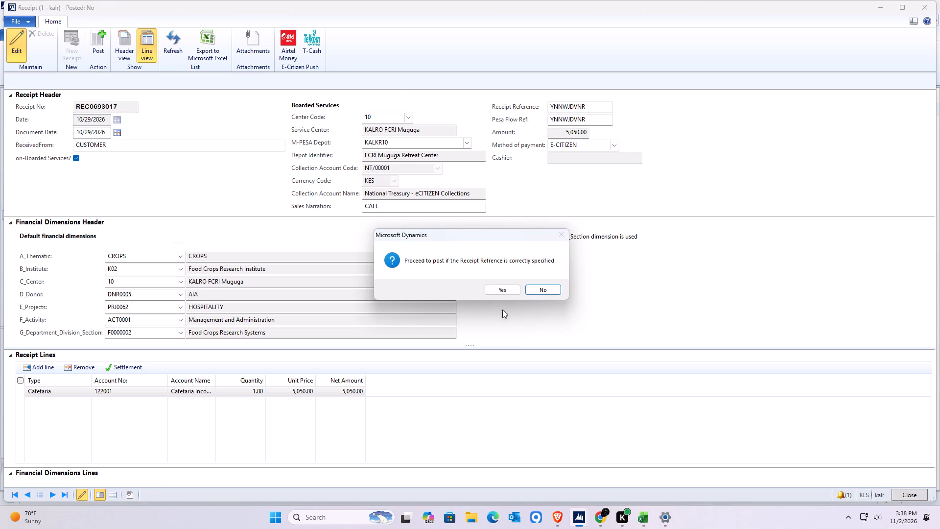
pyautogui.click(501, 292)
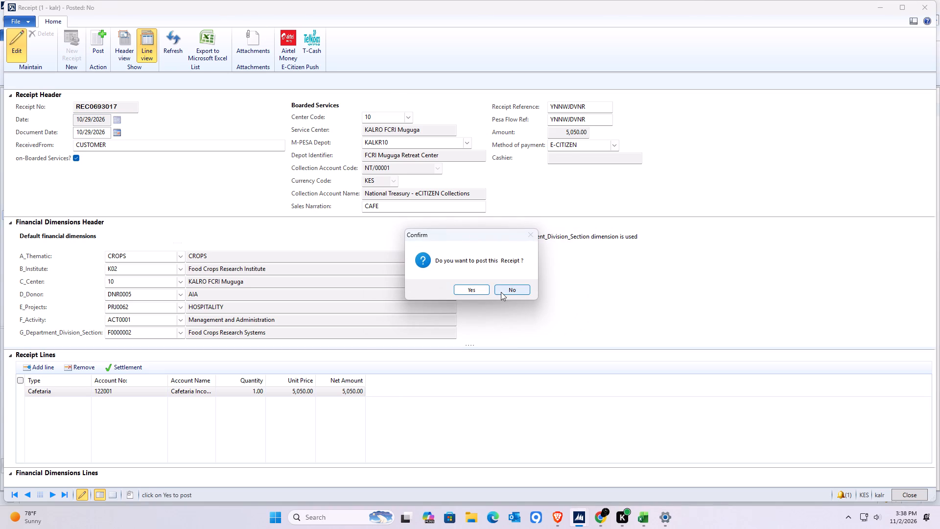
pyautogui.click(475, 291)
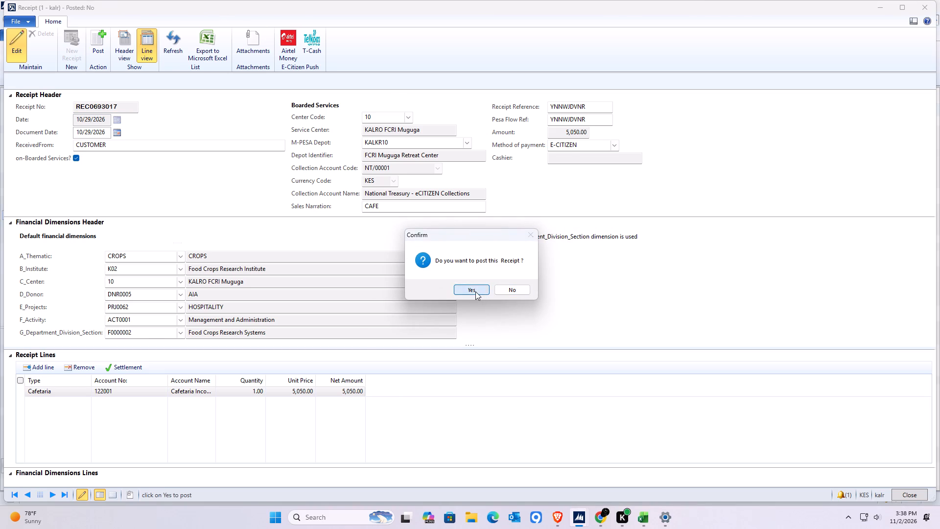
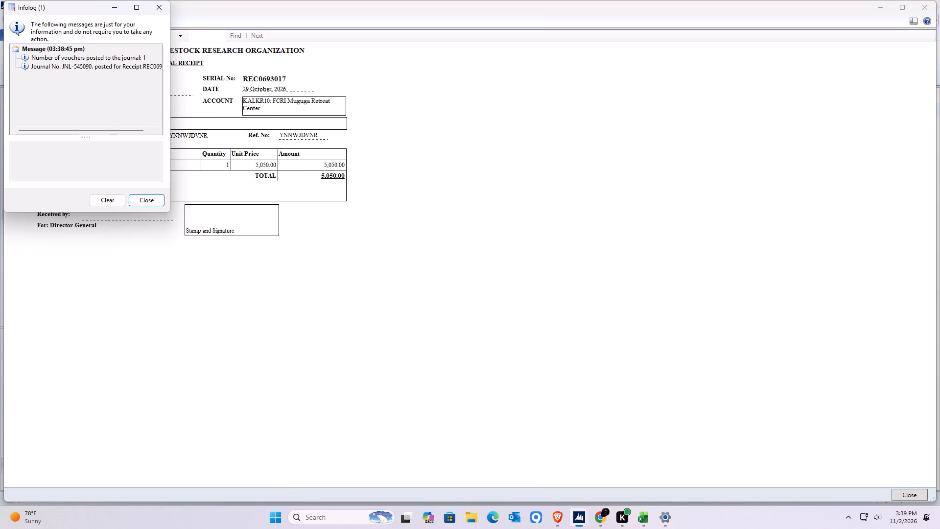
pyautogui.click(142, 194)
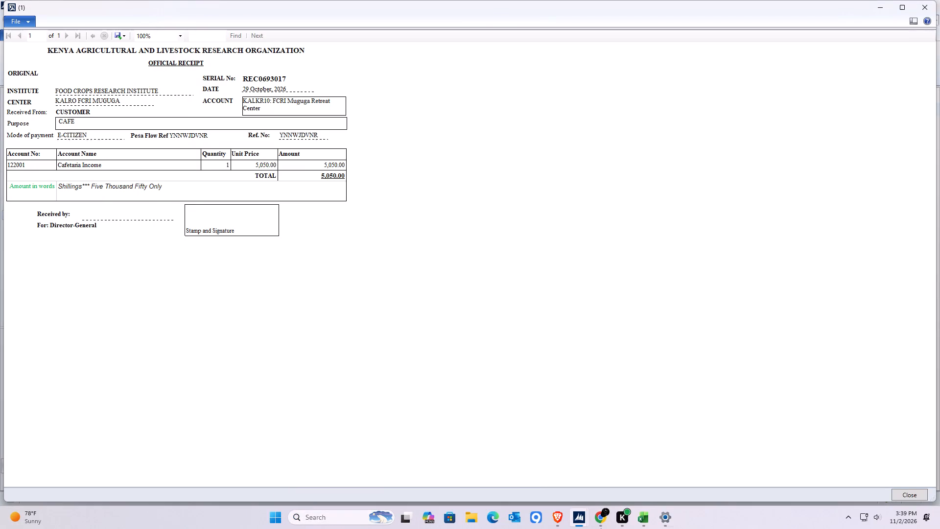
pyautogui.click(904, 495)
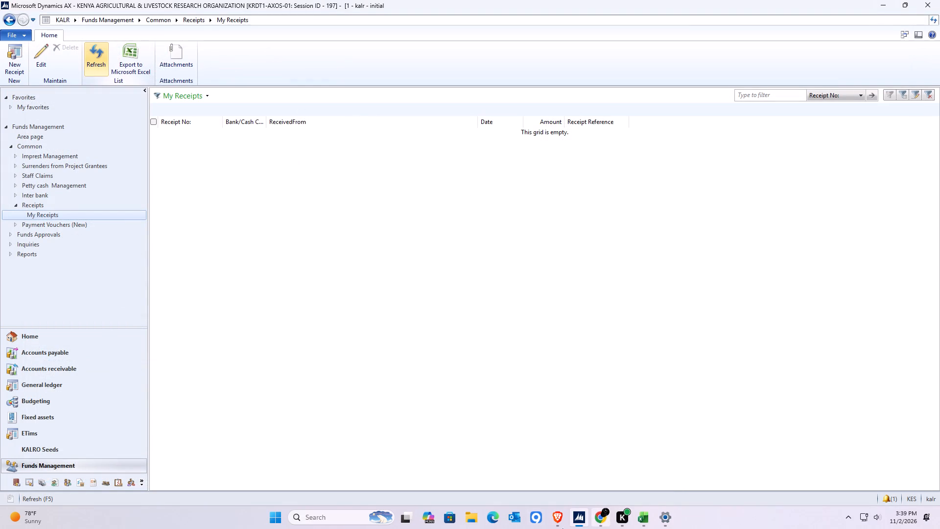
pyautogui.click(641, 516)
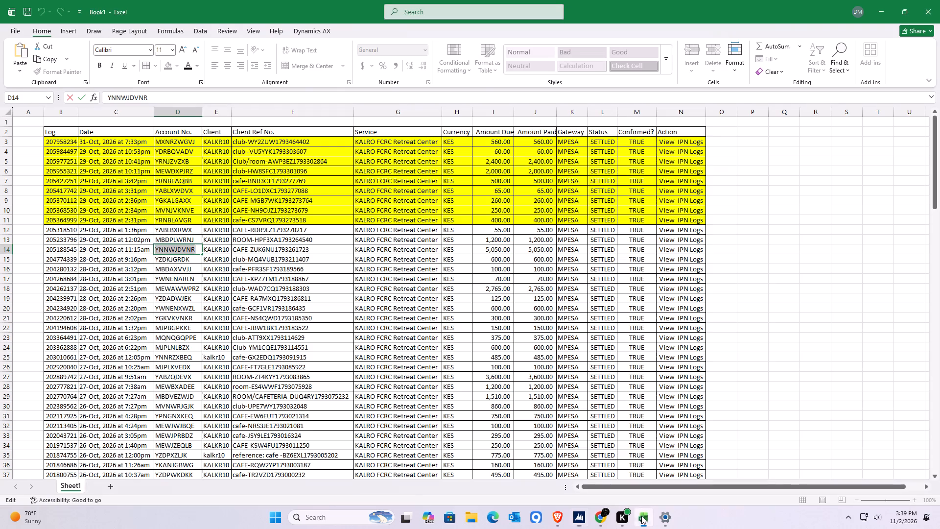
pyautogui.doubleClick(167, 259)
pyautogui.doubleClick(167, 259)
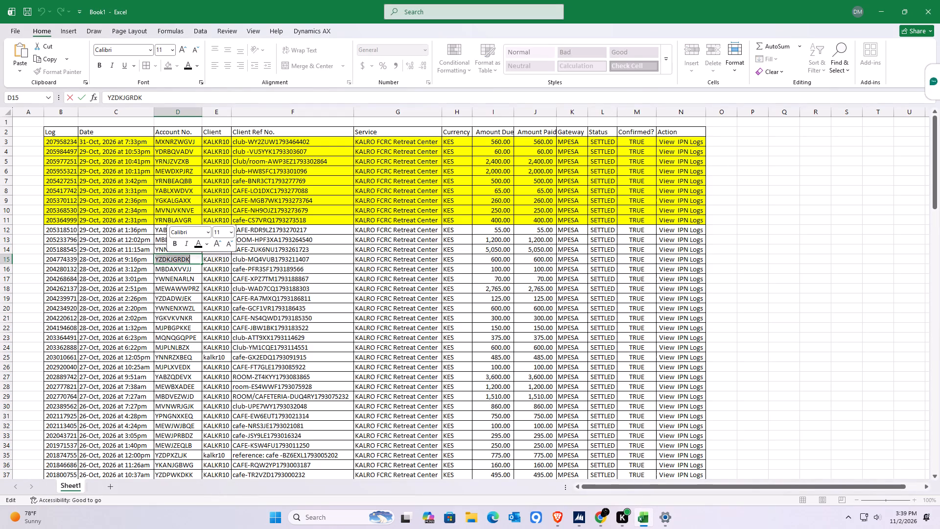
pyautogui.hotkey('ctrl', 'c')
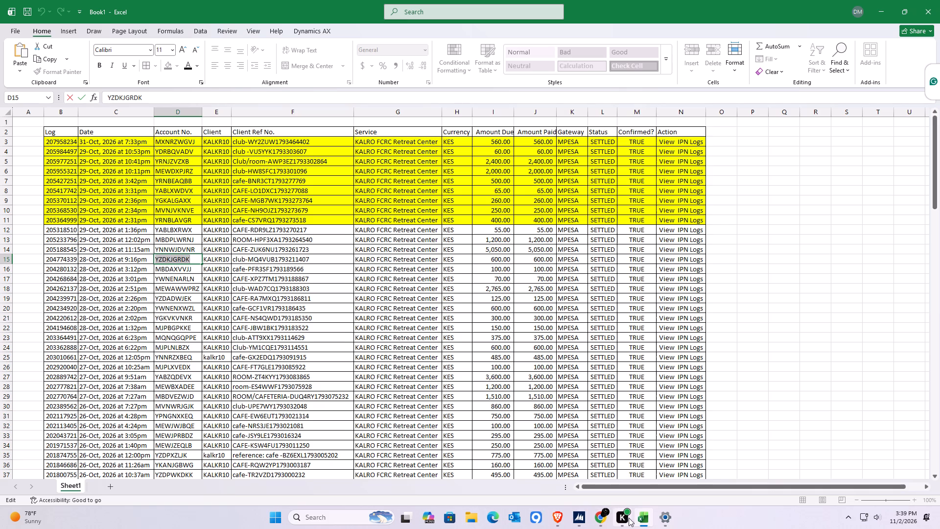
# In Dynamics AX, create a new receipt with document date 10/28/2026, received from CUSTOMER.
pyautogui.click(578, 516)
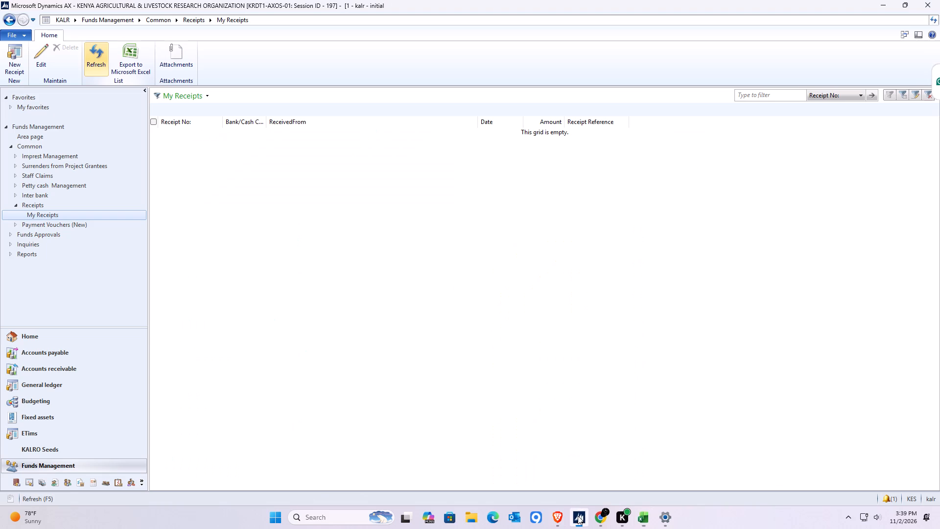
pyautogui.doubleClick(16, 57)
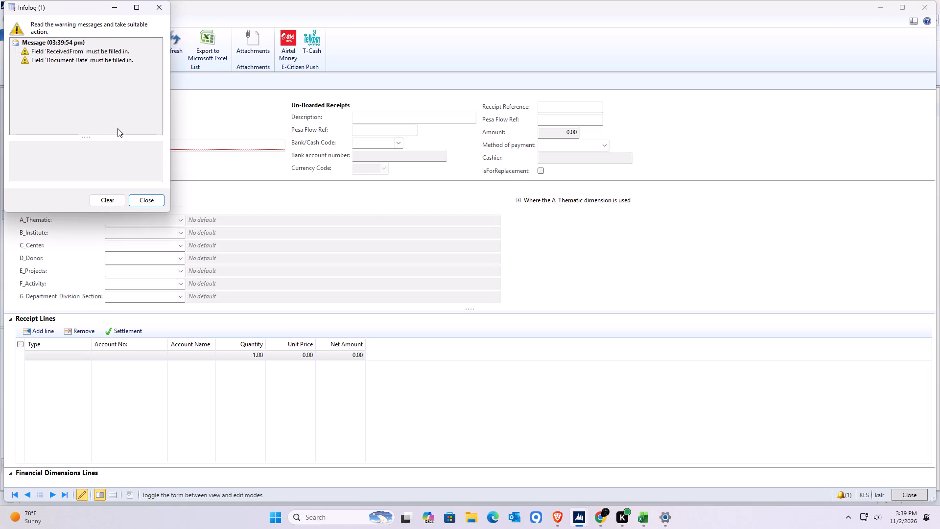
pyautogui.click(152, 197)
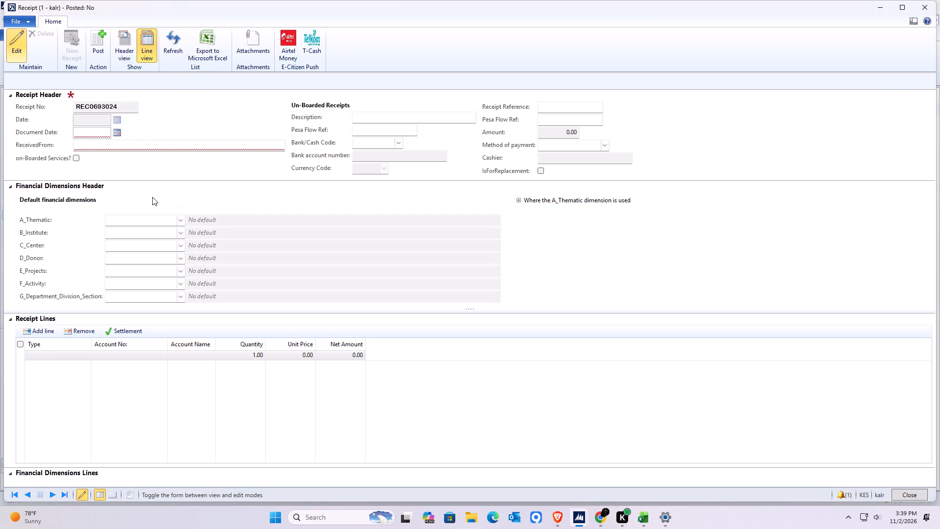
pyautogui.click(118, 133)
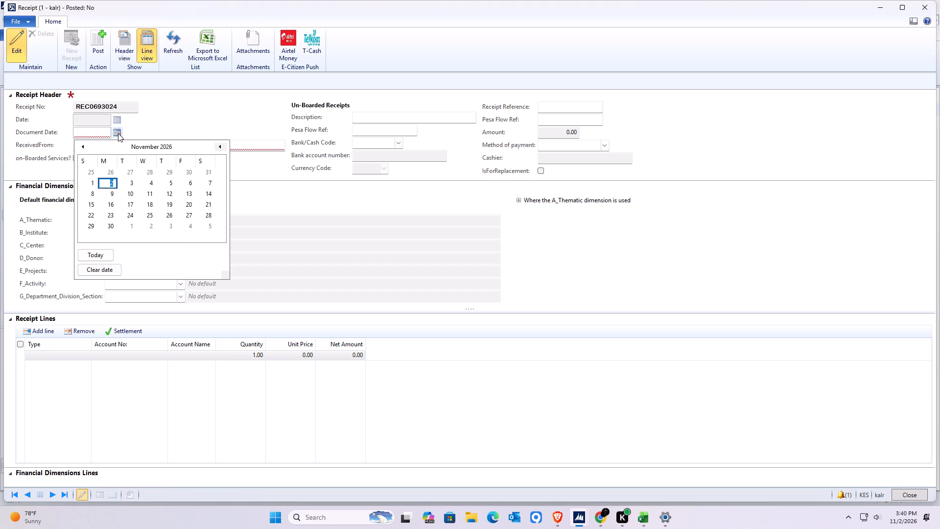
pyautogui.click(83, 144)
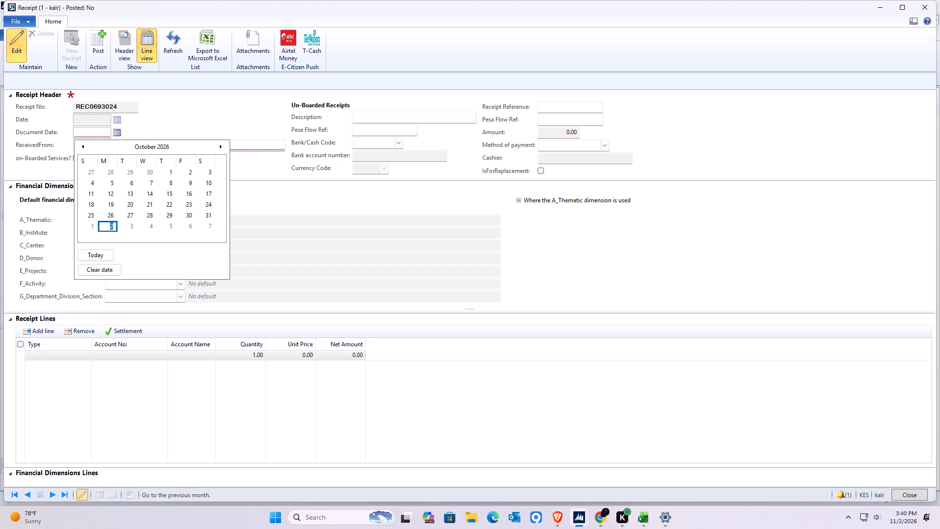
pyautogui.click(151, 215)
pyautogui.click(94, 145)
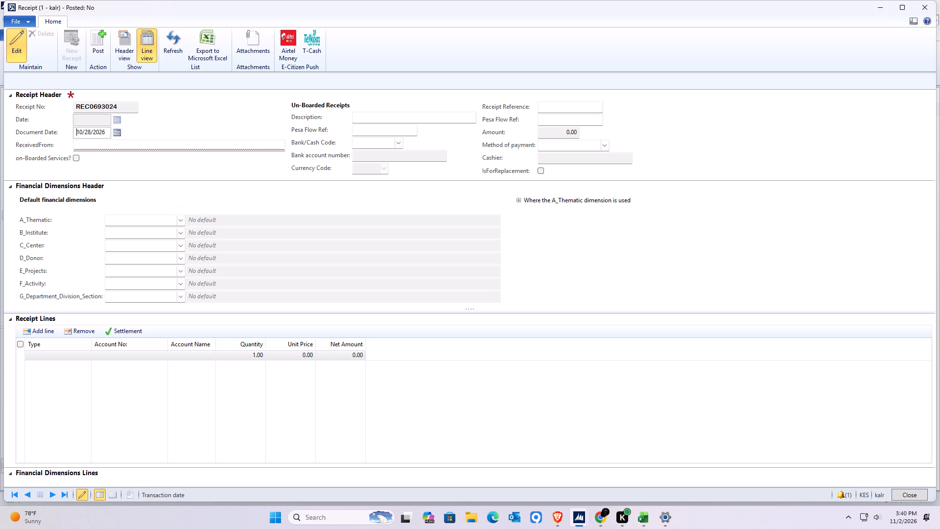
pyautogui.press('c')
pyautogui.press('Return')
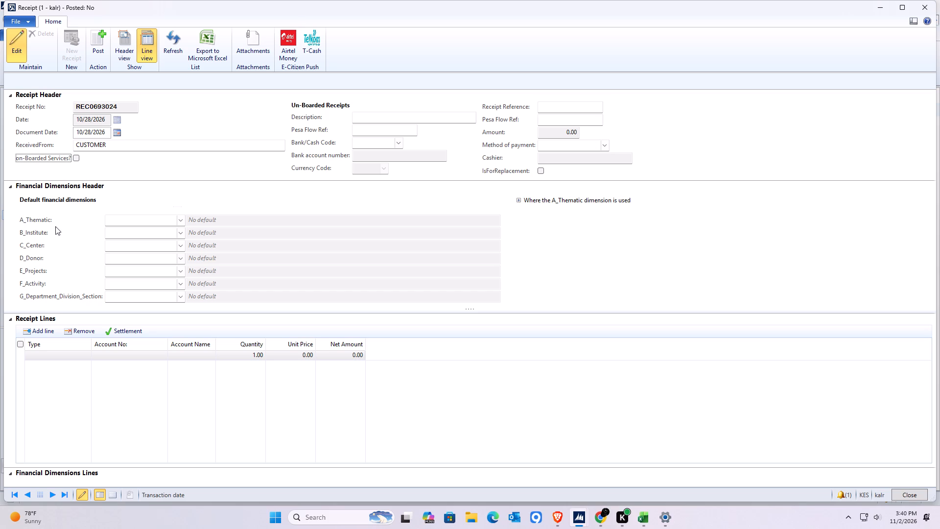
# Mark the receipt as on-boarded services with center code 10, M-PESA depot KALKR10 and sales narration CLUB.
pyautogui.click(75, 157)
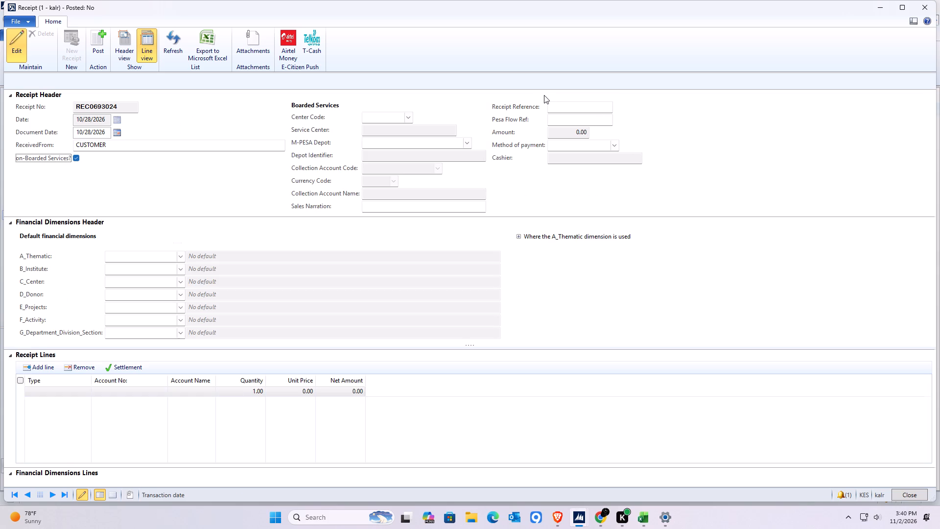
pyautogui.click(409, 121)
pyautogui.click(380, 222)
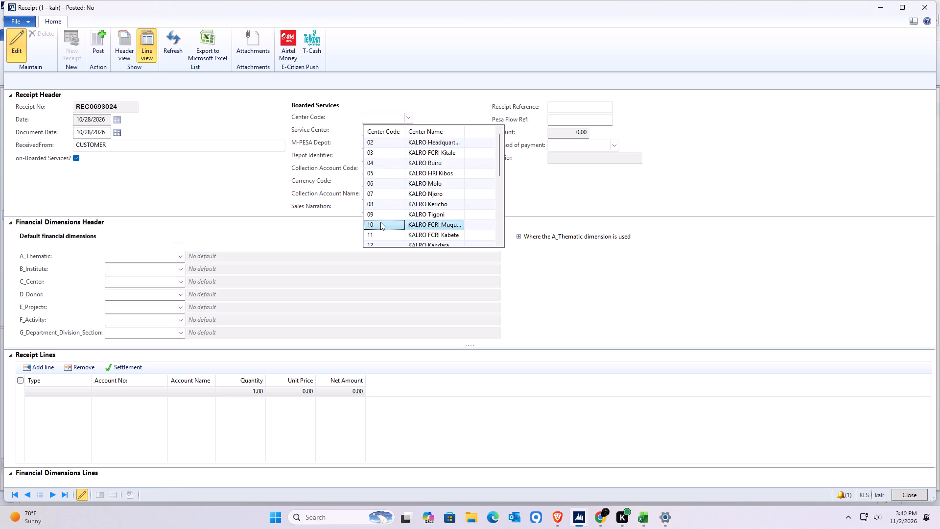
pyautogui.click(466, 142)
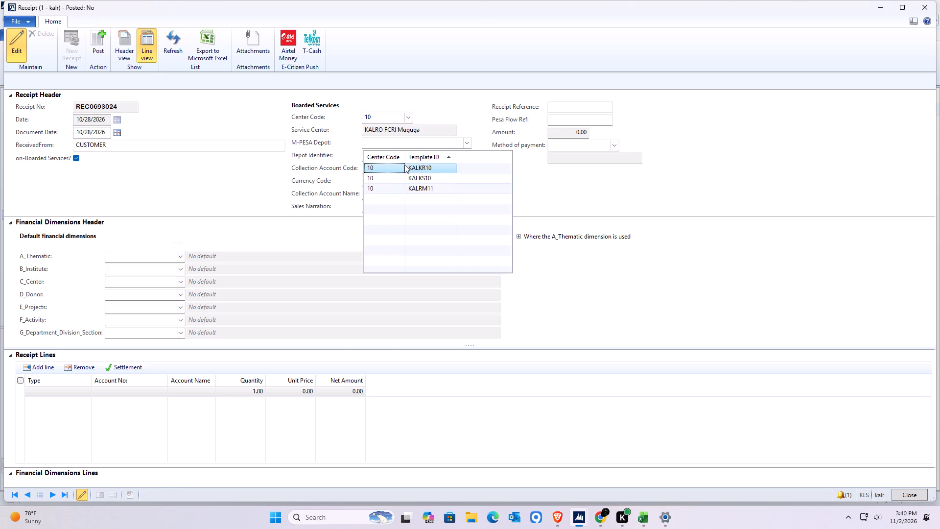
pyautogui.click(414, 168)
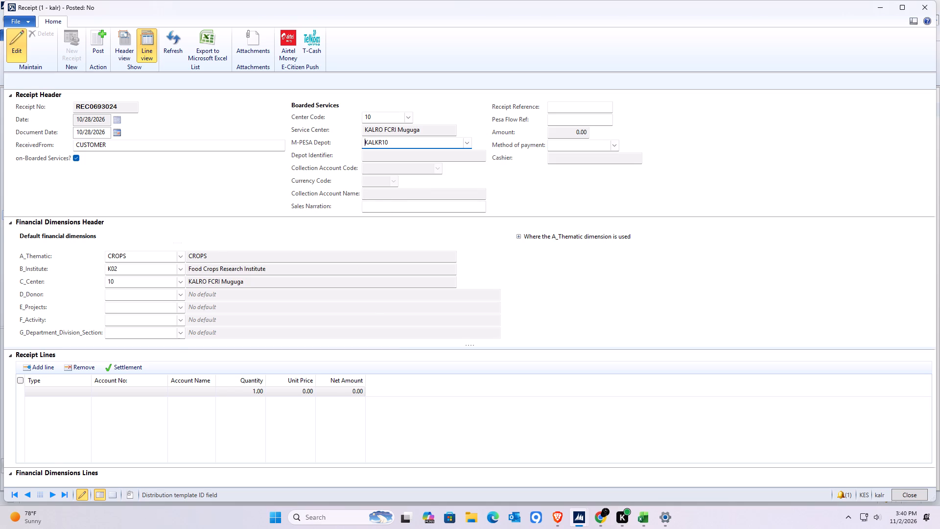
pyautogui.click(381, 206)
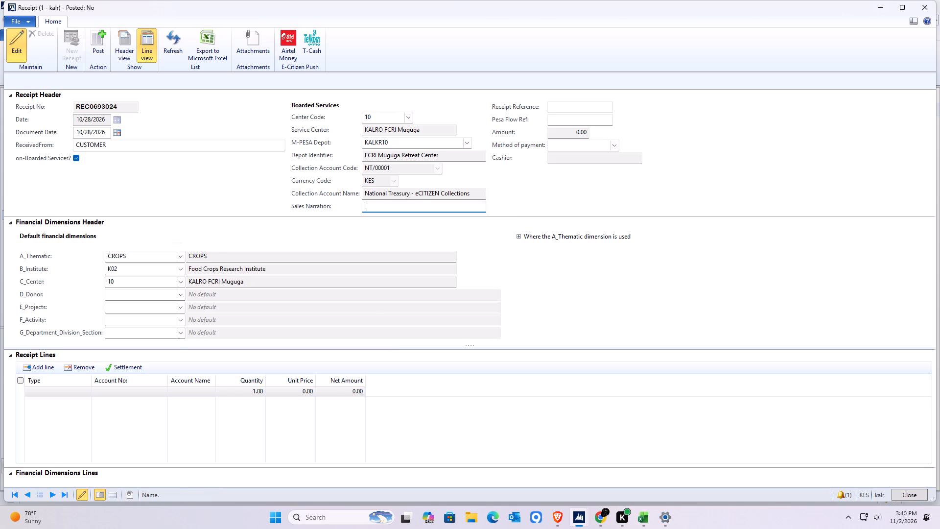
pyautogui.press('c')
pyautogui.press('l')
pyautogui.press('Return')
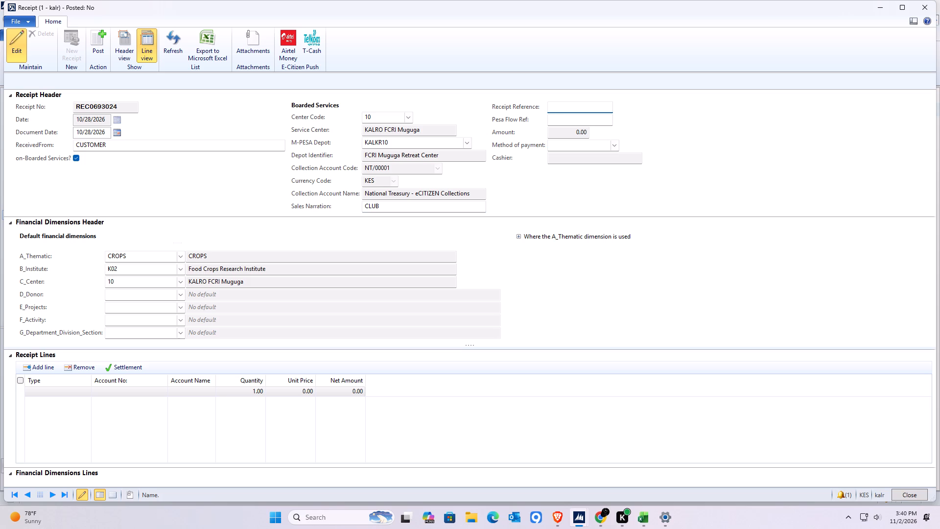
pyautogui.hotkey('ctrl', 'v')
pyautogui.press('Return')
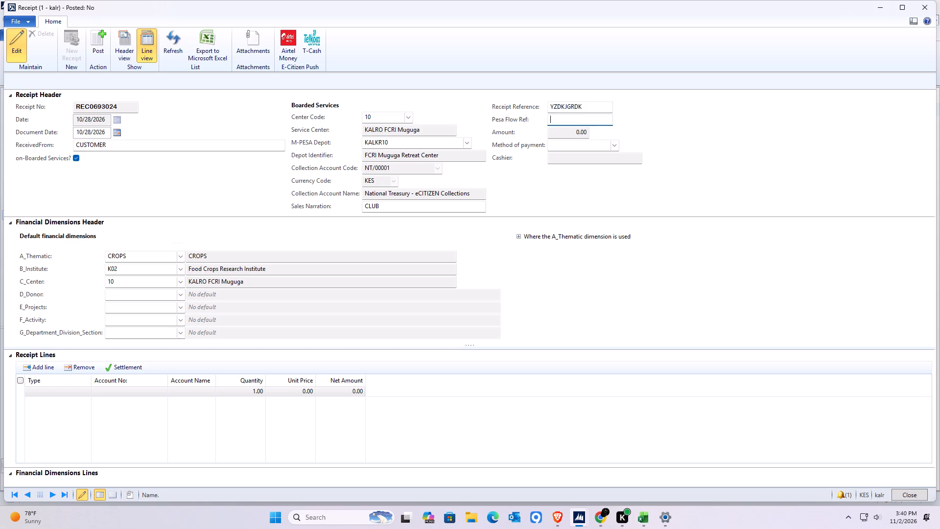
pyautogui.hotkey('ctrl', 'v')
pyautogui.press('Return')
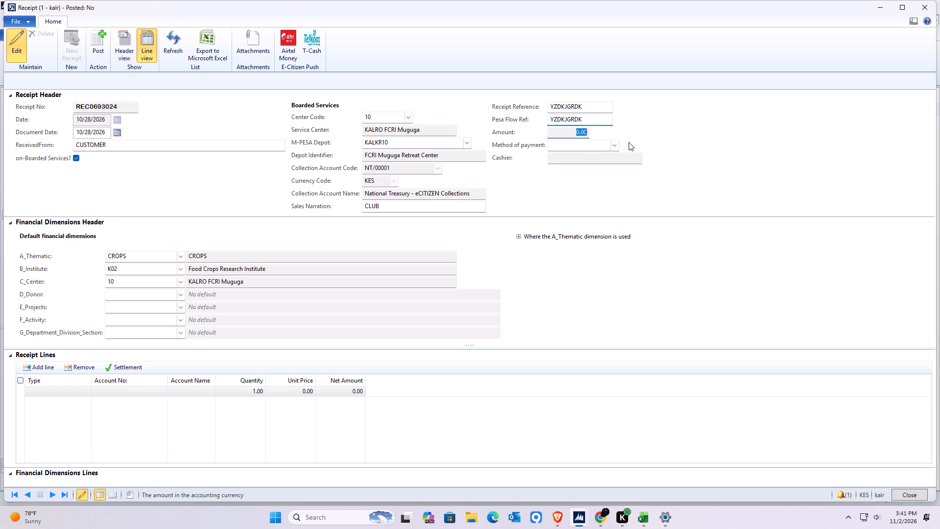
pyautogui.click(613, 145)
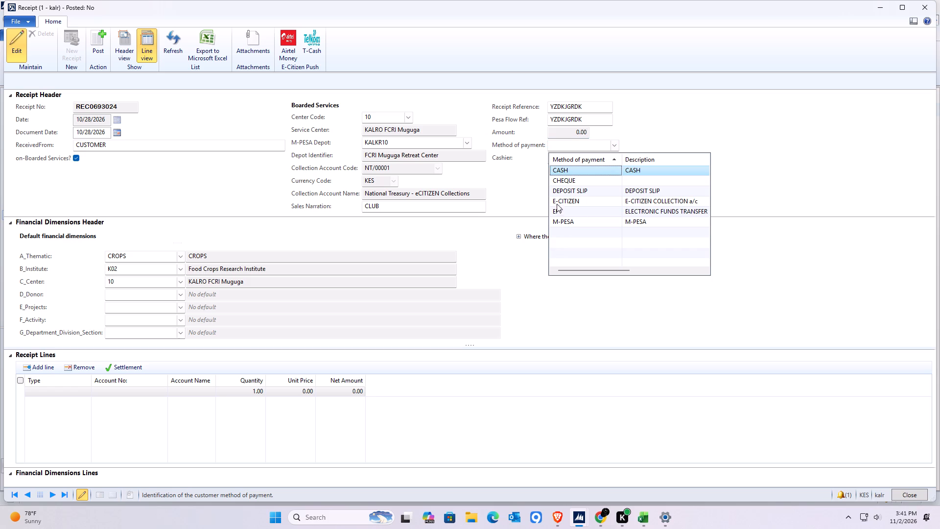
pyautogui.click(557, 200)
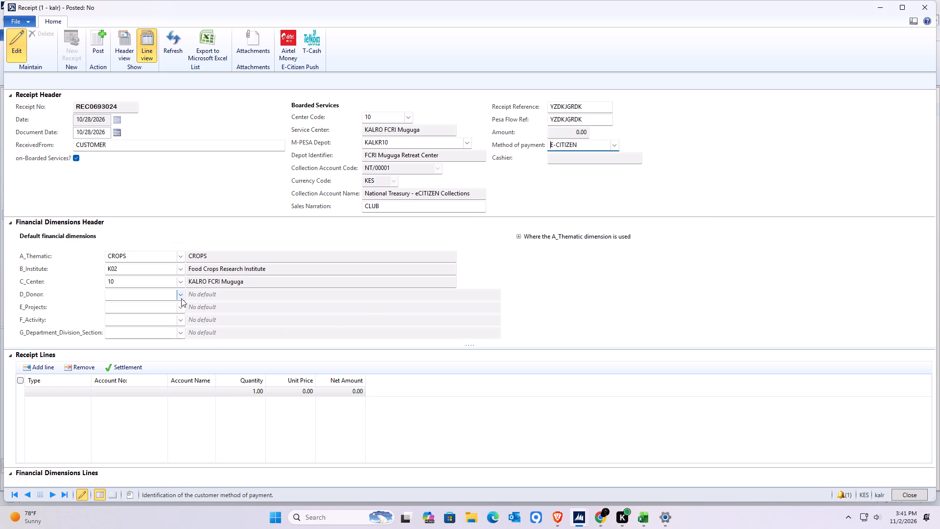
# Set the header's D_Donor dimension to DNR0005 (AIA) and E_Projects to PRJ0062 (HOSPITALITY).
pyautogui.click(181, 295)
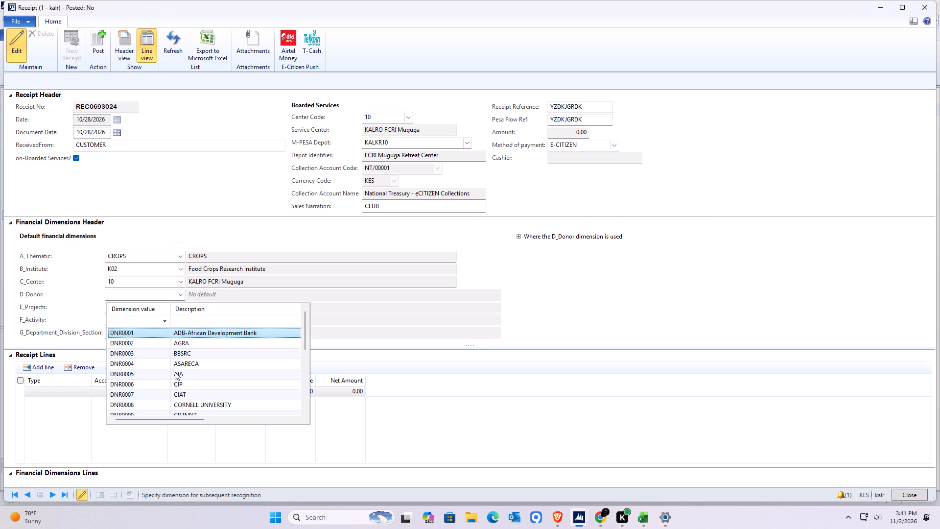
pyautogui.click(176, 372)
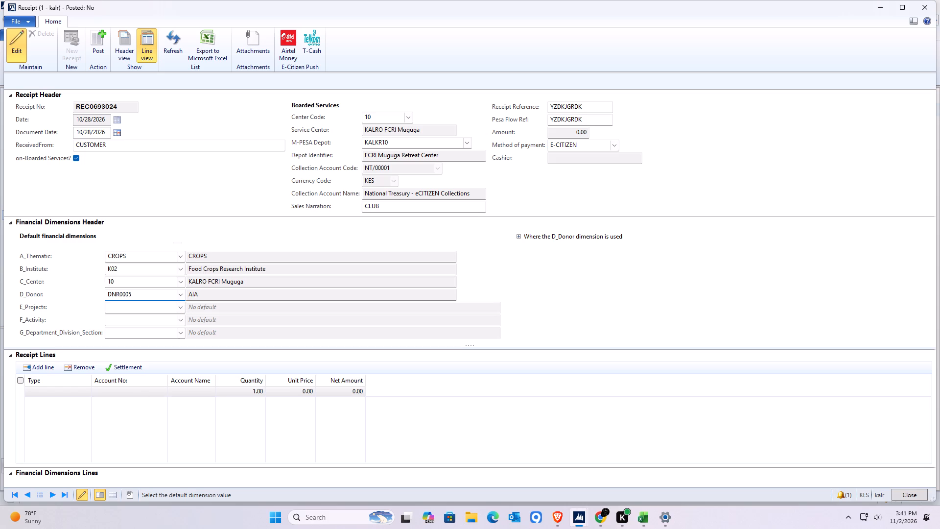
pyautogui.click(116, 306)
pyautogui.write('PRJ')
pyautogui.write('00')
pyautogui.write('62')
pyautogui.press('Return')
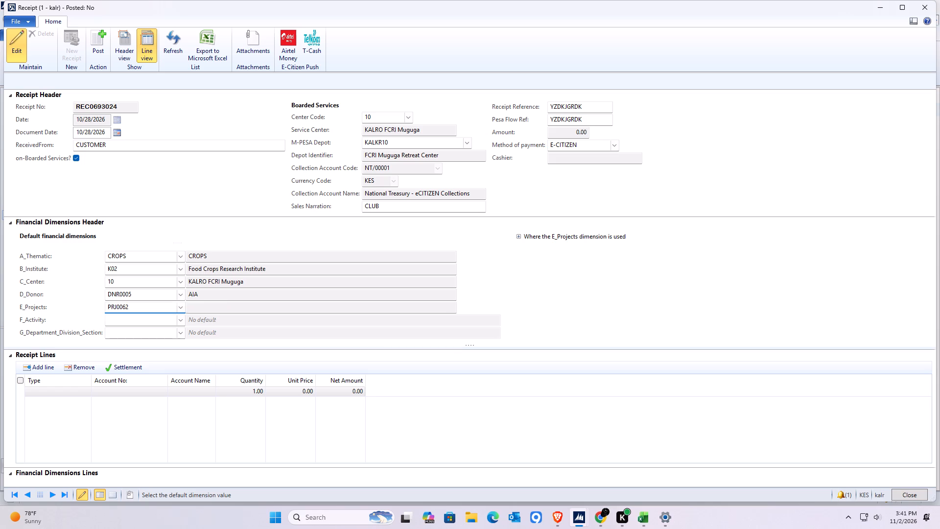
# Set the header's F_Activity dimension to ACT0001 and G_Department_Division_Section to F0000002 (Food Crops Research Systems).
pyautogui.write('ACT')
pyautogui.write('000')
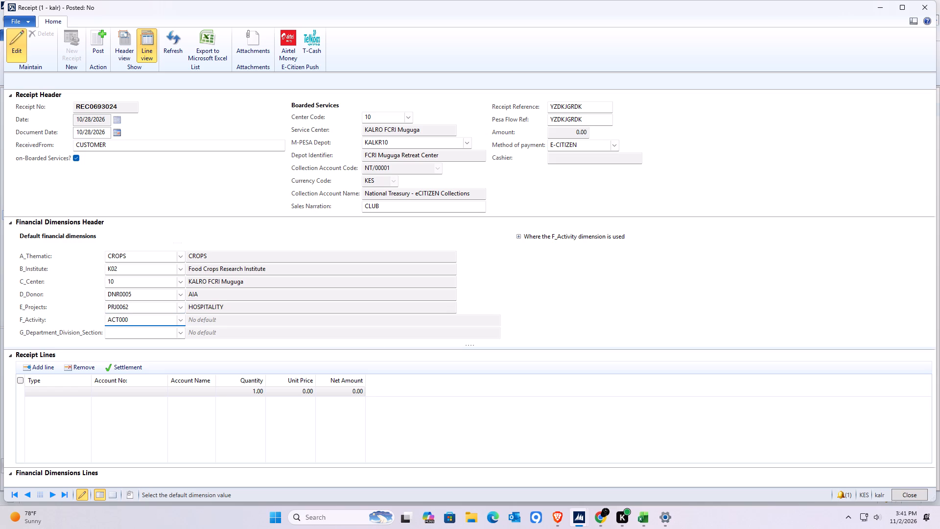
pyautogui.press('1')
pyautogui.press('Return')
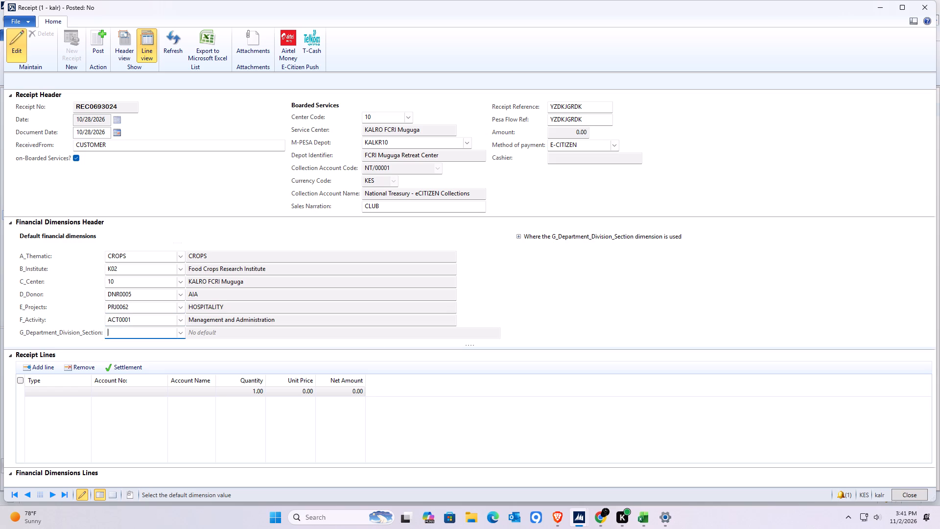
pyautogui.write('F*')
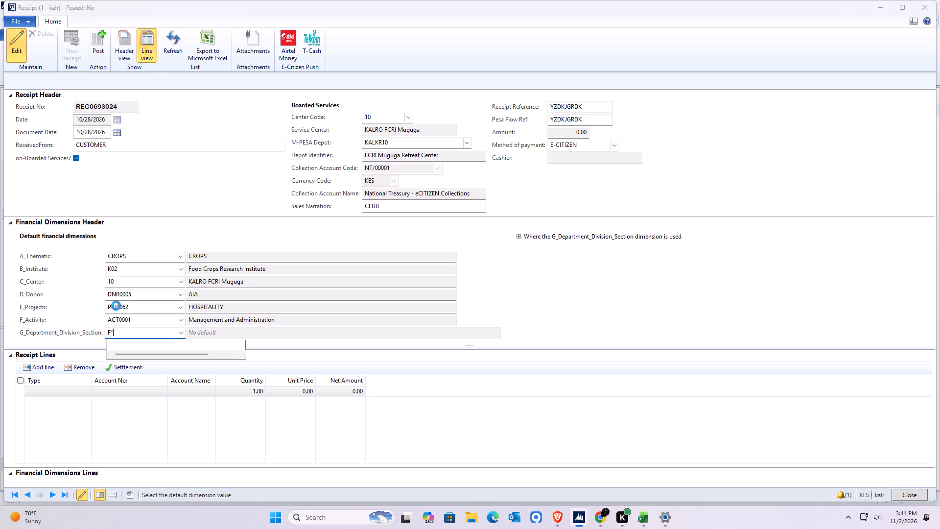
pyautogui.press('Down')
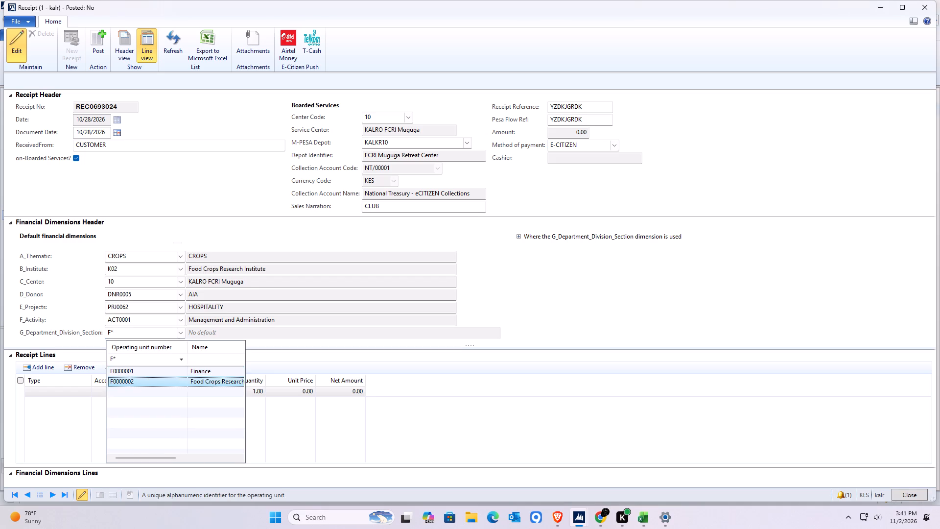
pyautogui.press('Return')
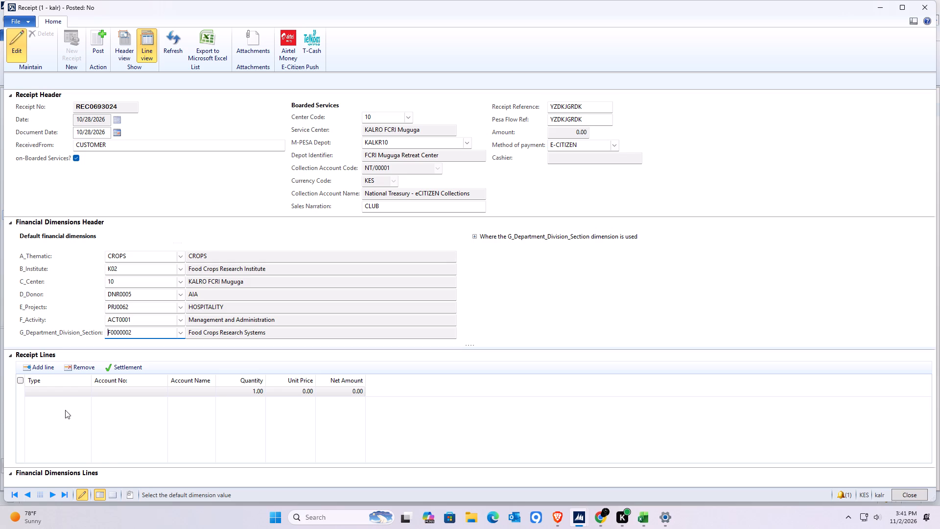
# Fill the receipt line with type Cafetaria and a unit price of 600.
pyautogui.doubleClick(57, 394)
pyautogui.click(87, 395)
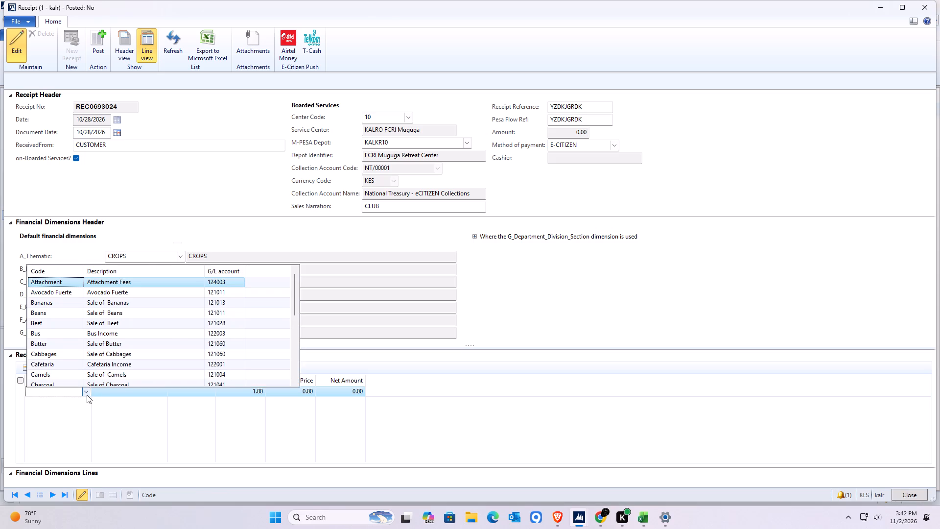
pyautogui.click(108, 362)
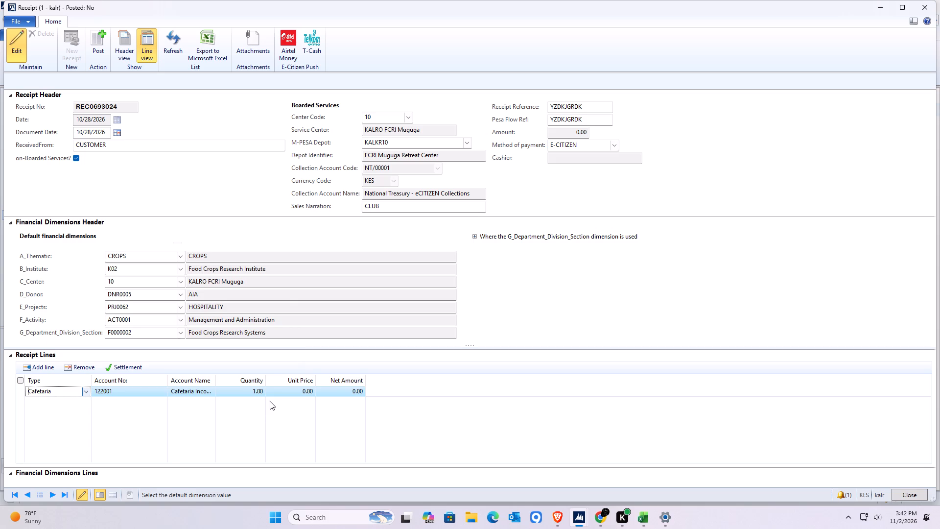
pyautogui.click(296, 389)
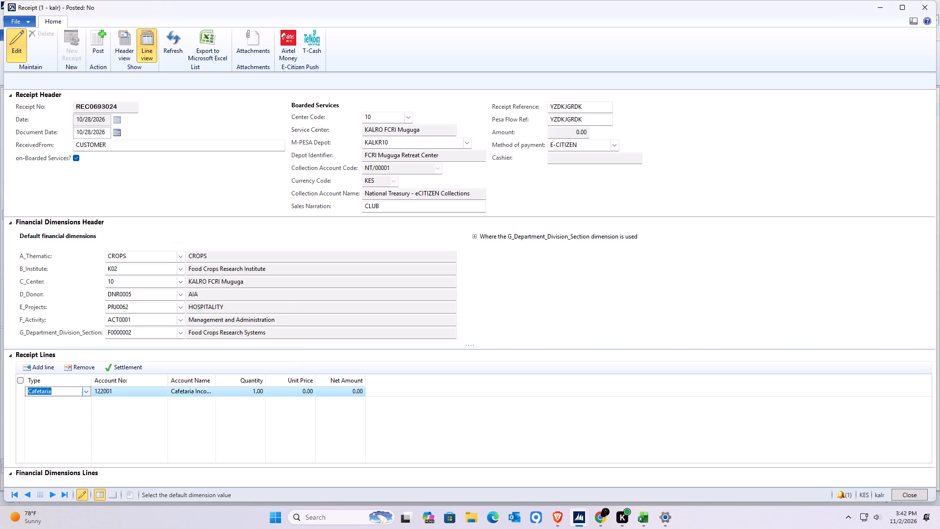
pyautogui.click(296, 387)
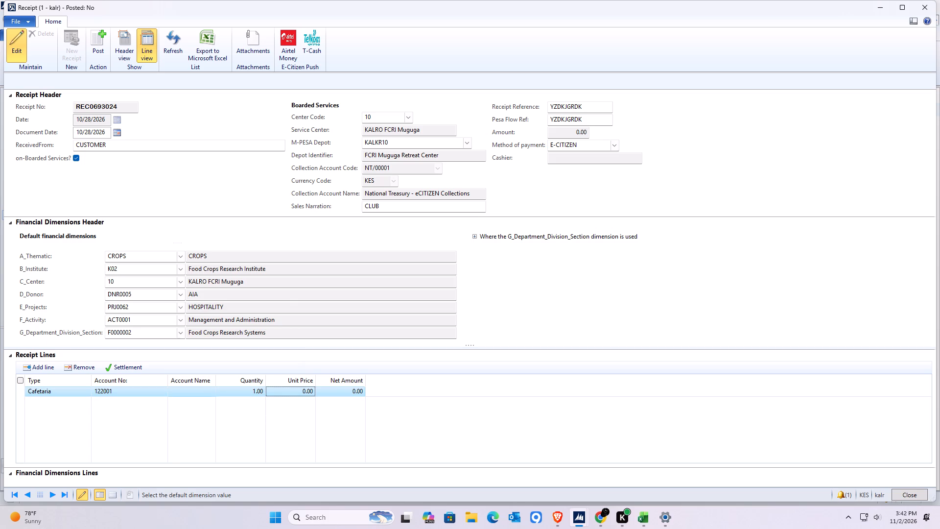
pyautogui.press('6')
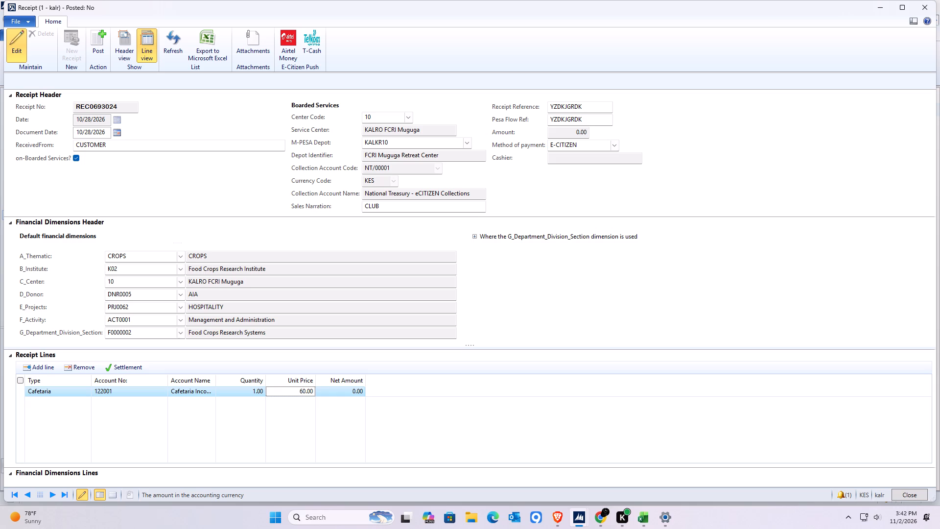
pyautogui.press('0')
pyautogui.press('Return')
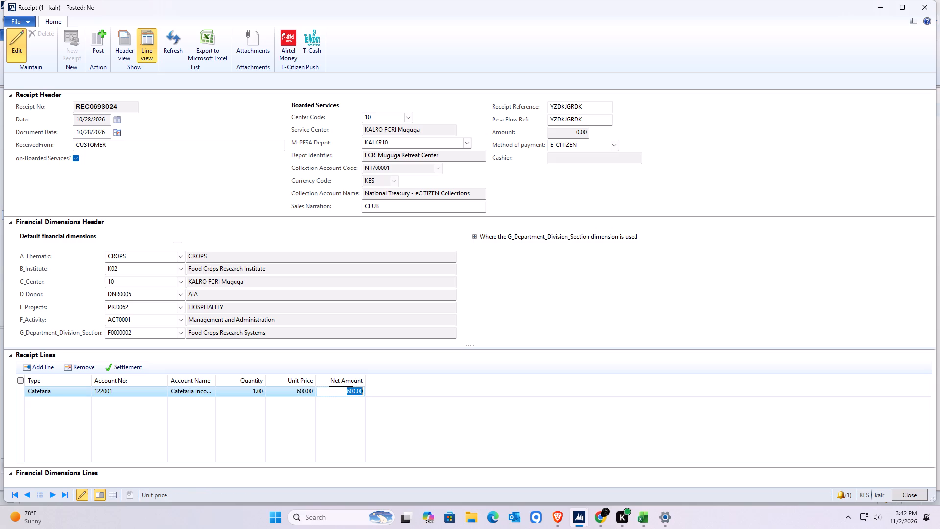
pyautogui.press('Return')
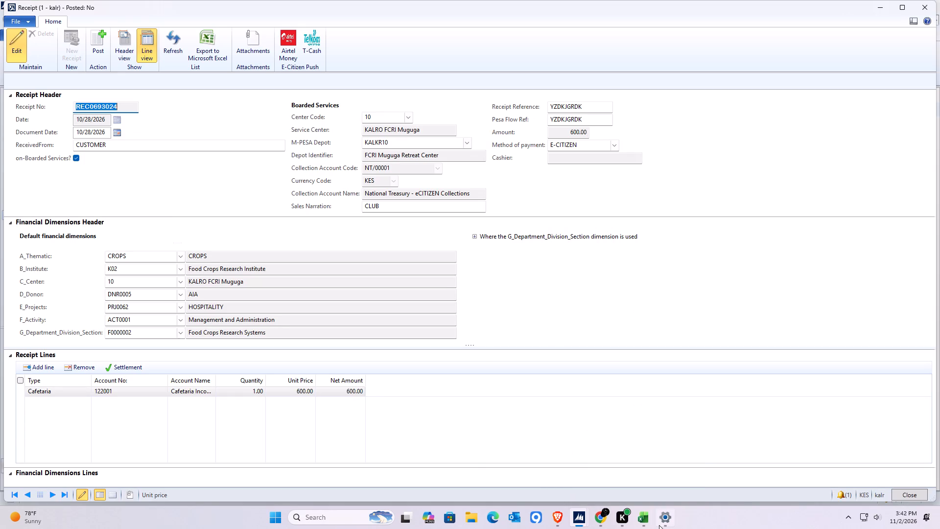
pyautogui.click(648, 515)
pyautogui.click(620, 461)
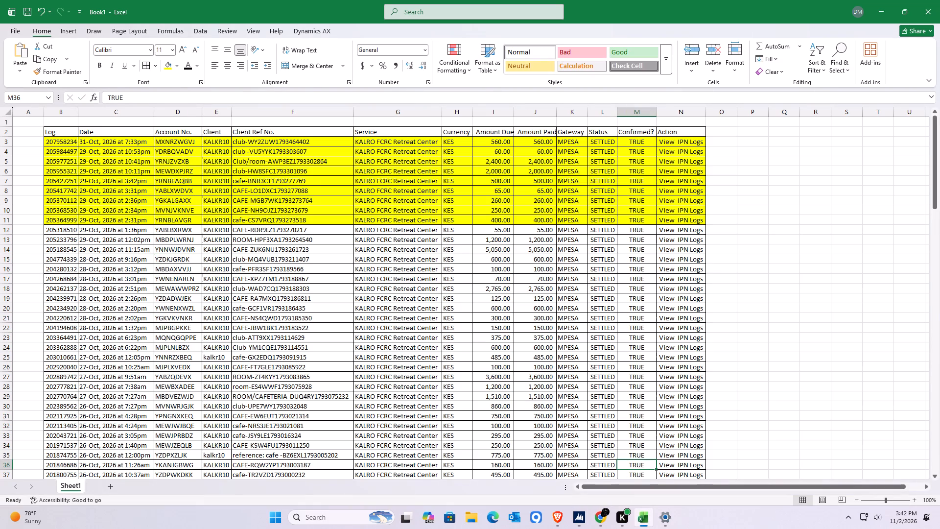
pyautogui.doubleClick(185, 258)
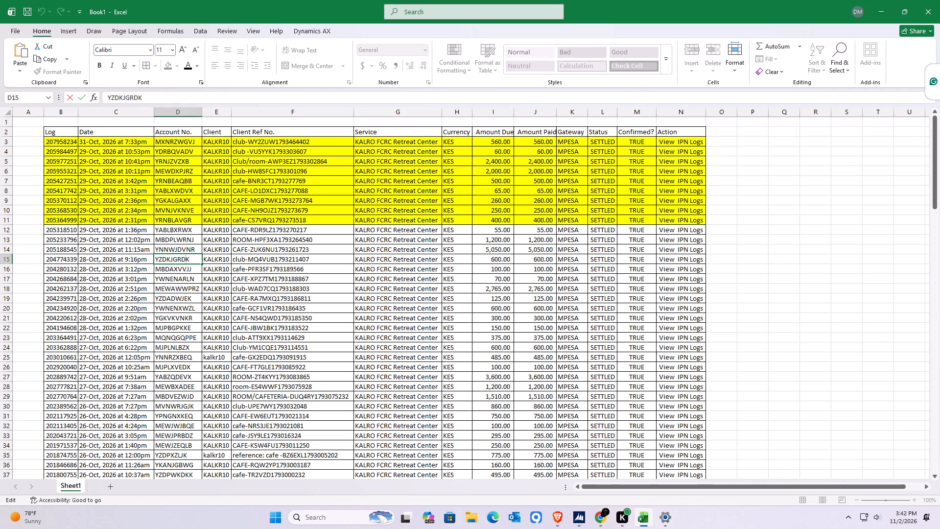
pyautogui.click(578, 517)
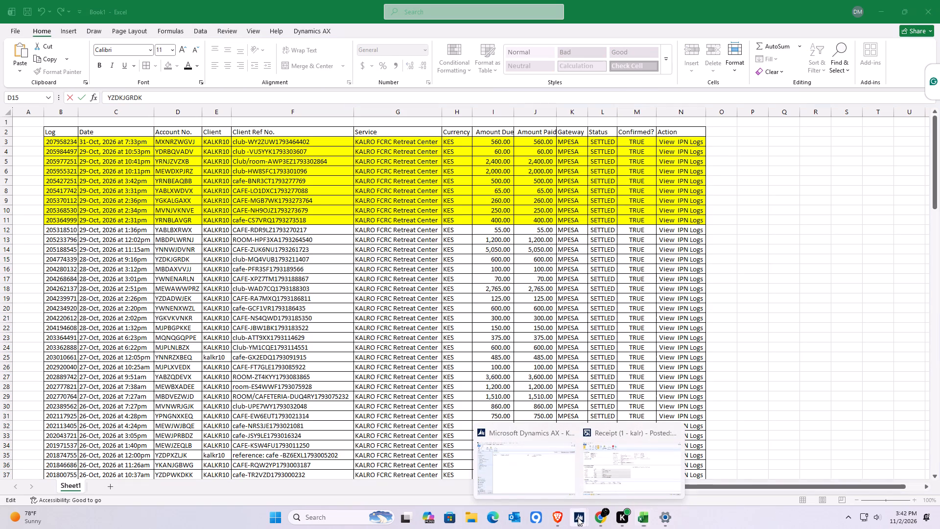
pyautogui.click(592, 471)
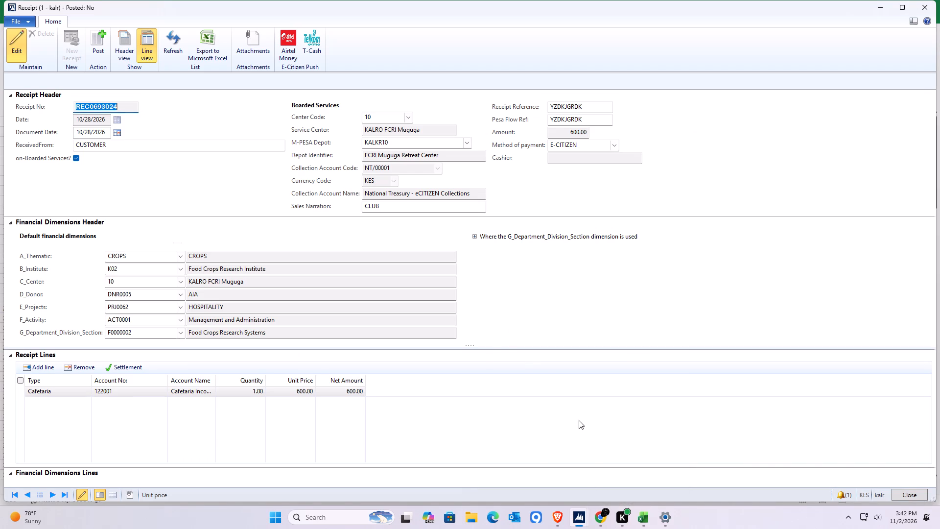
pyautogui.click(100, 44)
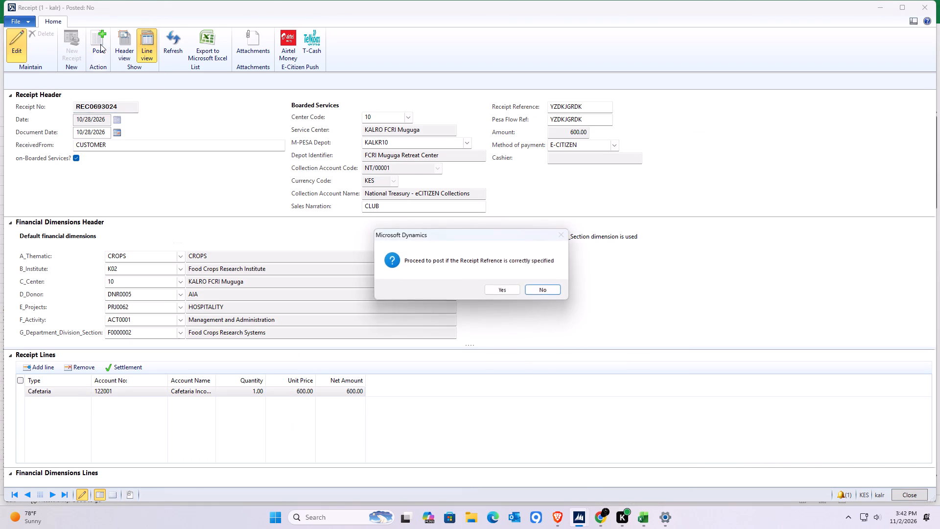
pyautogui.click(496, 291)
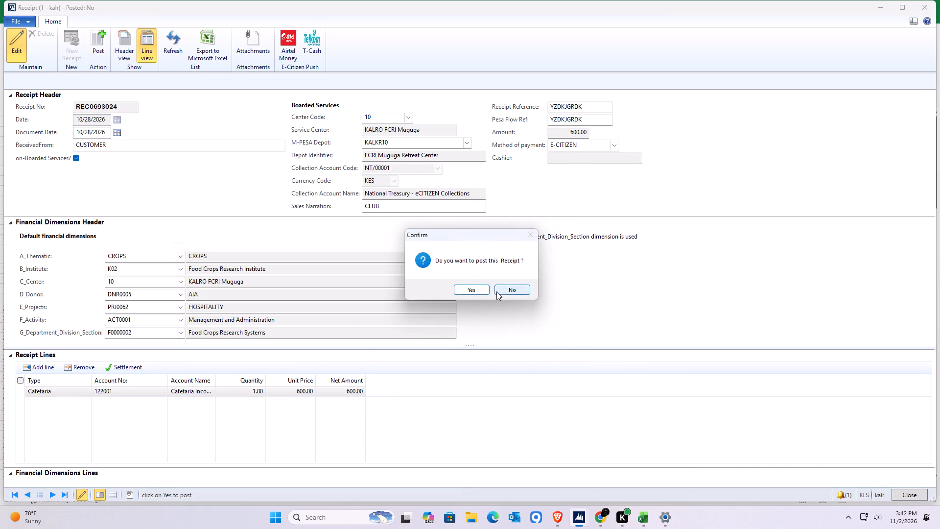
pyautogui.click(480, 286)
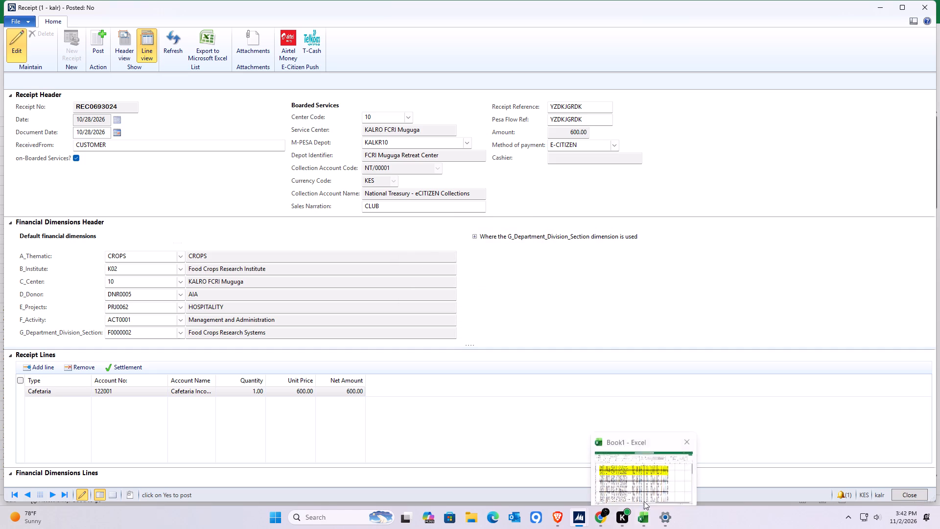
# In Excel, fill payment rows 12 to 15, from the Log column through Action, with yellow.
pyautogui.click(641, 517)
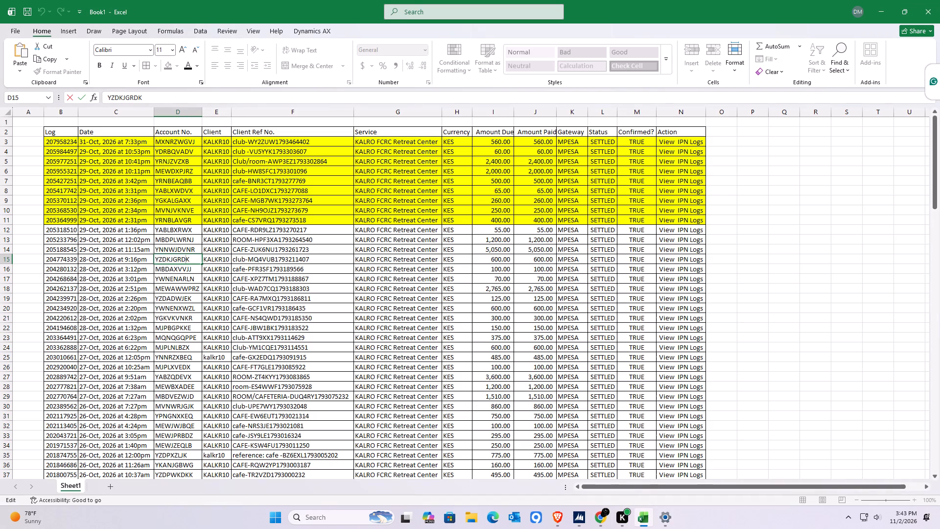
pyautogui.moveTo(53, 258); pyautogui.dragTo(209, 255)
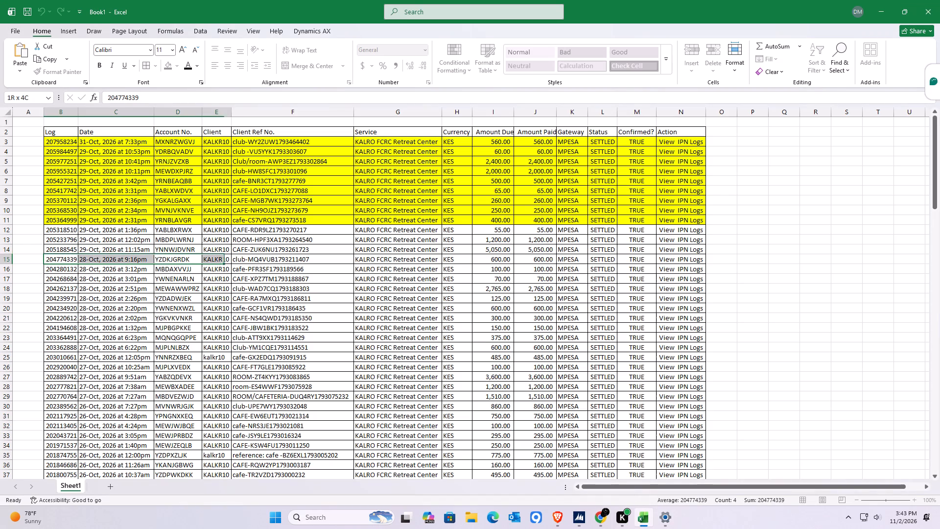
pyautogui.moveTo(209, 255); pyautogui.dragTo(414, 263)
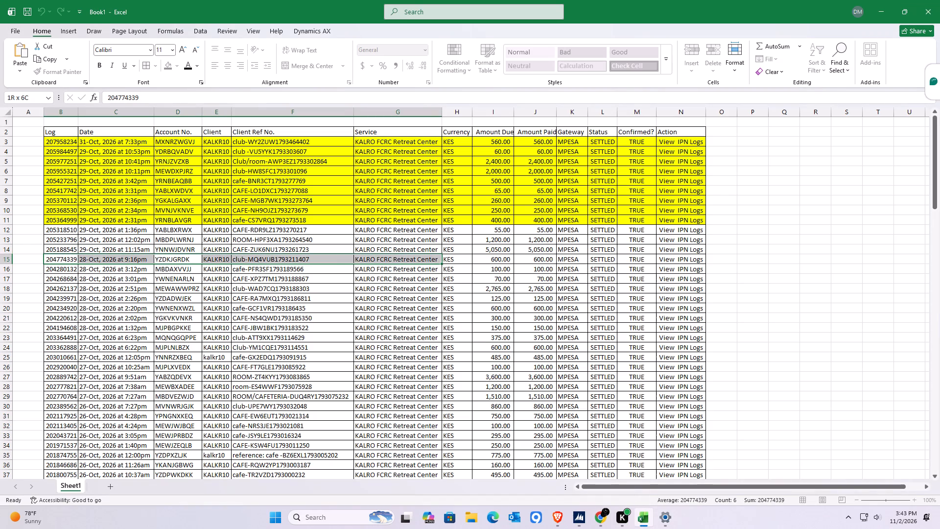
pyautogui.moveTo(414, 263); pyautogui.dragTo(618, 265)
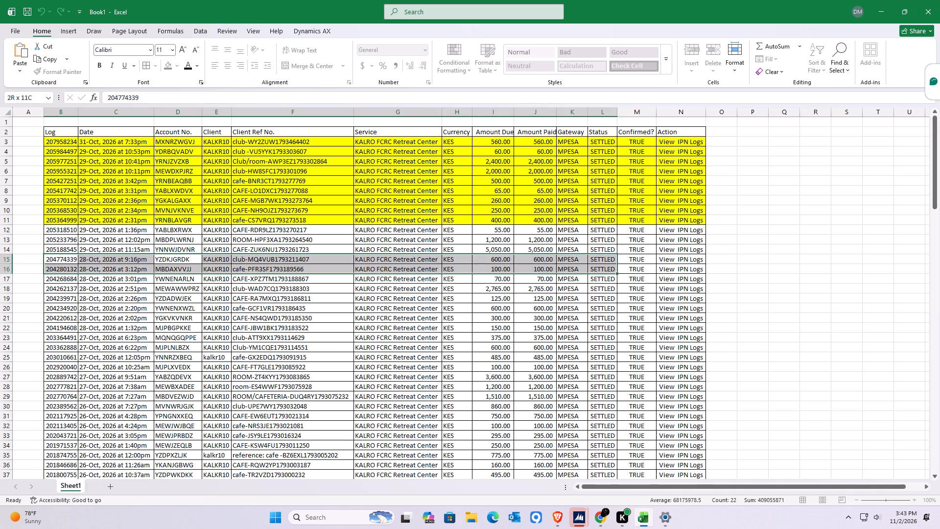
pyautogui.moveTo(618, 265); pyautogui.dragTo(691, 251)
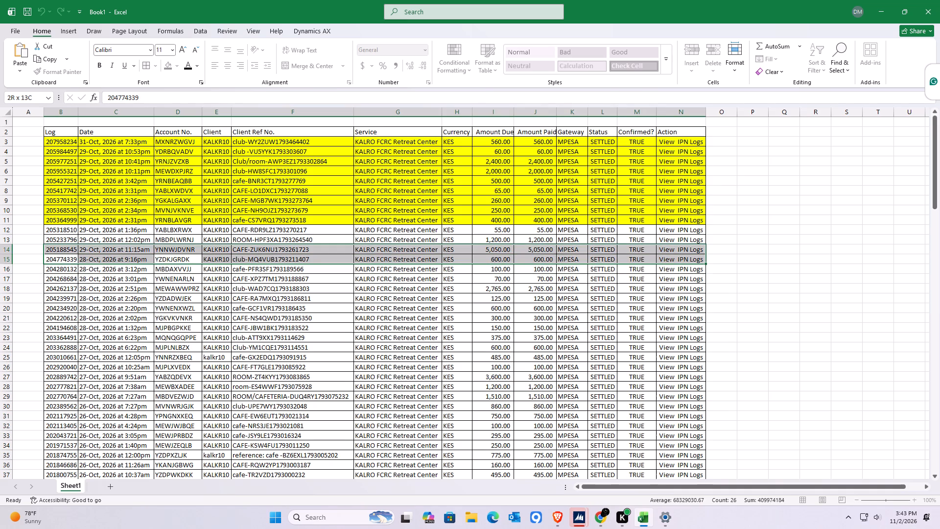
pyautogui.moveTo(691, 251); pyautogui.dragTo(689, 228)
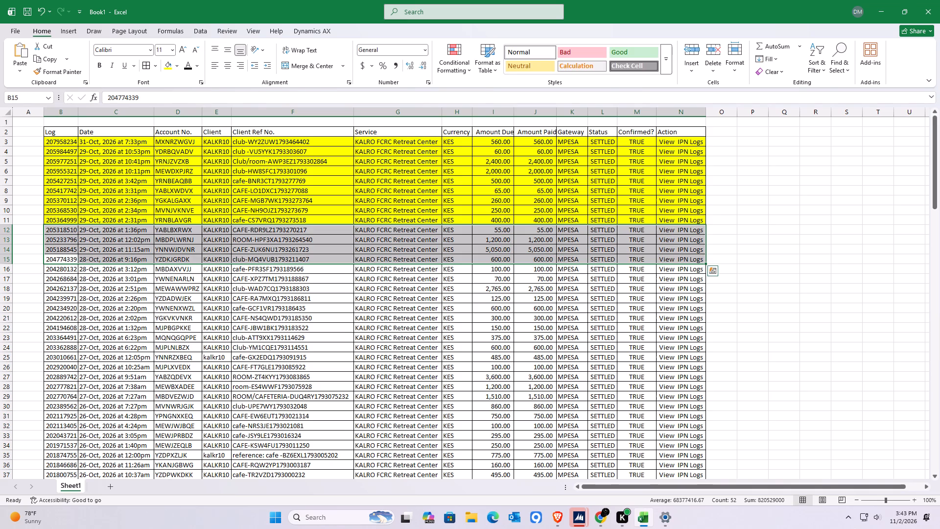
pyautogui.click(175, 67)
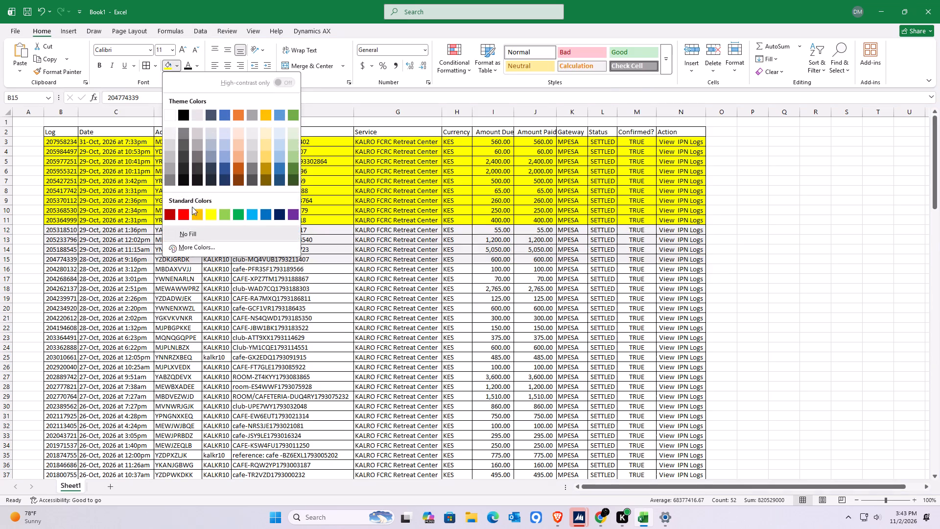
pyautogui.click(209, 216)
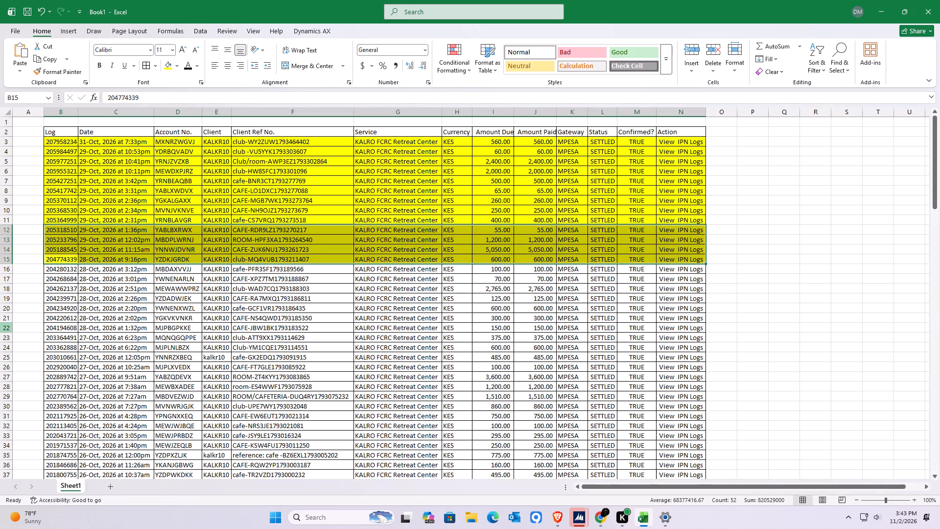
pyautogui.doubleClick(167, 271)
pyautogui.doubleClick(167, 271)
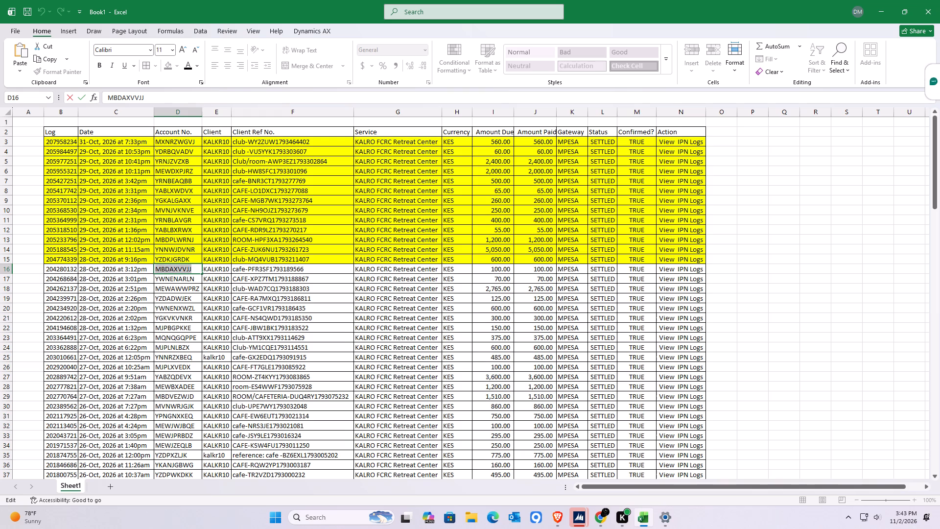
pyautogui.hotkey('ctrl', 'x')
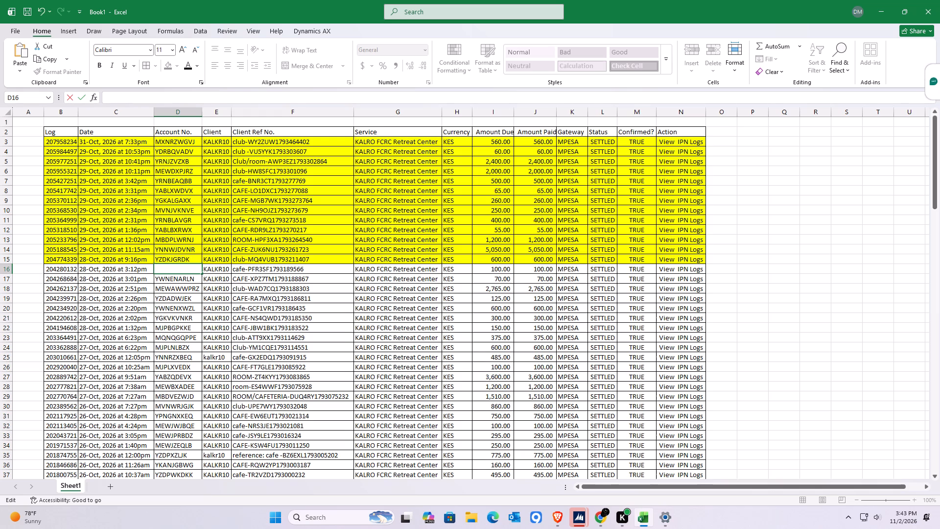
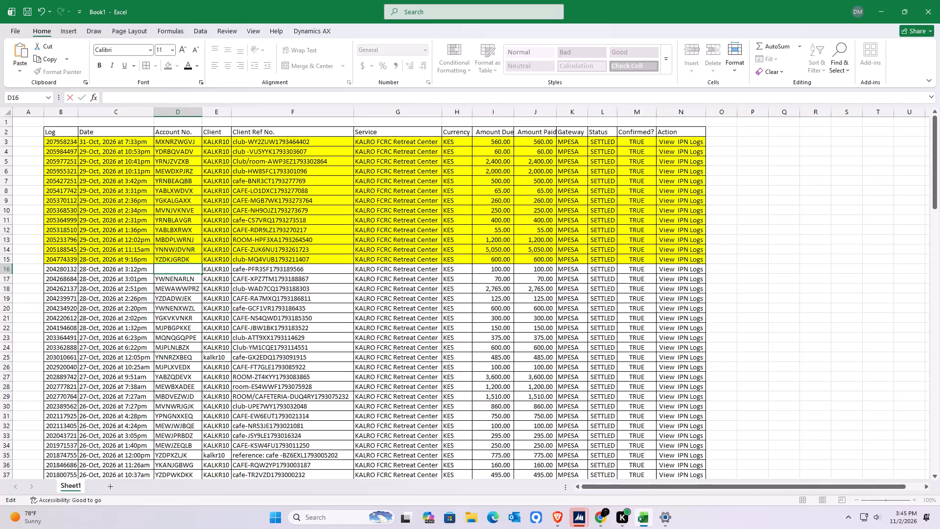
# Undo the clearing of cell D16 and copy its restored account number.
pyautogui.hotkey('ctrl', 'z')
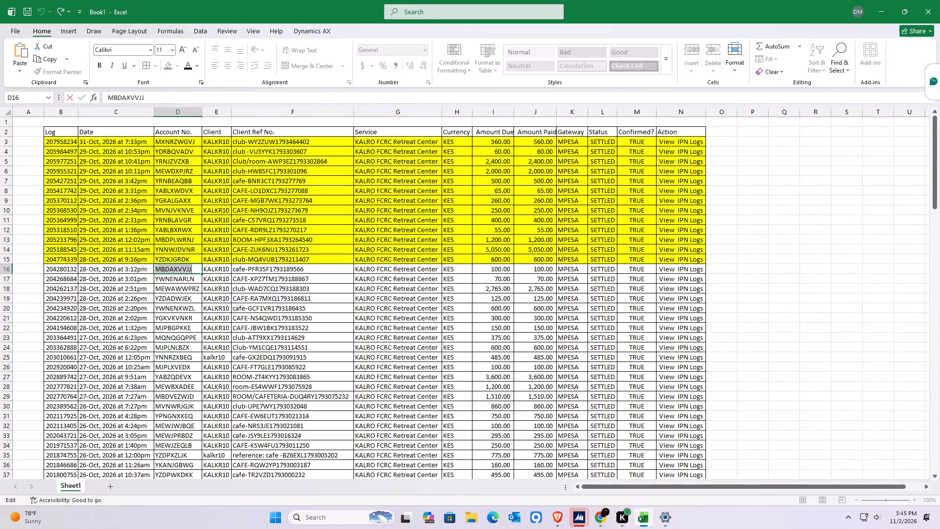
pyautogui.hotkey('ctrl', 'c')
pyautogui.hotkey('ctrl', 'c')
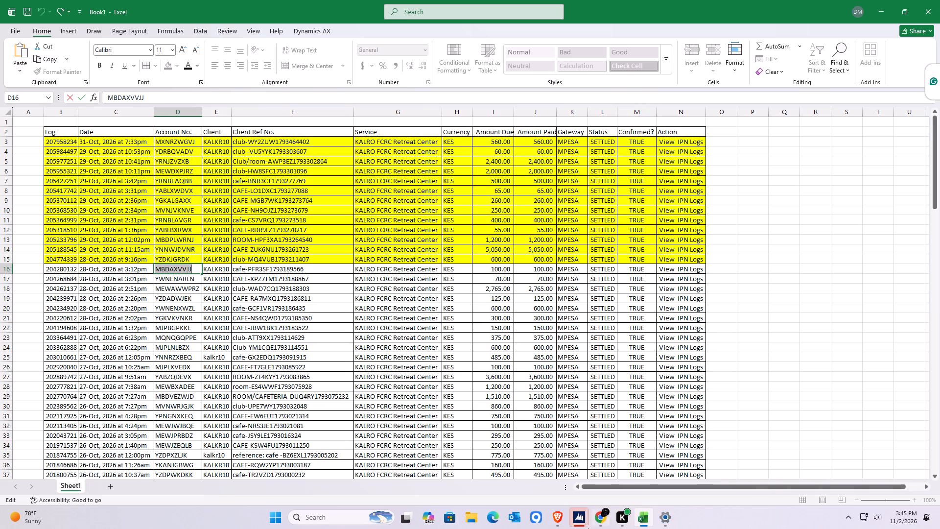
# Switch to Microsoft Dynamics AX, create a new receipt from My Receipts and dismiss the Infolog.
pyautogui.click(578, 514)
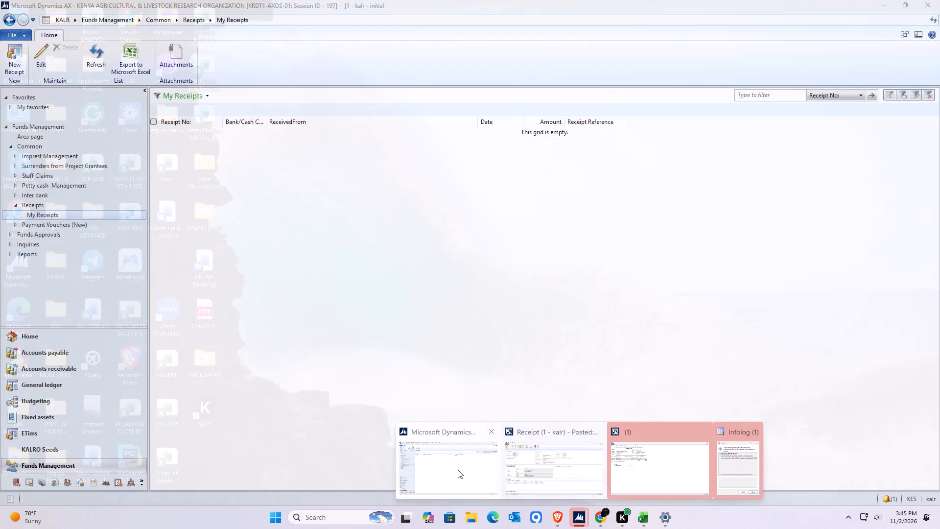
pyautogui.click(458, 470)
pyautogui.doubleClick(12, 49)
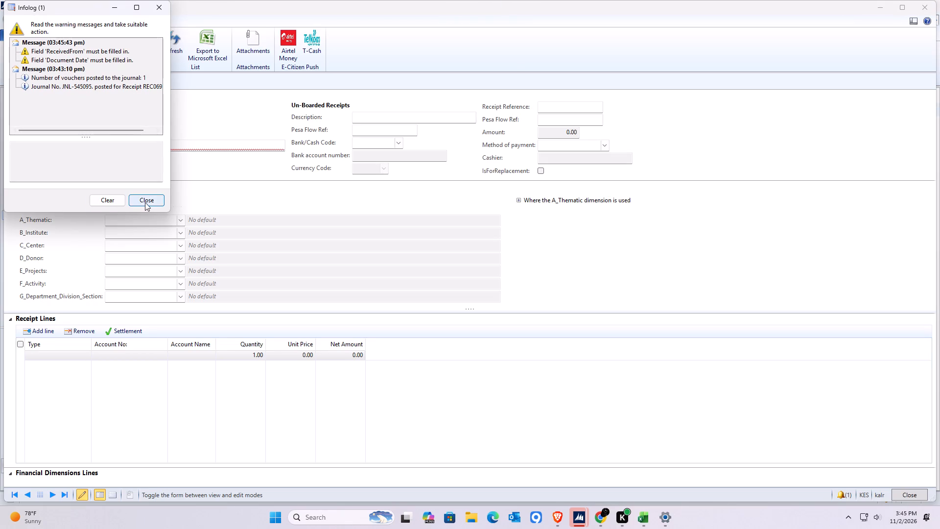
pyautogui.click(145, 202)
# Set the receipt's document date to 10/28/2026 and ReceivedFrom to CUSTOMER.
pyautogui.click(115, 131)
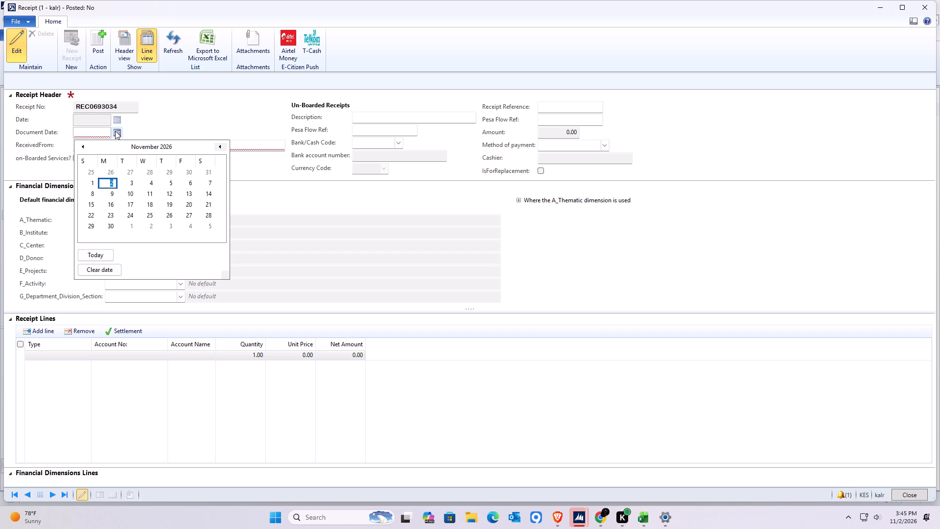
pyautogui.click(83, 147)
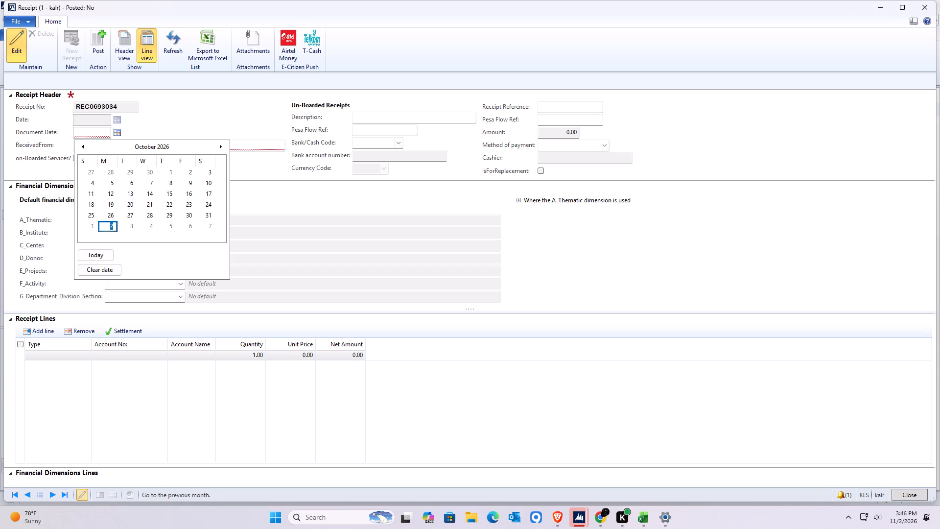
pyautogui.click(148, 217)
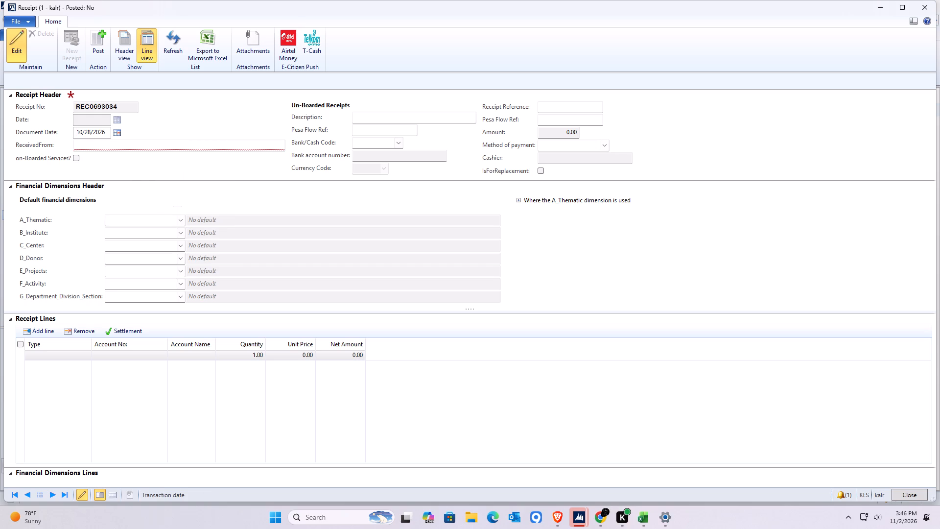
pyautogui.click(83, 145)
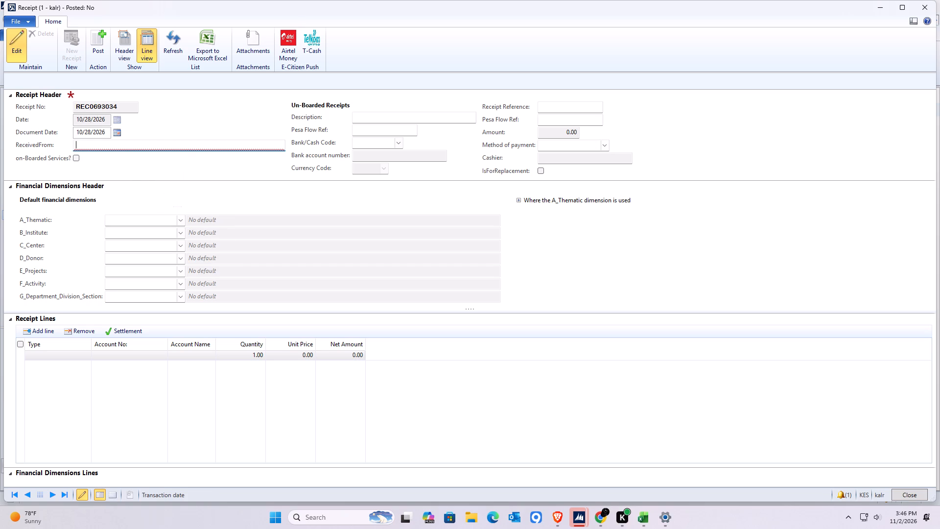
pyautogui.press('c')
pyautogui.press('Return')
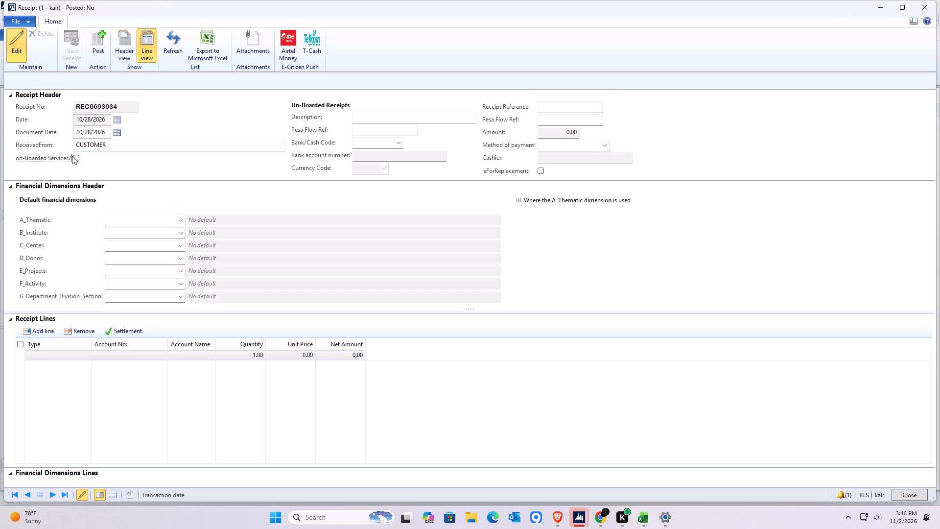
# Mark the receipt as on-boarded services, with center code 10, M-PESA depot KALKR10 and sales narration CAFE.
pyautogui.click(75, 158)
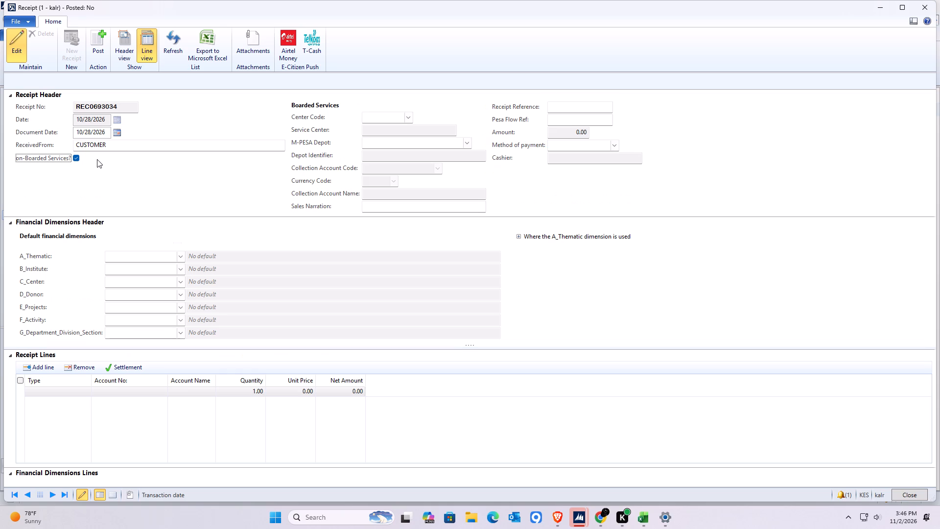
pyautogui.click(408, 119)
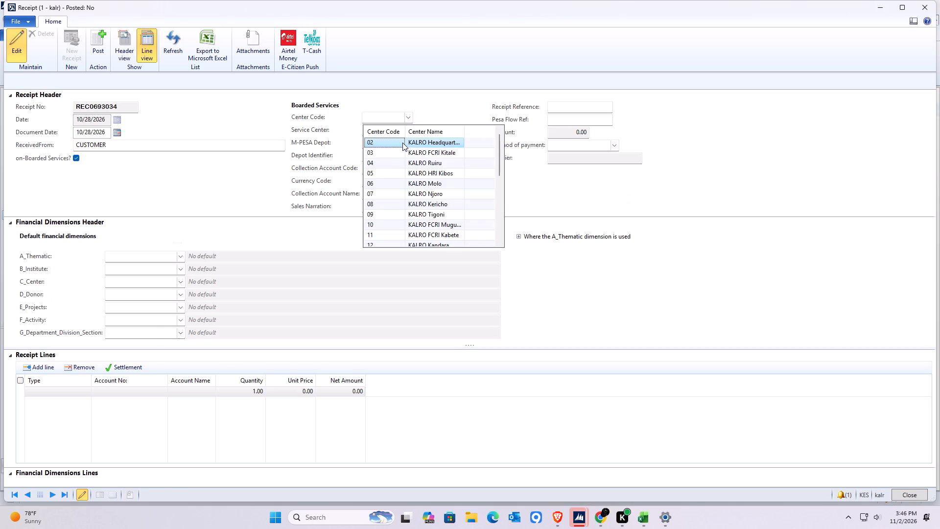
pyautogui.click(376, 221)
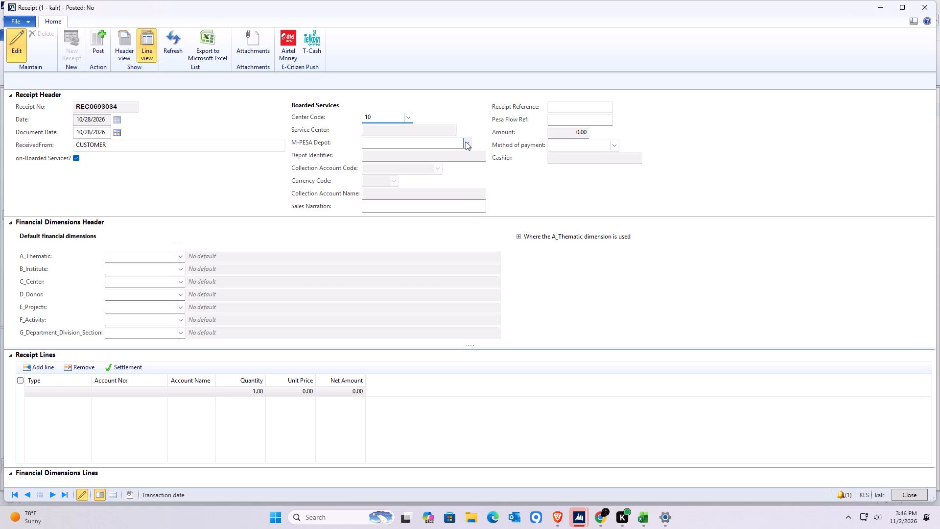
pyautogui.click(466, 142)
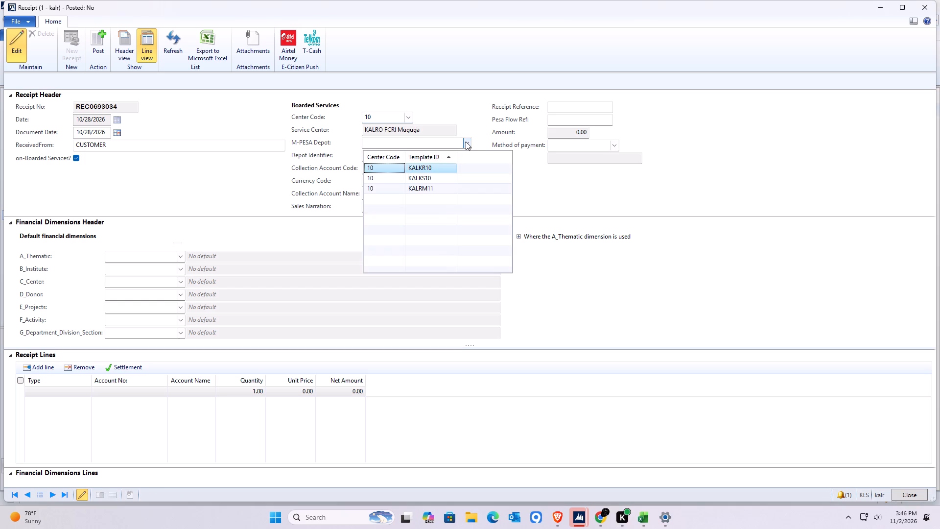
pyautogui.click(413, 166)
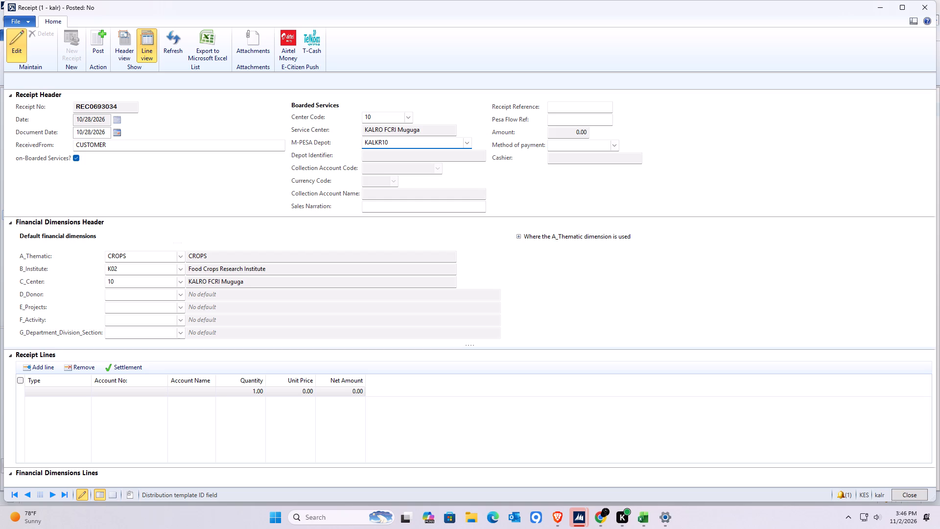
pyautogui.click(375, 210)
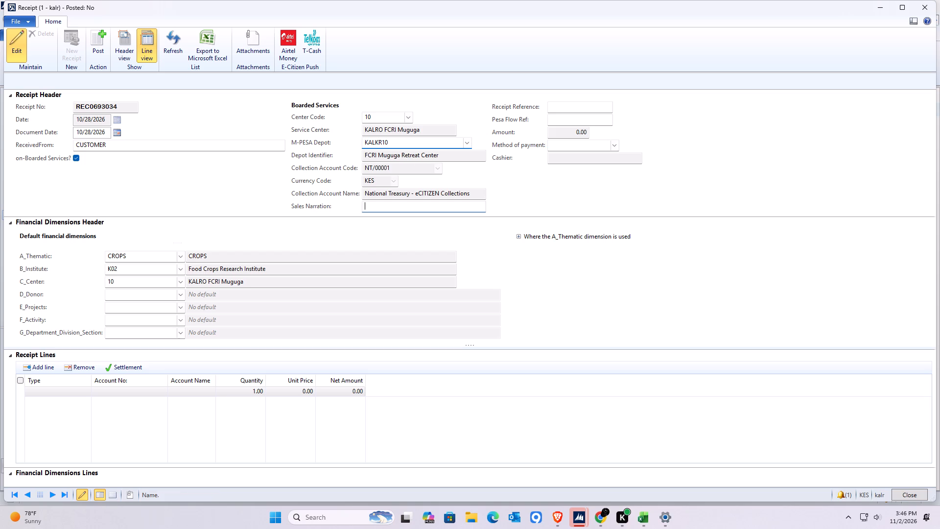
pyautogui.write('CA')
pyautogui.press('Return')
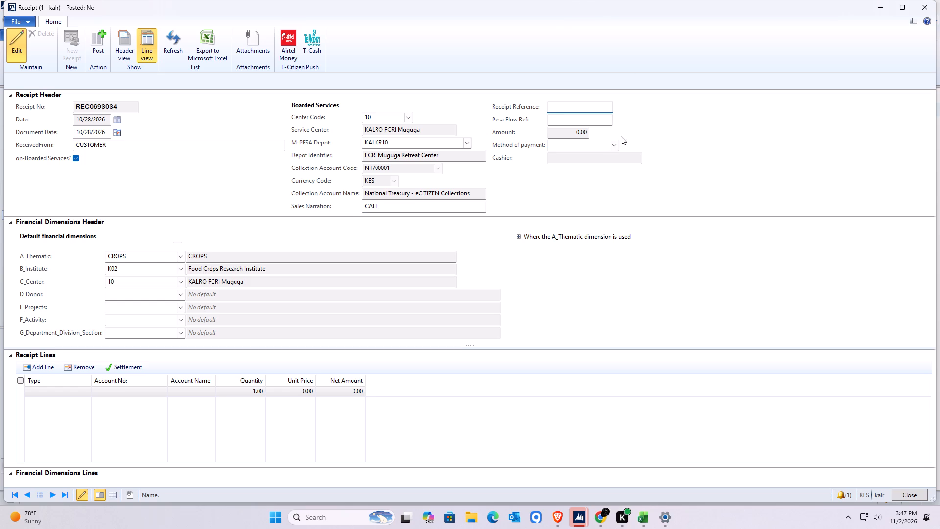
# Enter the copied account number as both Receipt Reference and Pesa Flow Ref, and set the method of payment to E-CITIZEN.
pyautogui.hotkey('ctrl', 'v')
pyautogui.press('Return')
pyautogui.hotkey('ctrl', 'v')
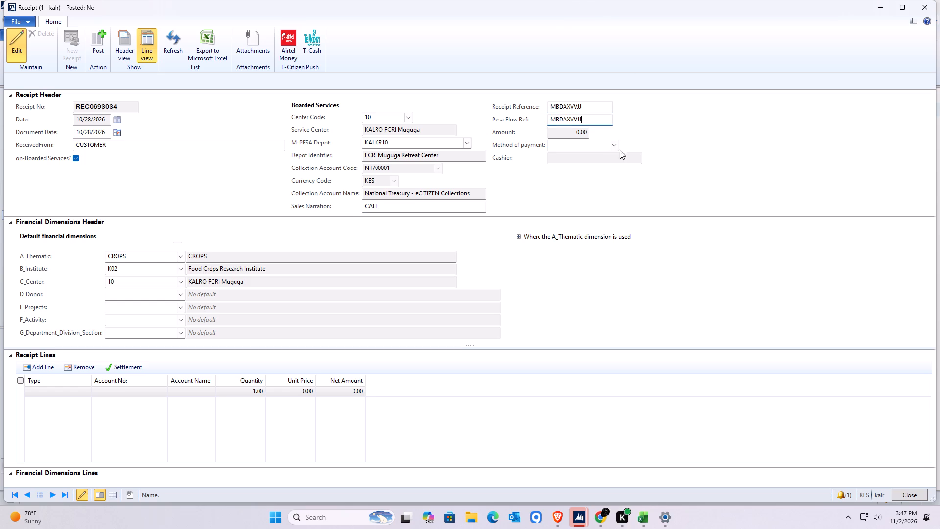
pyautogui.click(615, 143)
pyautogui.click(558, 201)
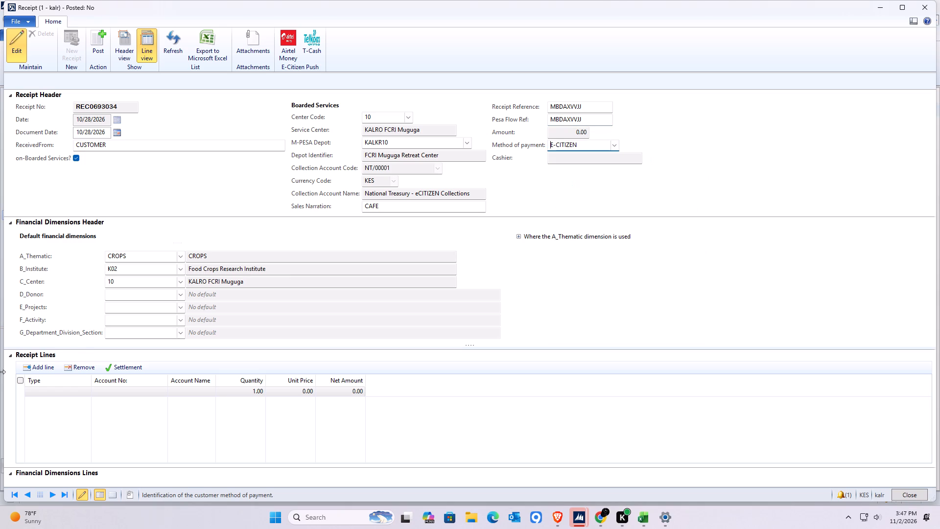
# Fill the header's financial dimensions: donor DNR0005, project PRJ0062, activity ACT0001 and department/division/section F0000002.
pyautogui.click(171, 294)
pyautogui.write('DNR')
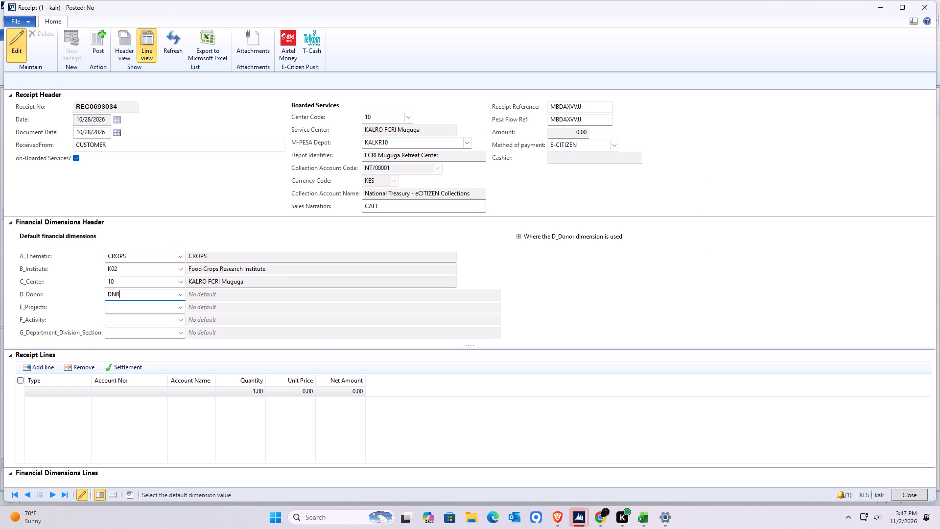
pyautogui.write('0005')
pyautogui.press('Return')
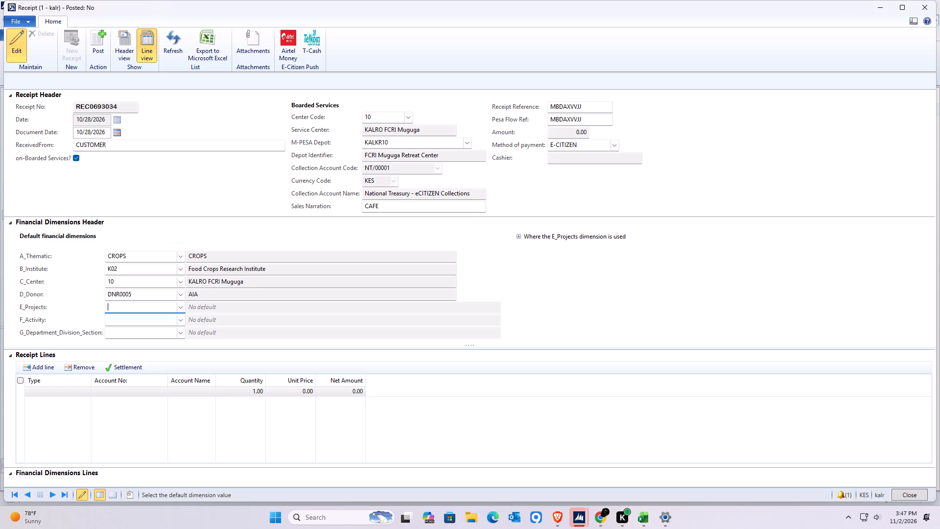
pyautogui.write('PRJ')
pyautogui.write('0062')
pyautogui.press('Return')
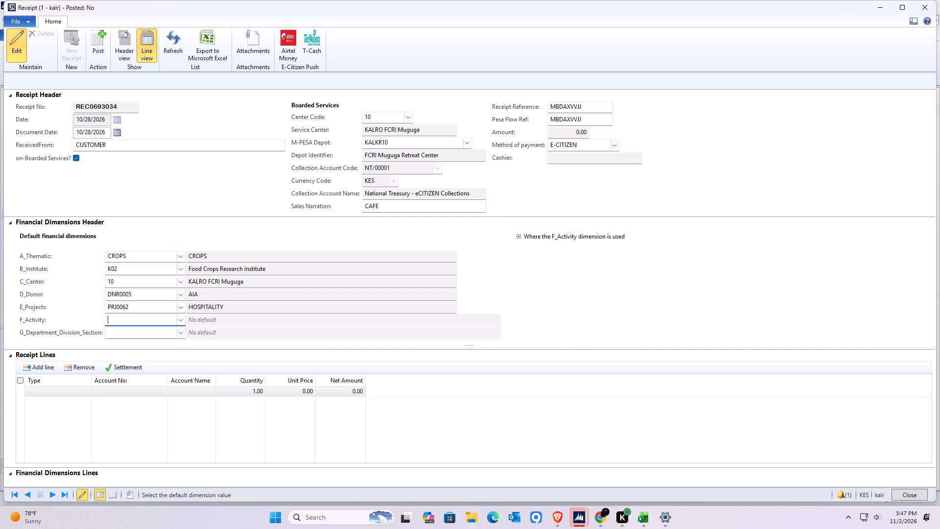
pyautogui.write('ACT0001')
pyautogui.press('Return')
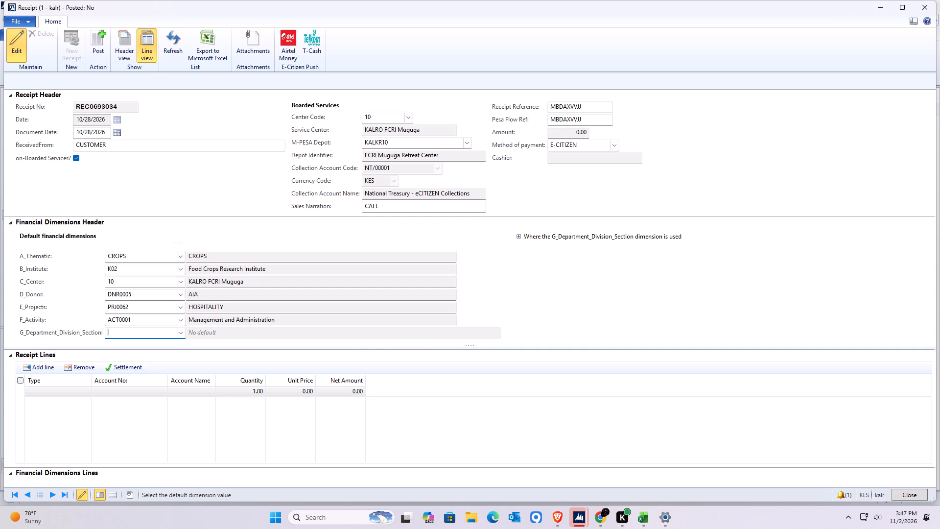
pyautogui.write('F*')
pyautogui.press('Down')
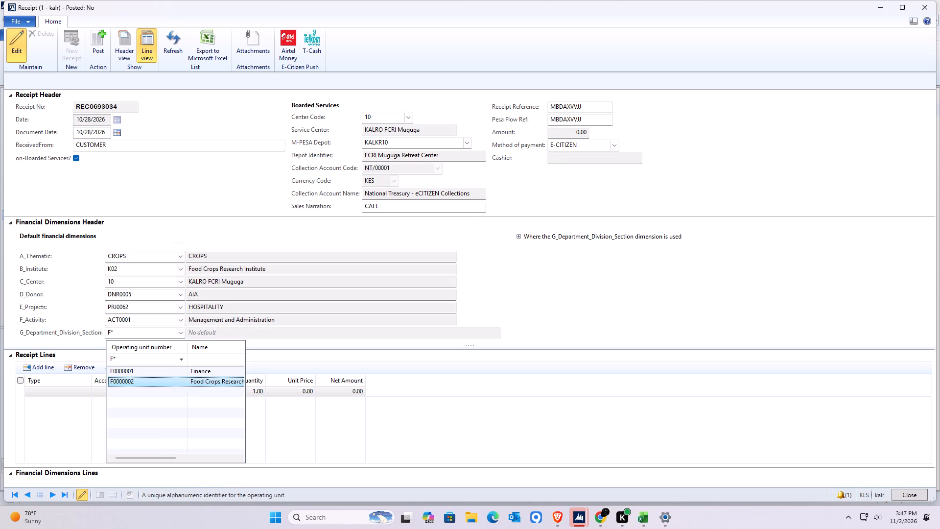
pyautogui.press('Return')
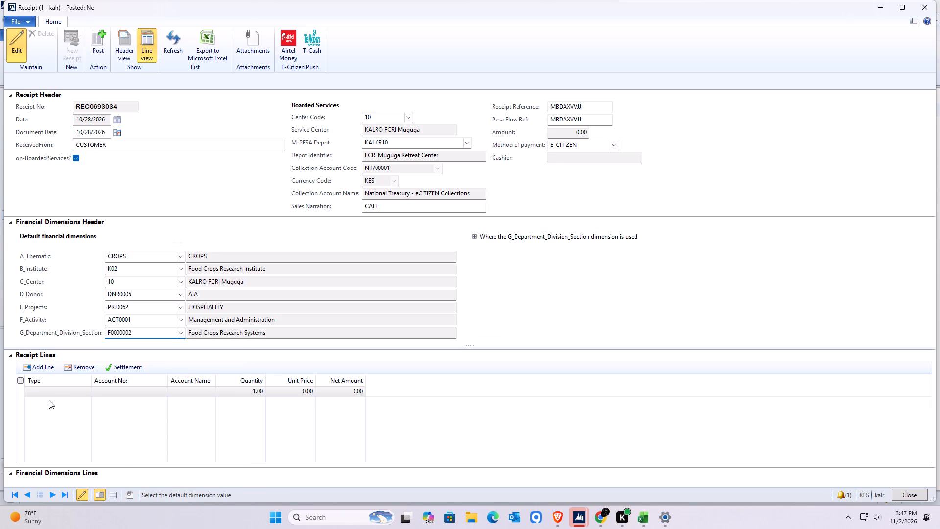
# Complete the receipt line with type Cafetaria and a unit price of 100.00.
pyautogui.click(86, 390)
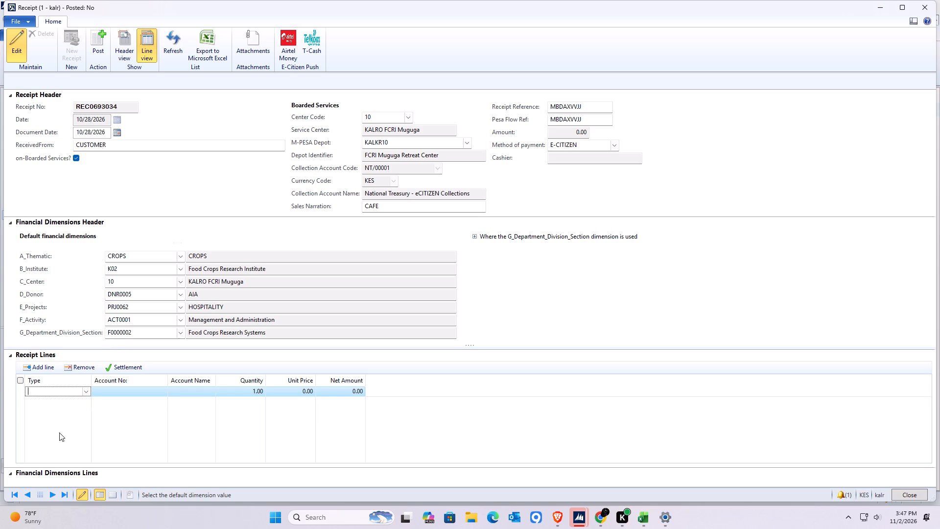
pyautogui.click(86, 393)
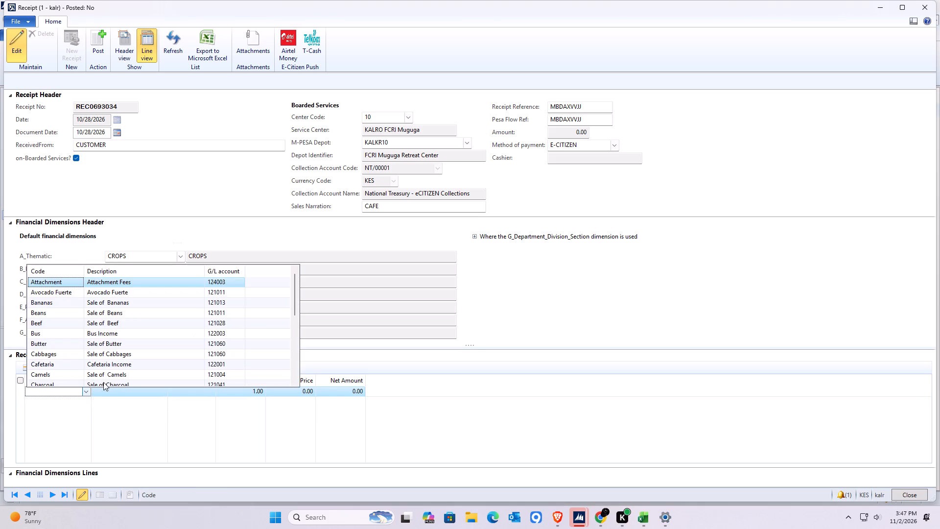
pyautogui.click(114, 365)
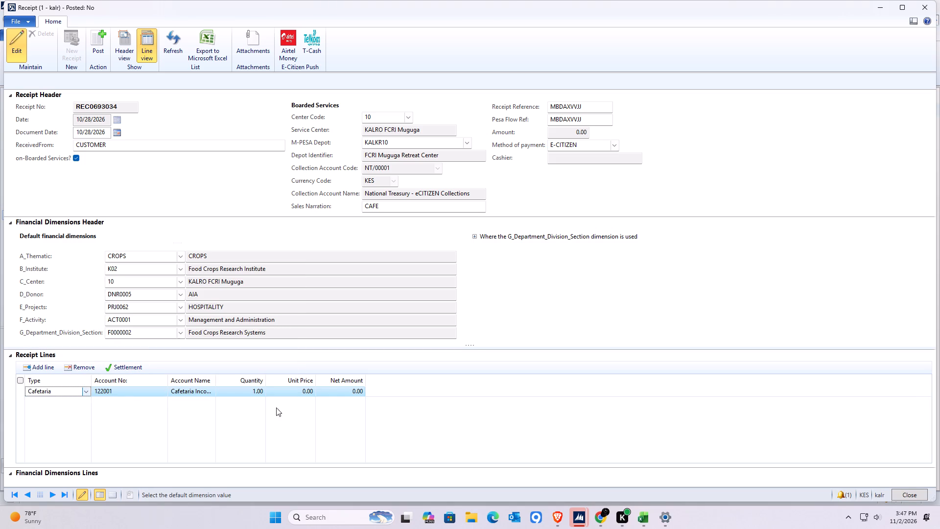
pyautogui.click(298, 390)
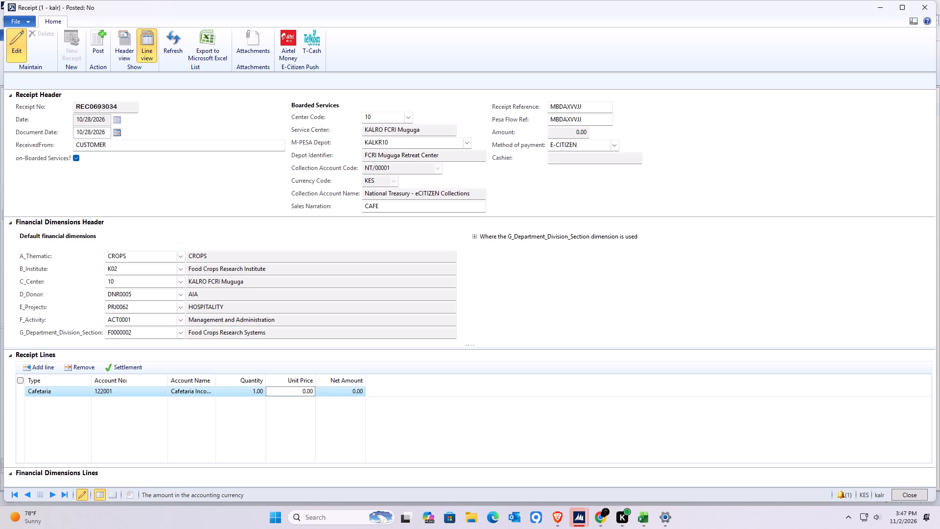
pyautogui.write('10')
pyautogui.press('Return')
pyautogui.press('Return')
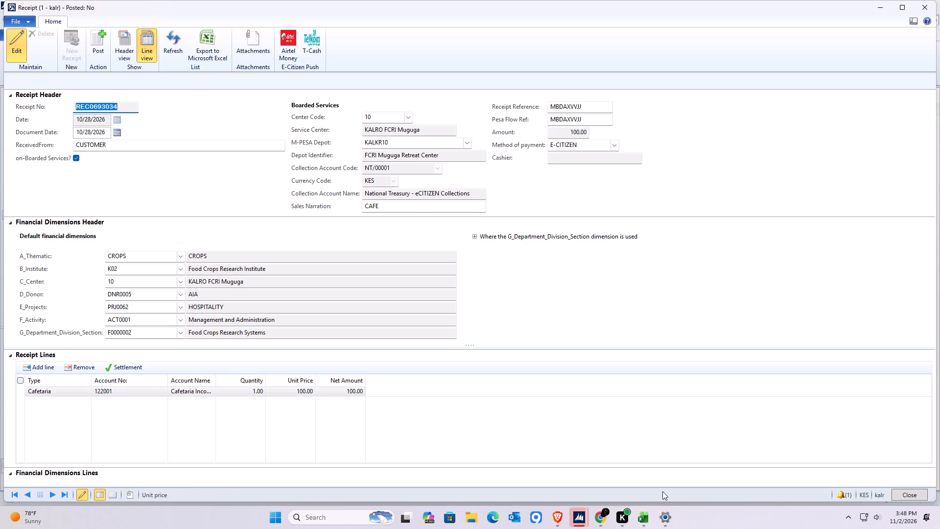
# Switch to the Settings window showing the Mobile hotspot page.
pyautogui.click(661, 517)
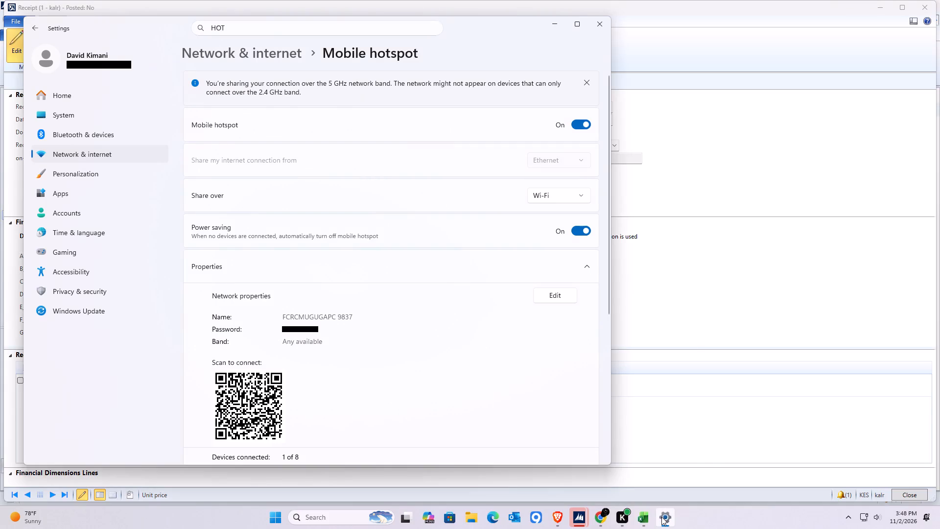
# Switch back to Dynamics AX, post the 100.00 Cafetaria receipt, and close the posting log and printed receipt.
pyautogui.click(640, 519)
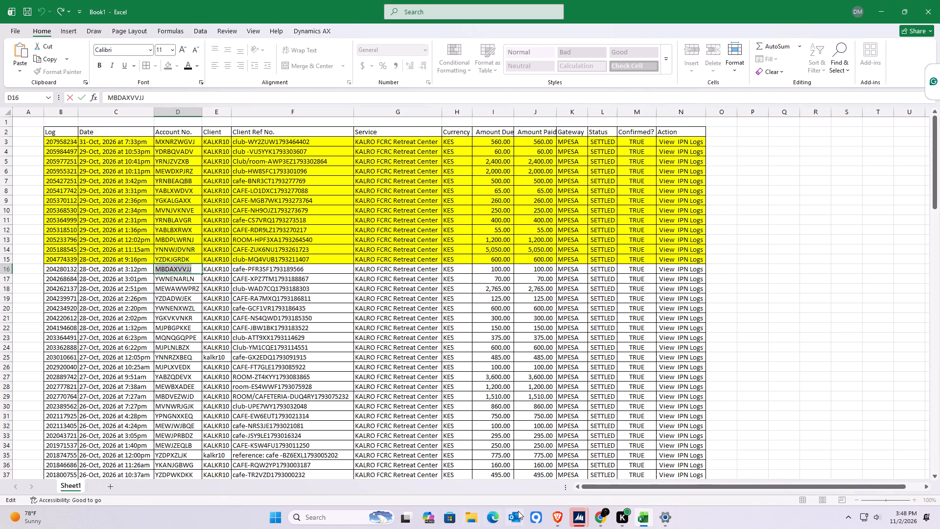
pyautogui.click(579, 509)
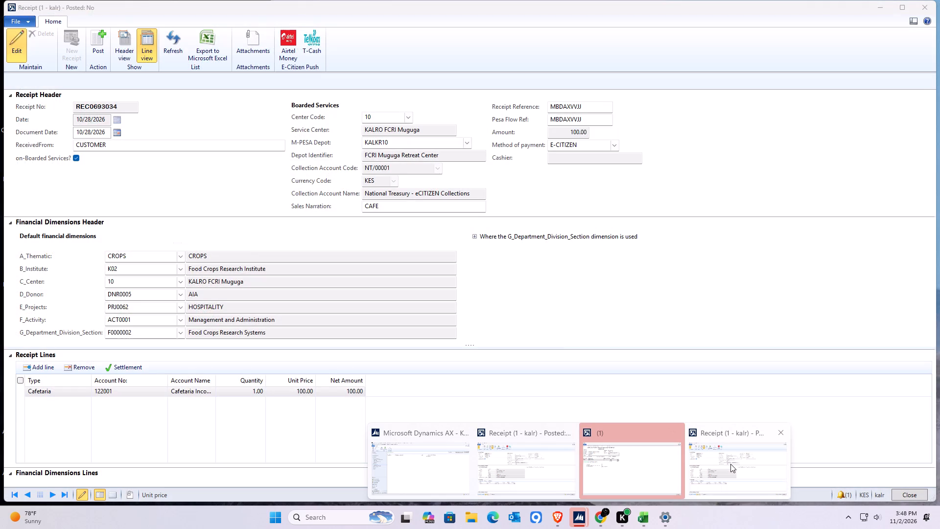
pyautogui.click(731, 464)
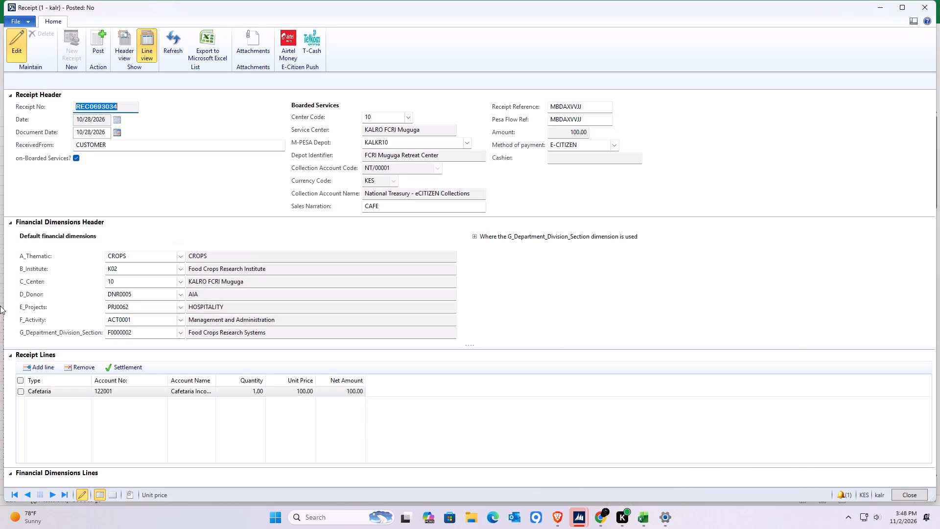
pyautogui.click(96, 38)
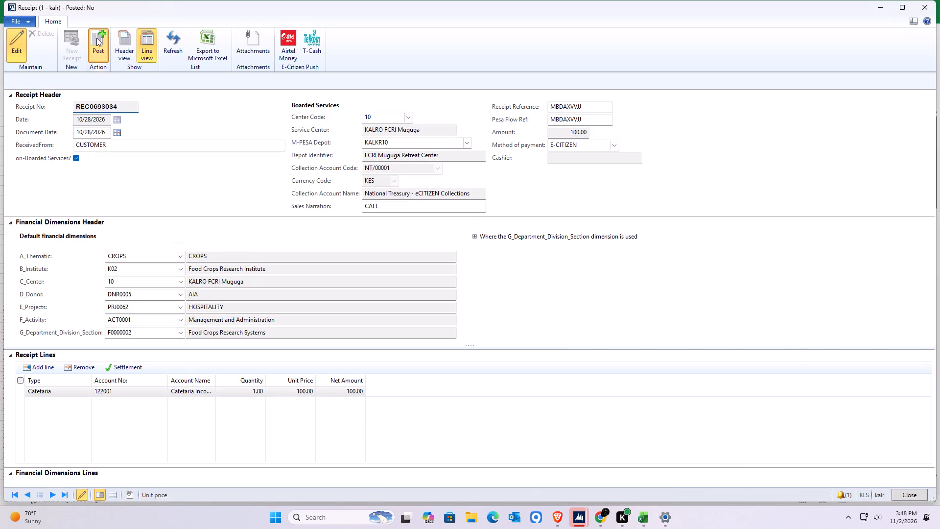
pyautogui.click(502, 288)
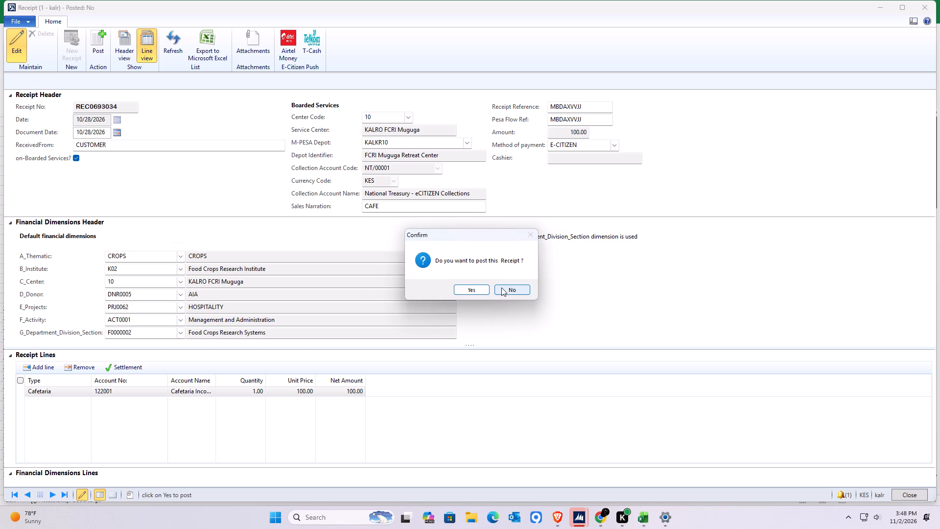
pyautogui.click(466, 287)
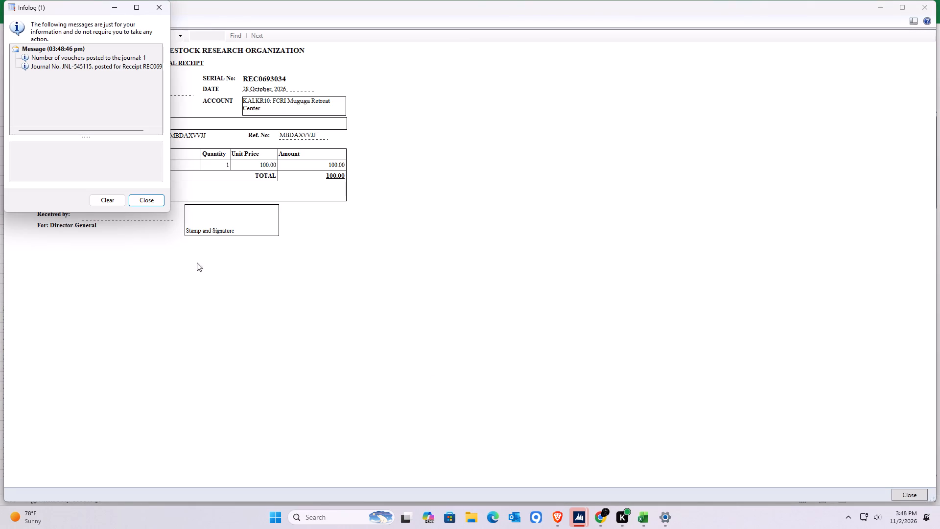
pyautogui.click(143, 200)
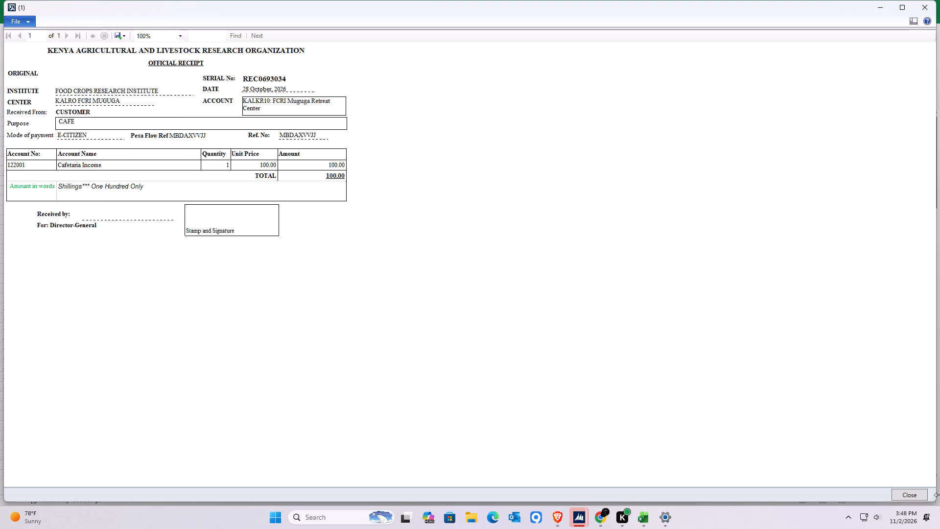
pyautogui.click(904, 494)
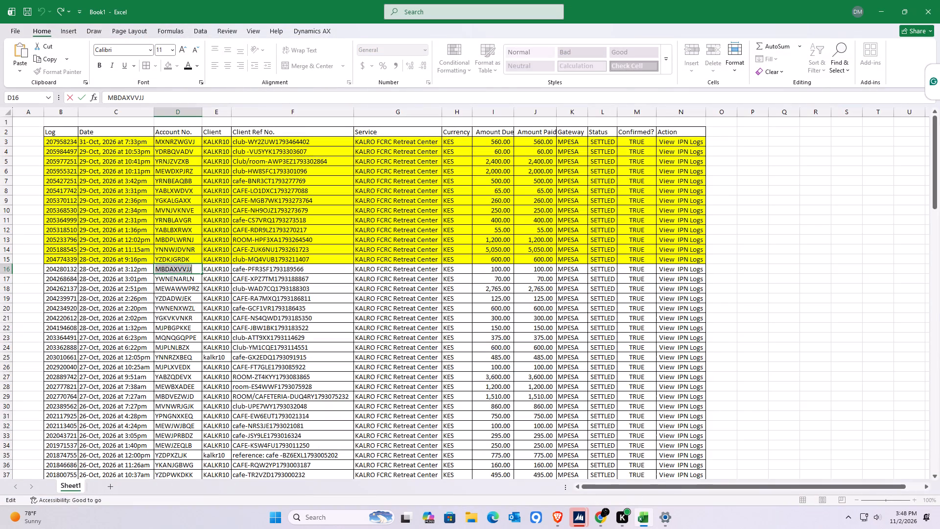
# Copy the account number from row 17 of the Excel sheet, the 28-Oct, 2026 3:01pm payment.
pyautogui.doubleClick(170, 280)
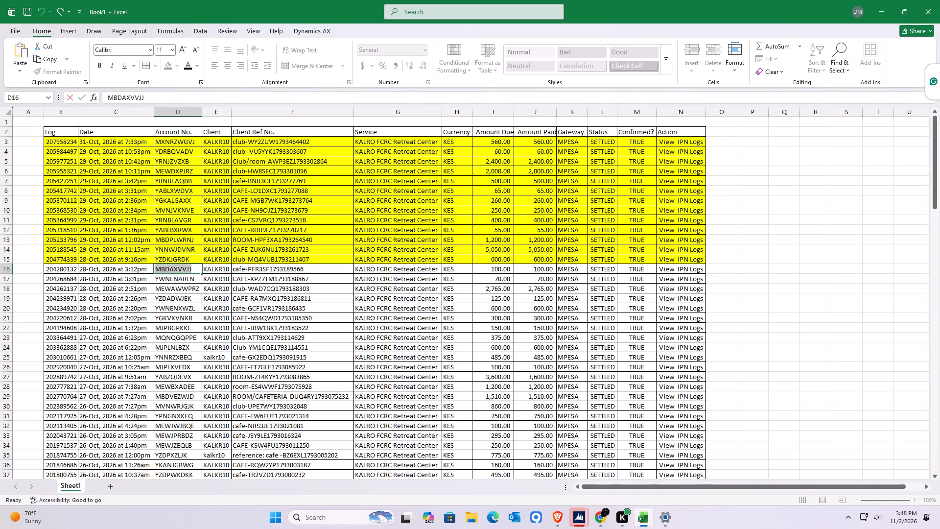
pyautogui.doubleClick(170, 280)
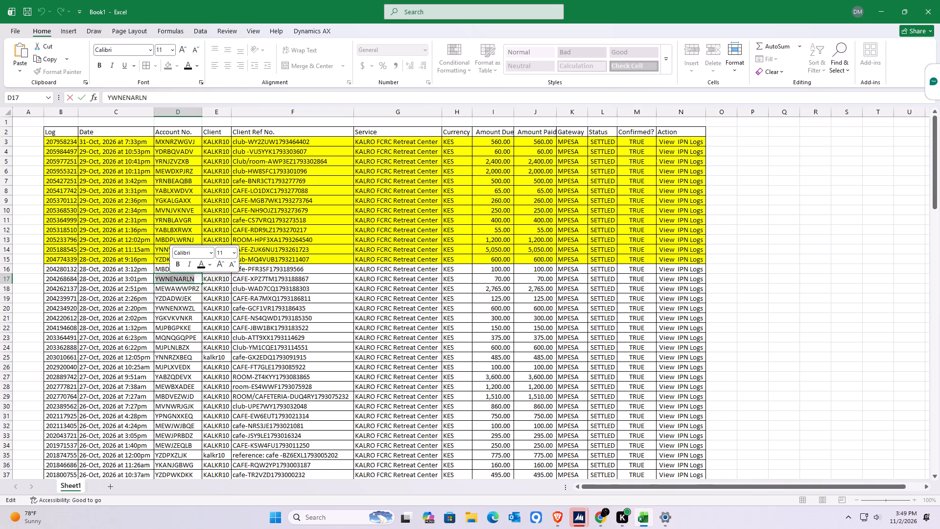
pyautogui.hotkey('ctrl', 'c')
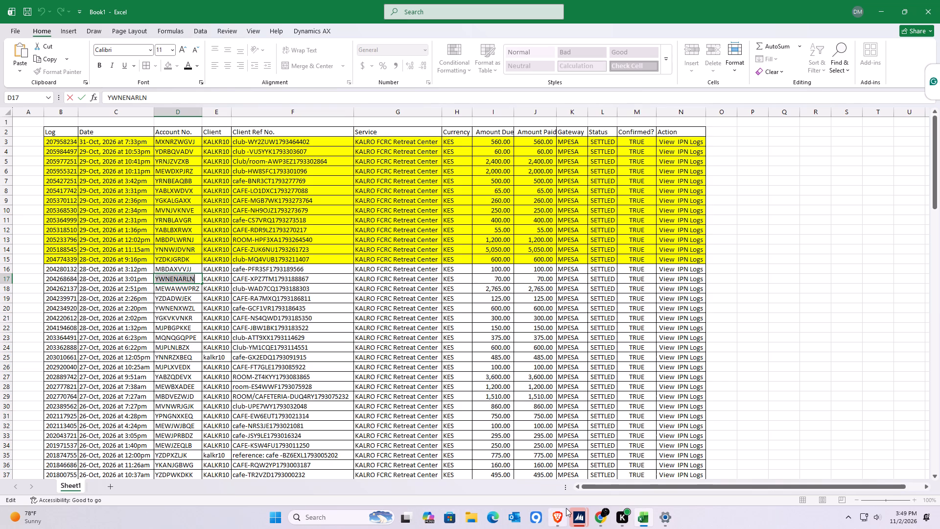
# Switch to Dynamics AX and close the leftover receipt form of the 600.00 CLUB payment.
pyautogui.click(584, 519)
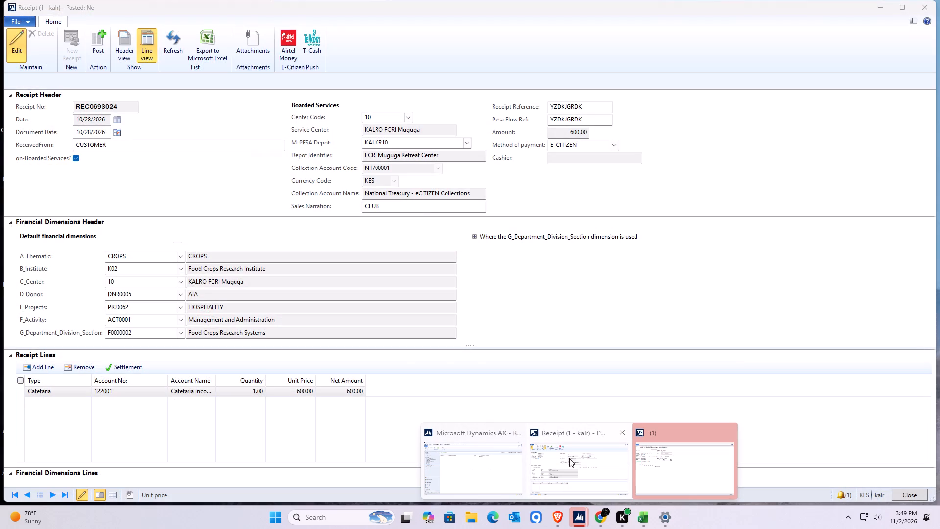
pyautogui.click(569, 458)
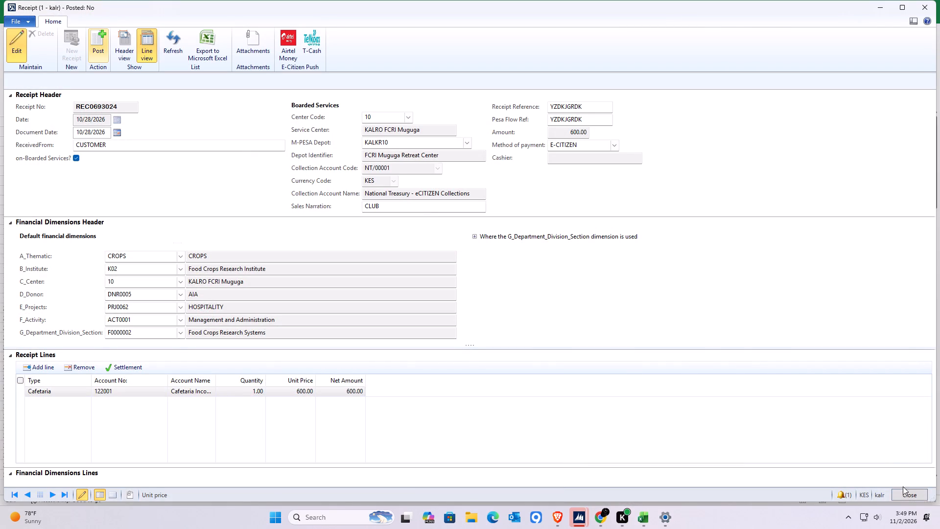
pyautogui.click(907, 494)
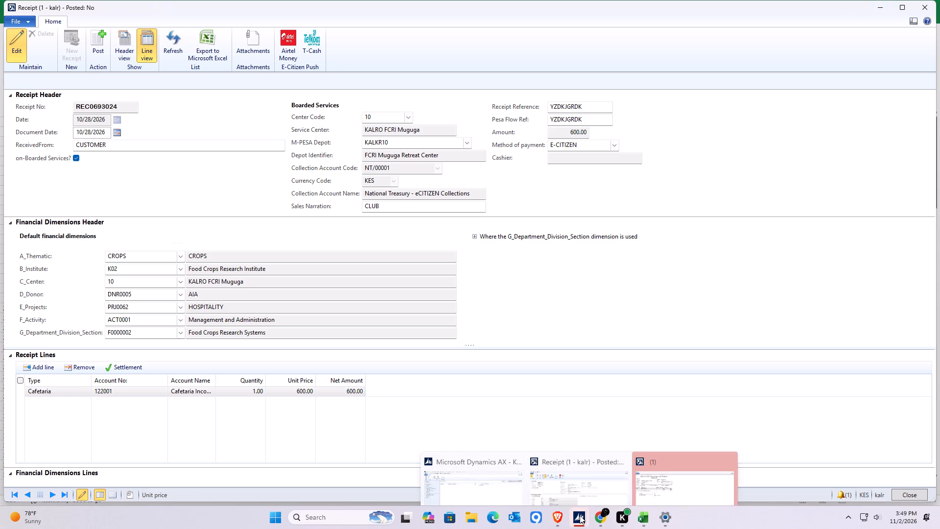
# Create a new receipt from My Receipts with document date 10/28/2026 and ReceivedFrom set to CUSTOMER.
pyautogui.click(493, 472)
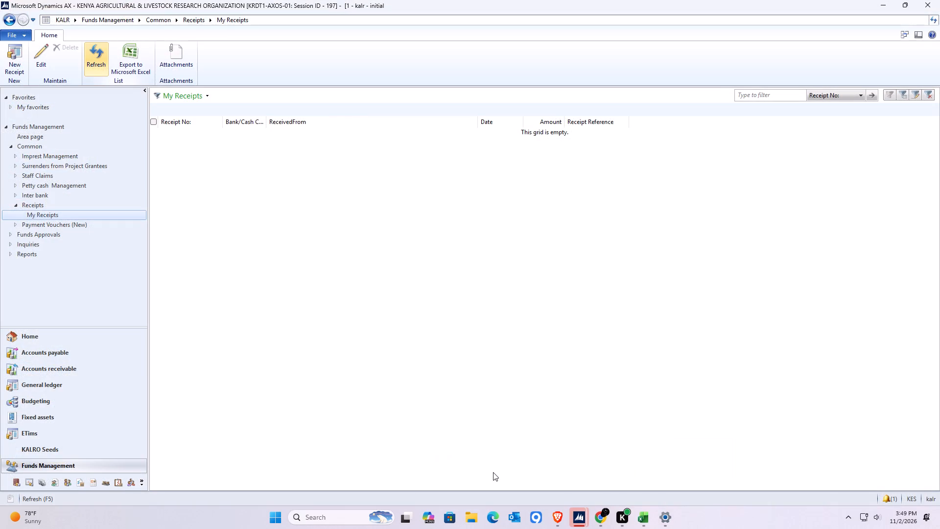
pyautogui.doubleClick(13, 62)
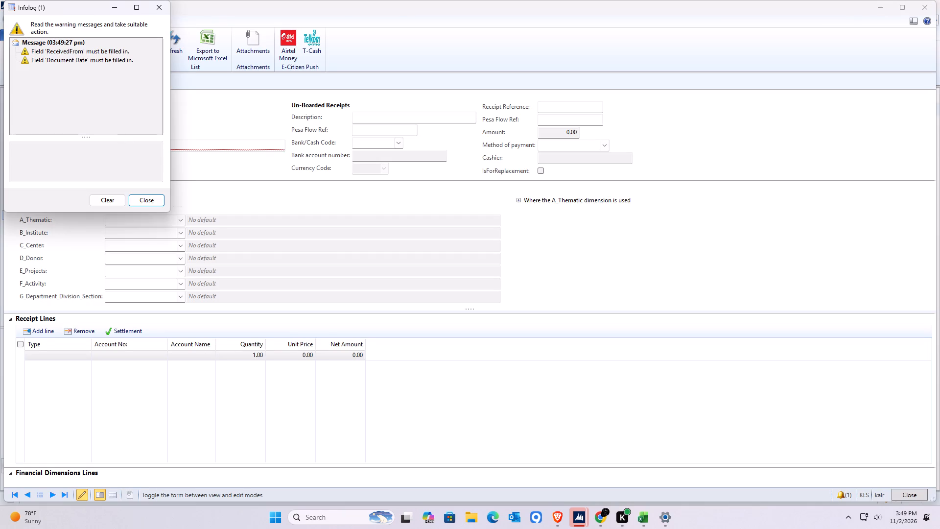
pyautogui.click(155, 200)
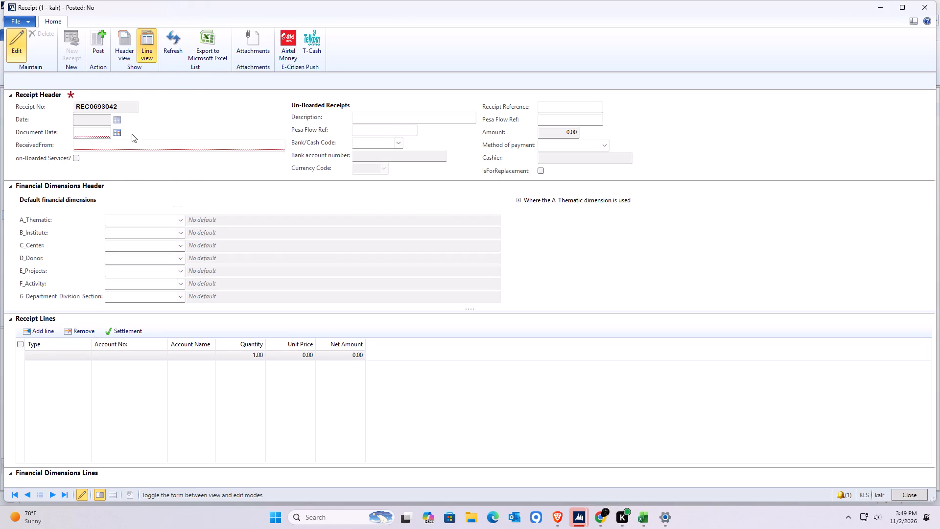
pyautogui.doubleClick(115, 131)
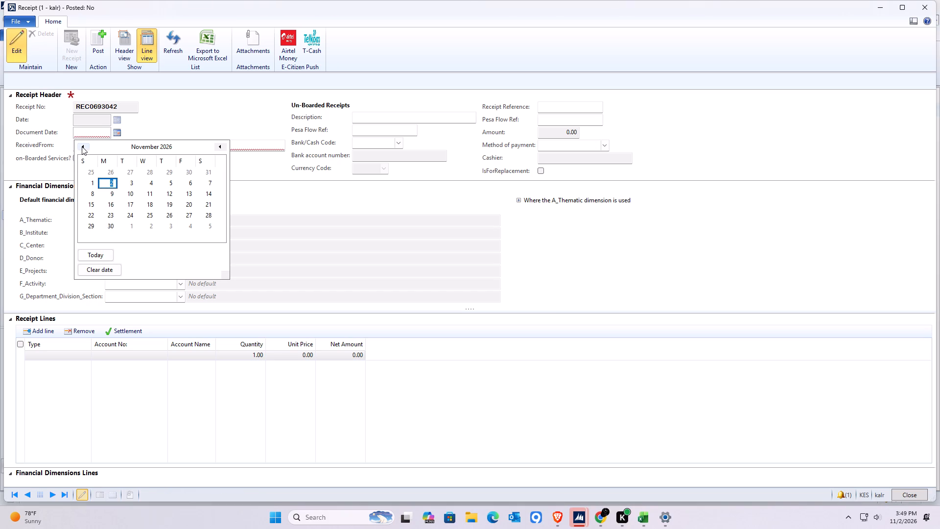
pyautogui.click(82, 146)
pyautogui.click(149, 215)
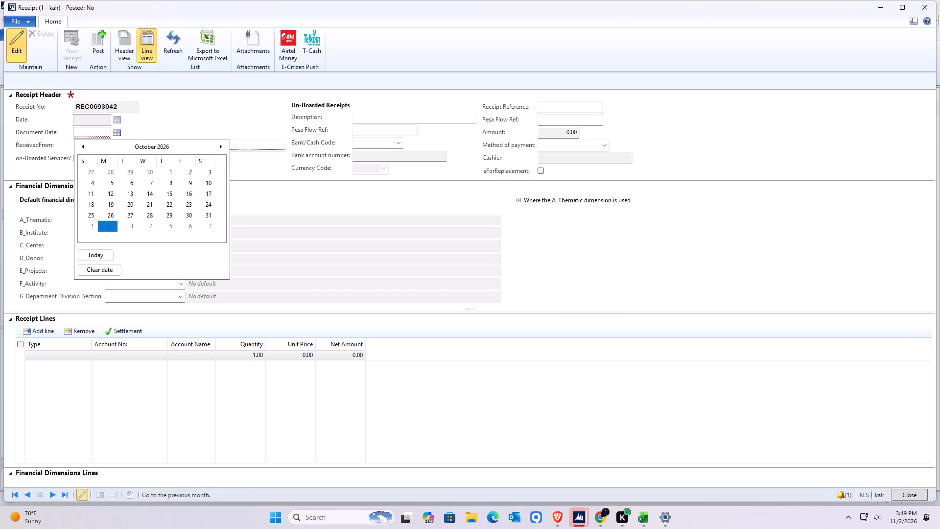
pyautogui.click(93, 140)
pyautogui.press('c')
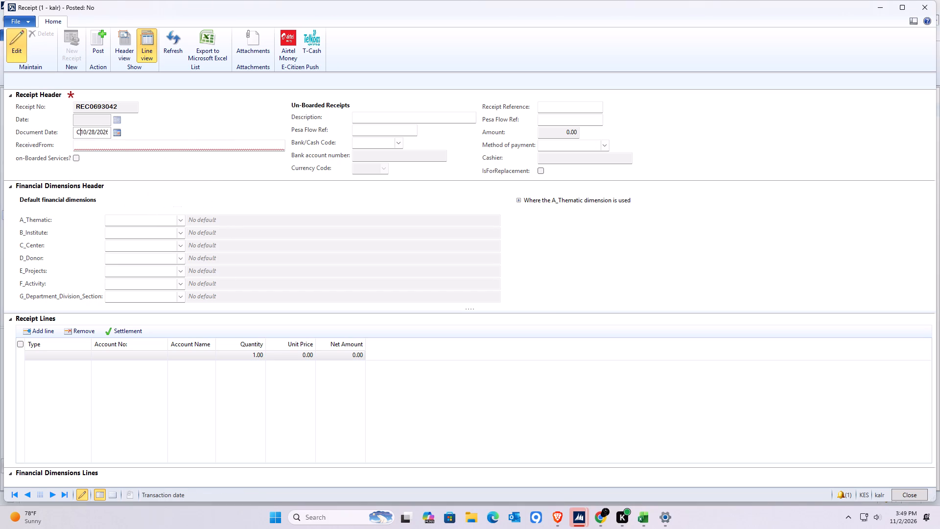
pyautogui.press('Return')
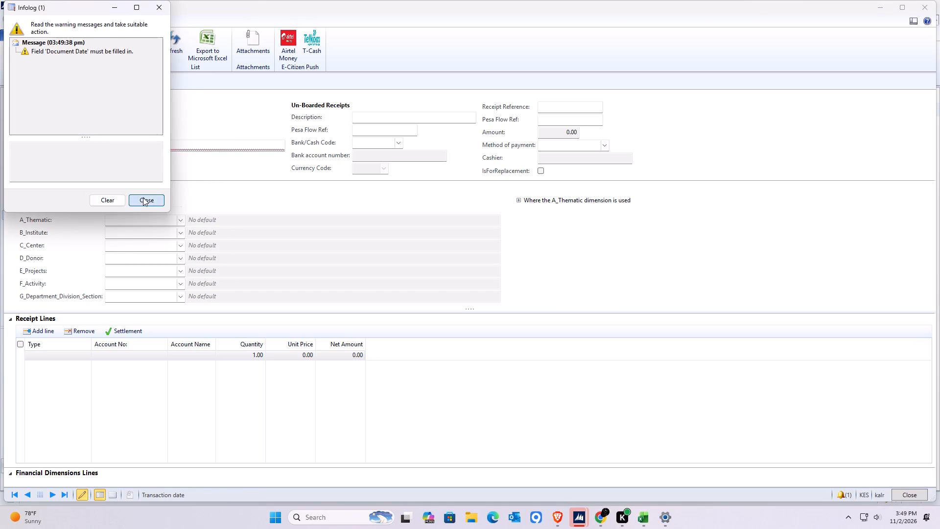
pyautogui.click(143, 197)
pyautogui.click(110, 145)
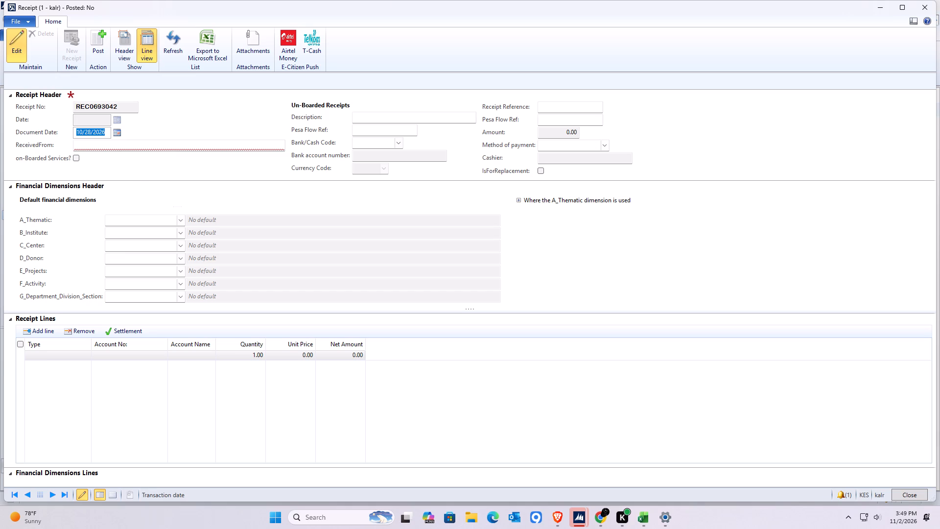
pyautogui.press('c')
pyautogui.press('Return')
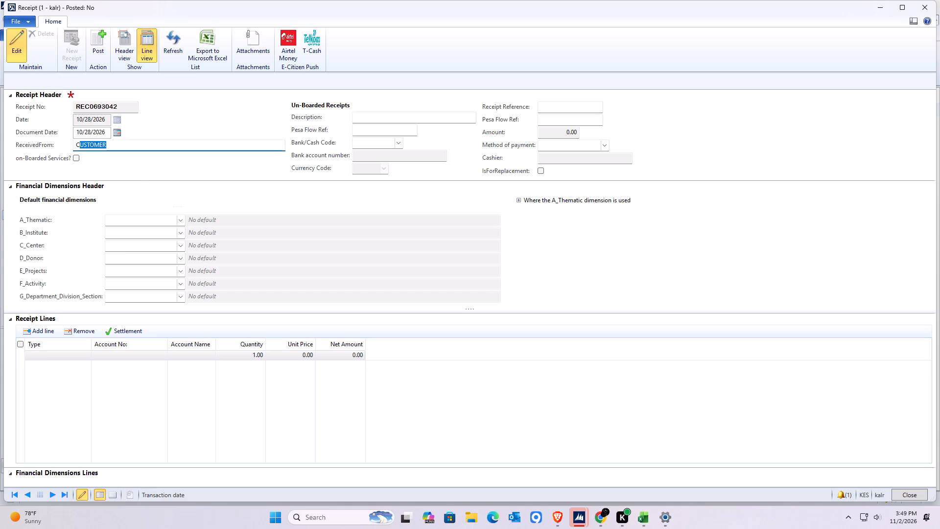
# Mark the receipt as on-boarded services with center code 10, M-PESA depot KALKR10 and sales narration CAFE.
pyautogui.click(75, 157)
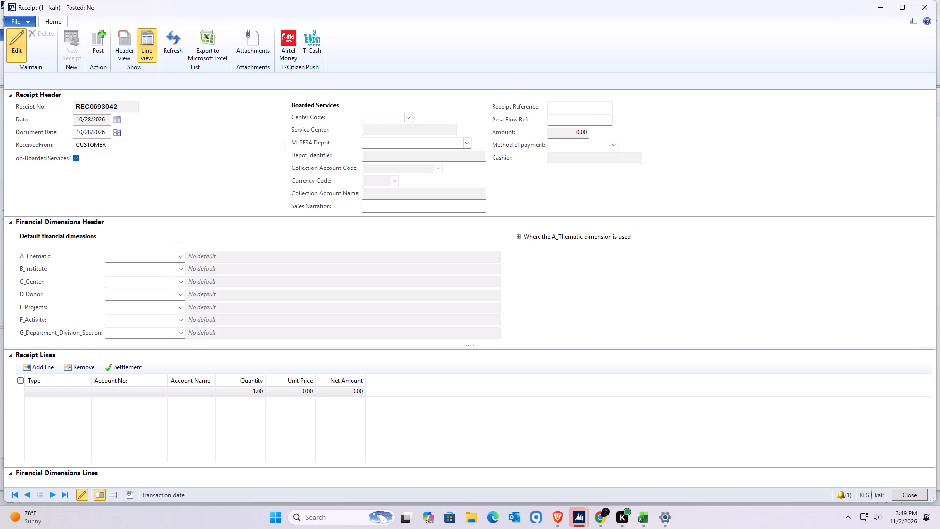
pyautogui.click(409, 120)
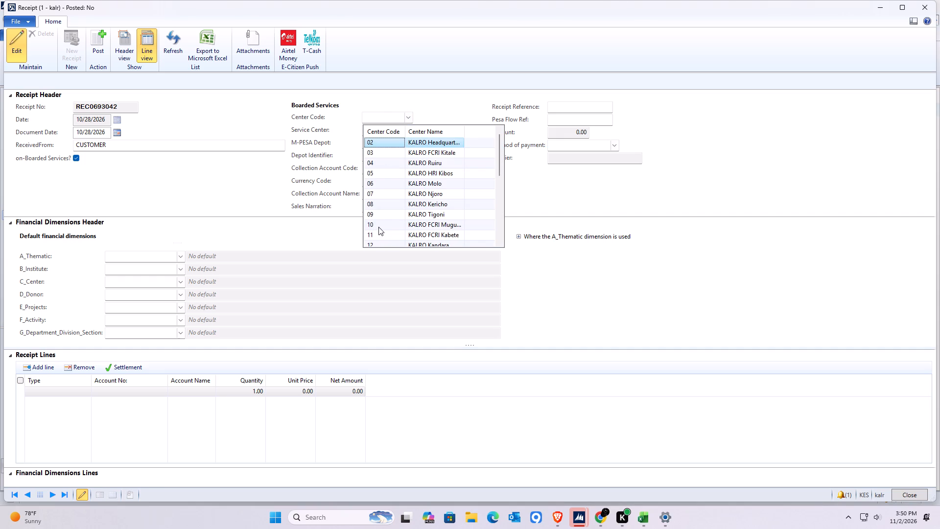
pyautogui.click(376, 224)
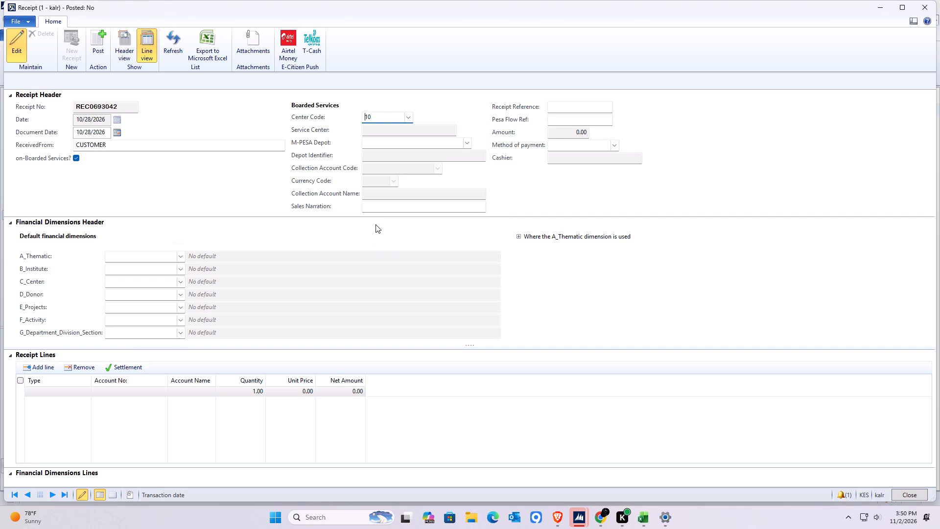
pyautogui.click(468, 139)
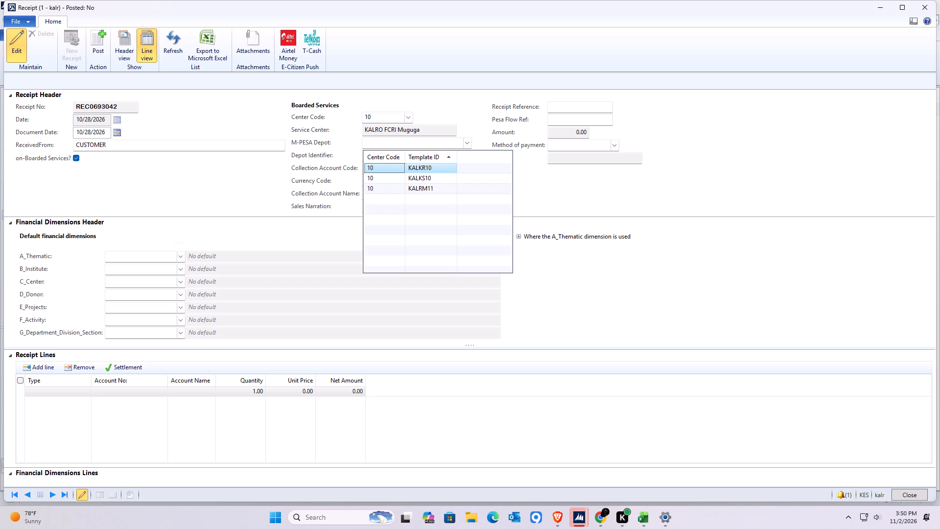
pyautogui.click(409, 167)
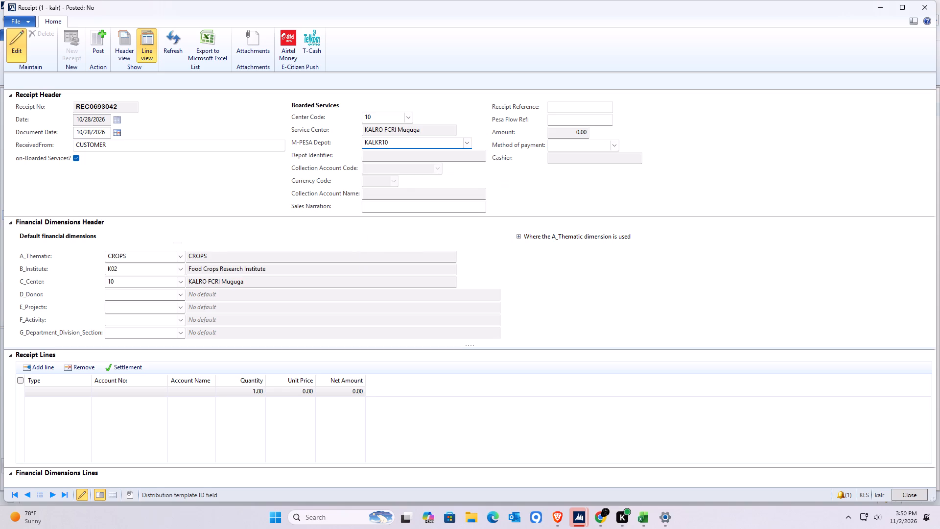
pyautogui.click(372, 205)
pyautogui.press('c')
pyautogui.press('a')
pyautogui.press('Return')
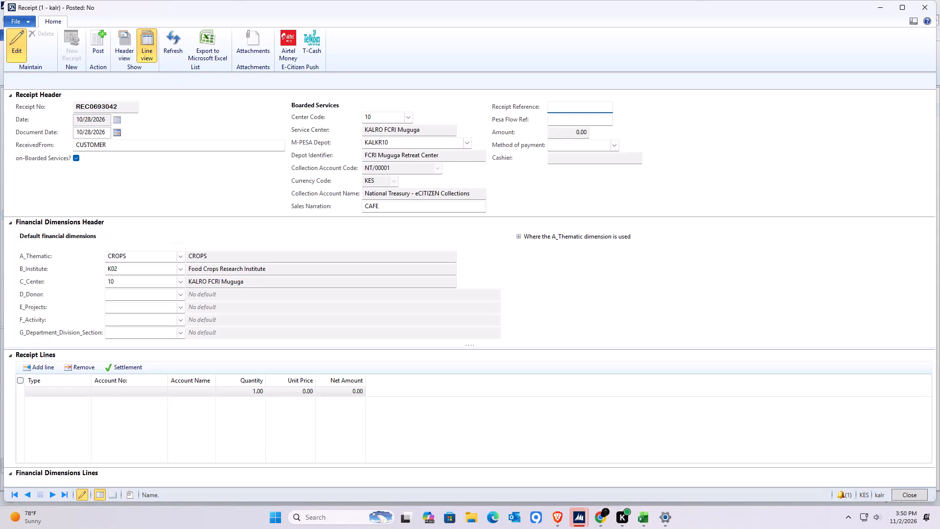
# Enter the copied account number as both Receipt Reference and Pesa Flow Ref, and set the method of payment to E-CITIZEN.
pyautogui.hotkey('ctrl', 'v')
pyautogui.press('Return')
pyautogui.hotkey('ctrl', 'v')
pyautogui.click(613, 144)
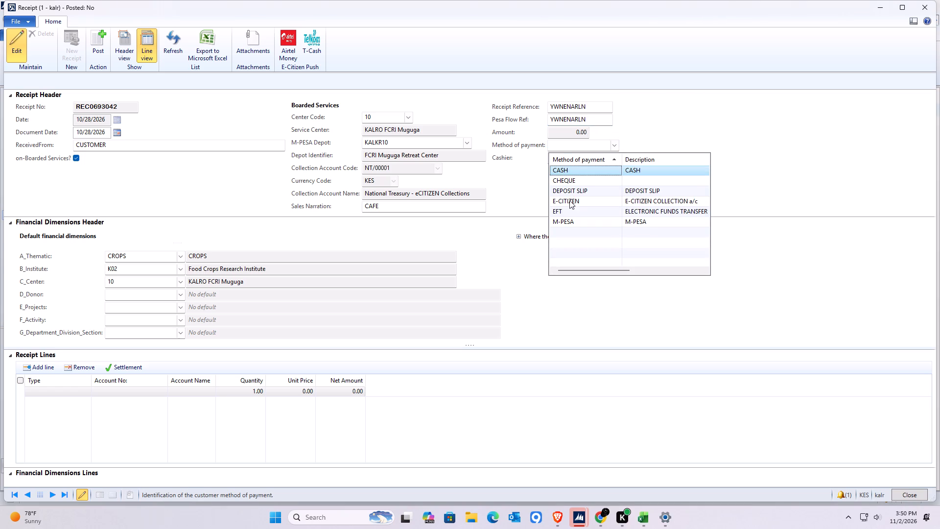
pyautogui.click(569, 200)
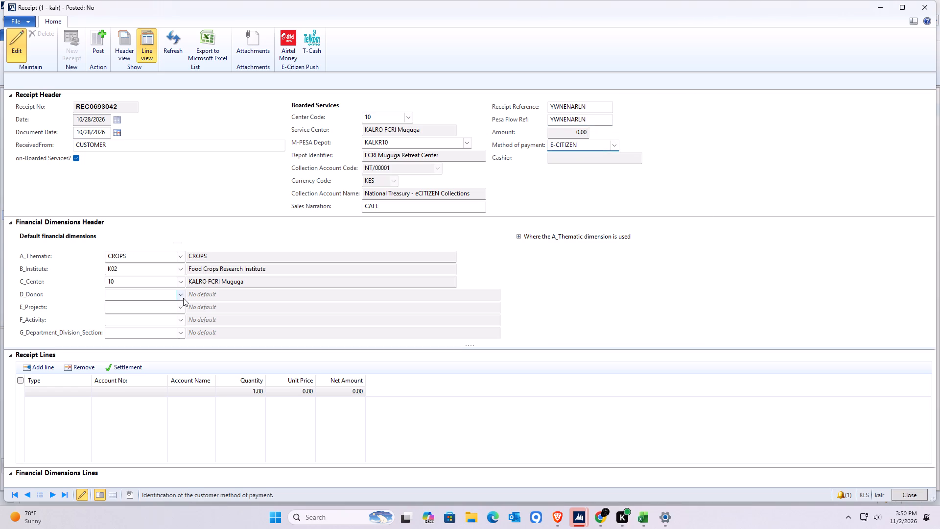
pyautogui.click(158, 293)
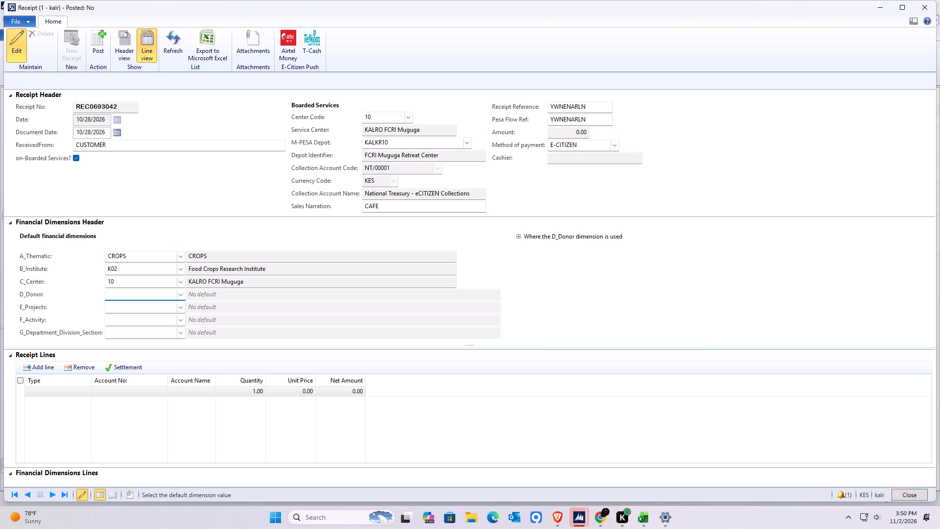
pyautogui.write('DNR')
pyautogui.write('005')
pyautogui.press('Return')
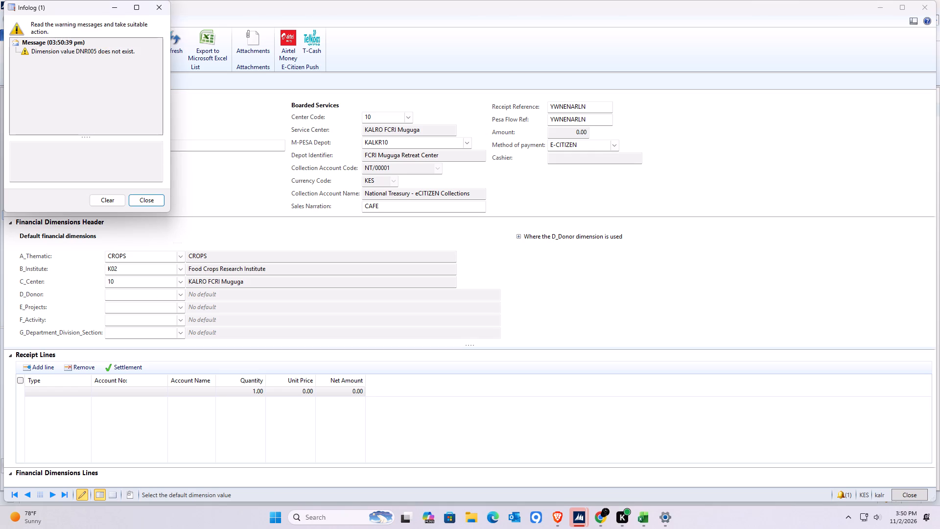
pyautogui.click(146, 201)
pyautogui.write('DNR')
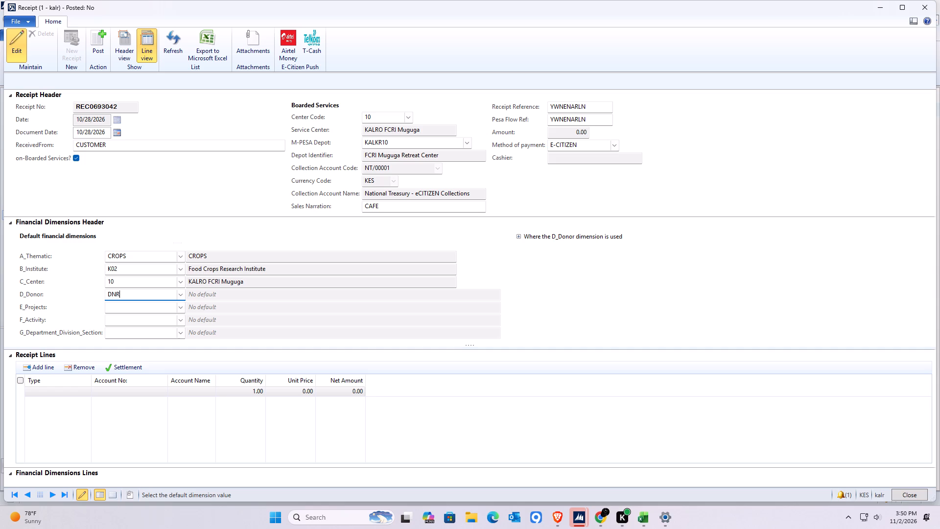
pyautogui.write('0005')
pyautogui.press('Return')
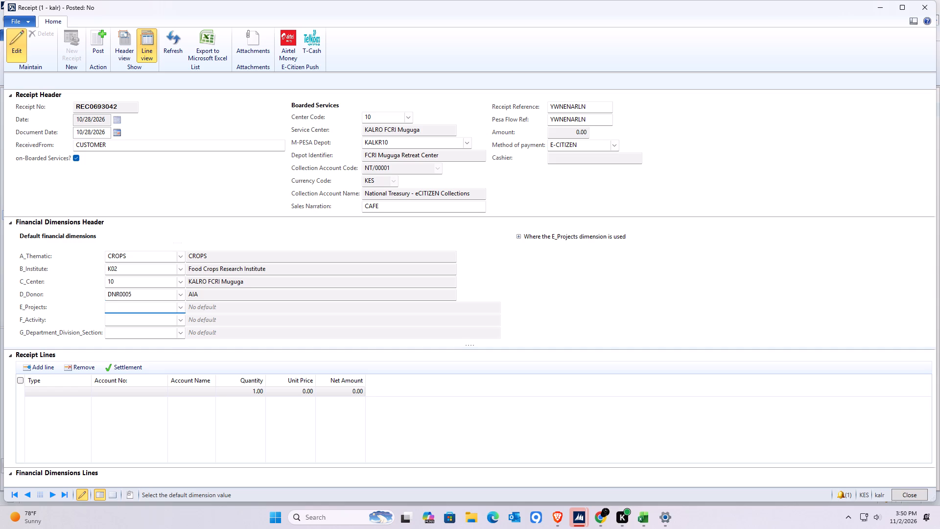
# Set the header dimensions E_Projects to PRJ0062, F_Activity to ACT0001 and G_Department_Division_Section to F0000002.
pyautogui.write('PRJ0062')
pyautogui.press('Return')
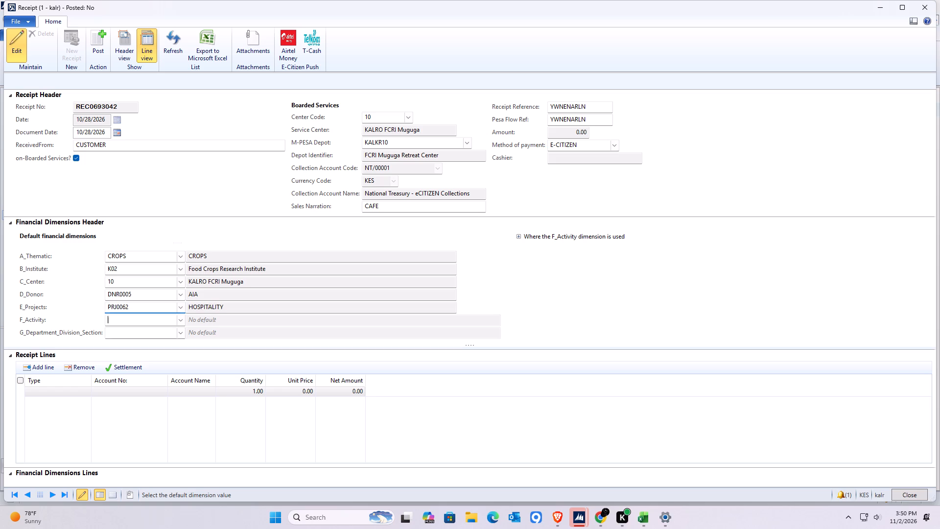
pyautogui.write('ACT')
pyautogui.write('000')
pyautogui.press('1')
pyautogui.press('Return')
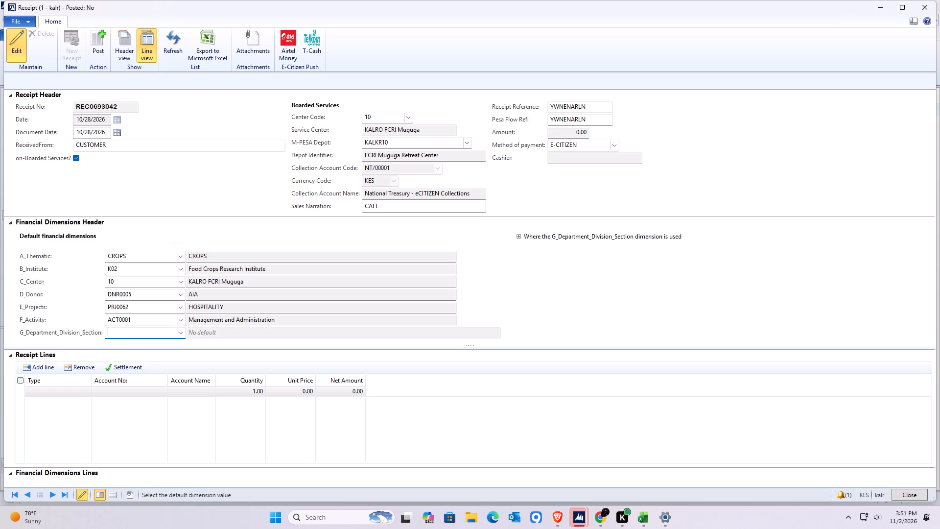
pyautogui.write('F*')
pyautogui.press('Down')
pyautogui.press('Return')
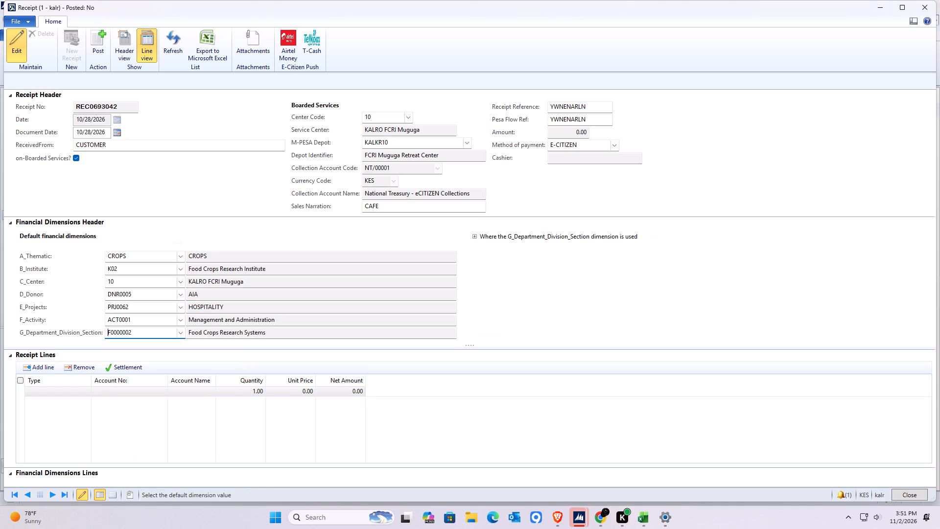
# Fill the receipt line with type Cafetaria and a unit price of 70.00.
pyautogui.click(54, 394)
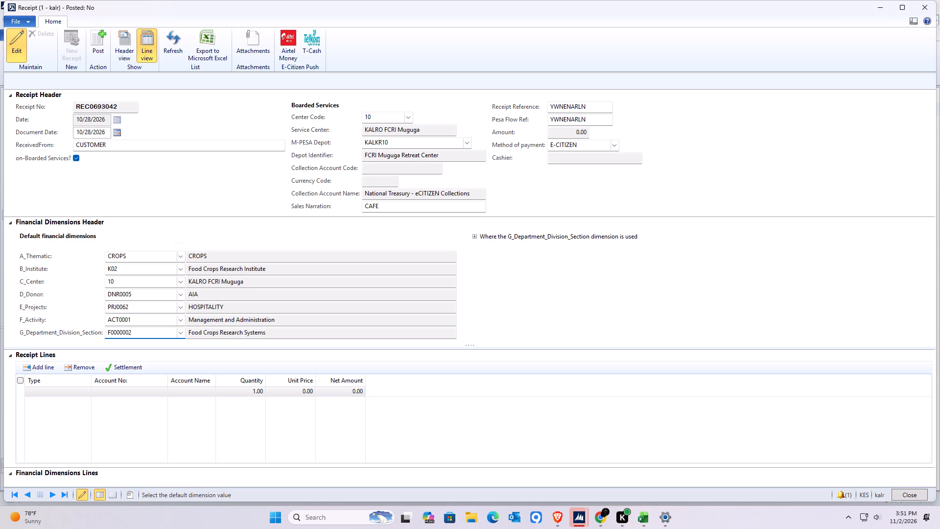
pyautogui.click(67, 393)
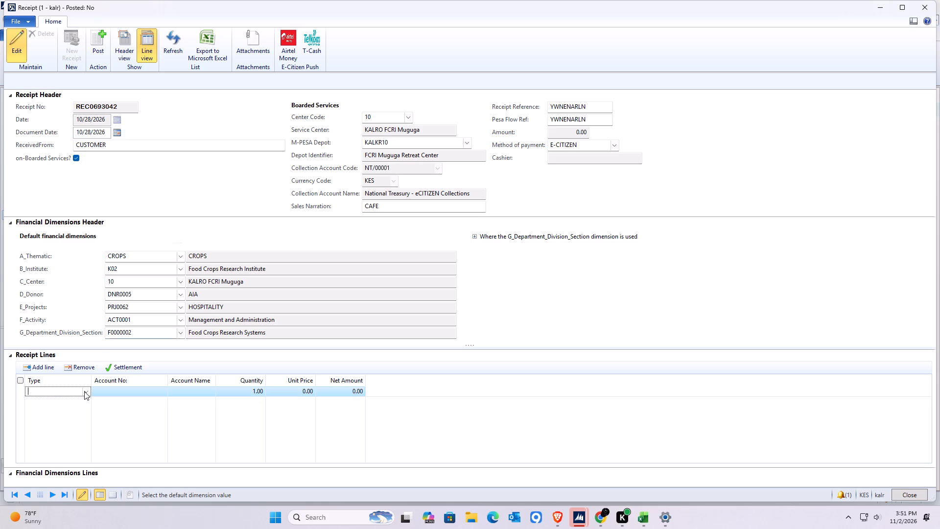
pyautogui.click(85, 391)
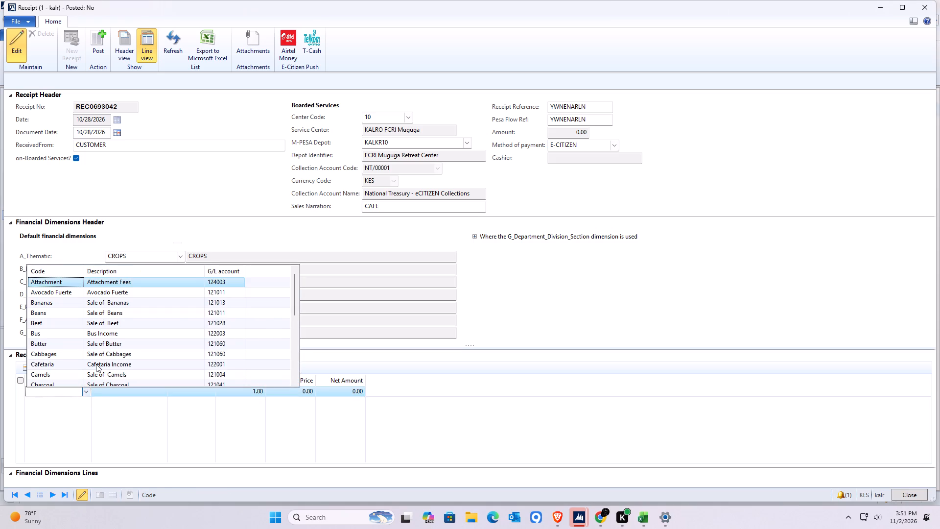
pyautogui.click(96, 364)
pyautogui.click(295, 393)
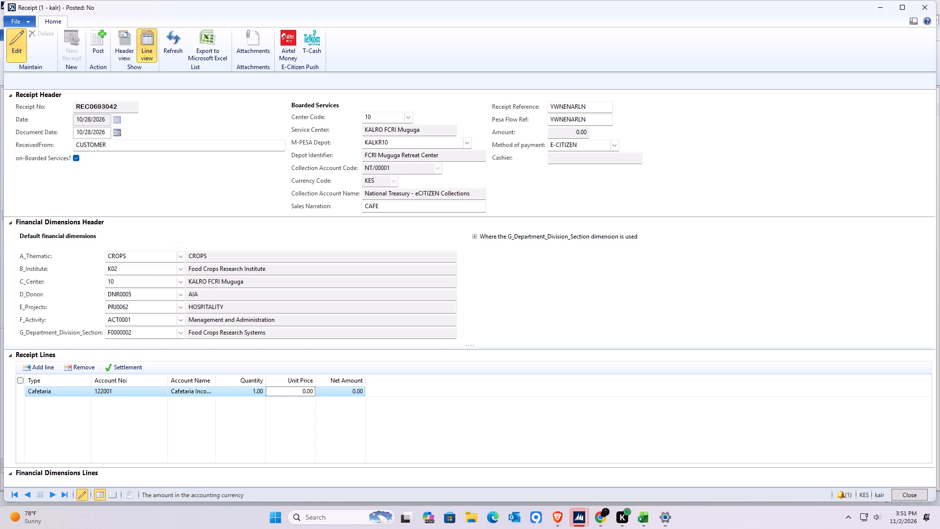
pyautogui.press('7')
pyautogui.press('Return')
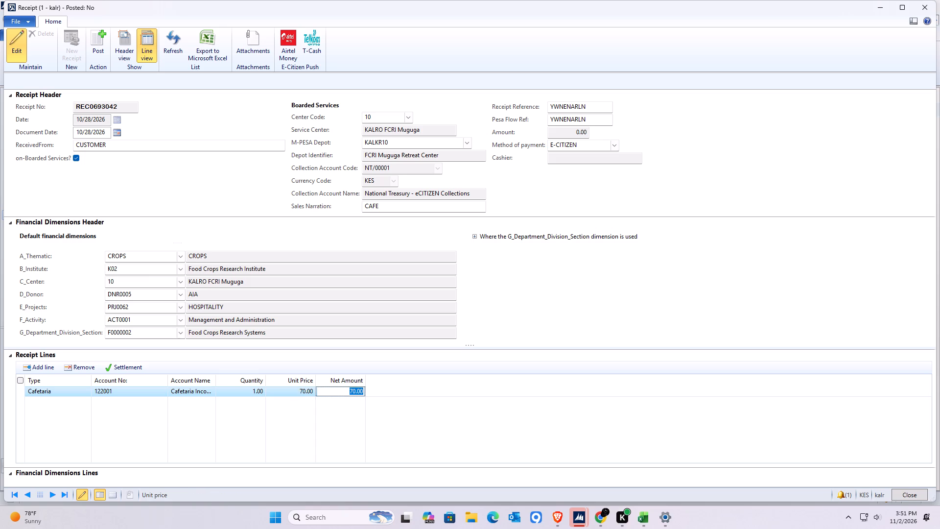
pyautogui.press('Return')
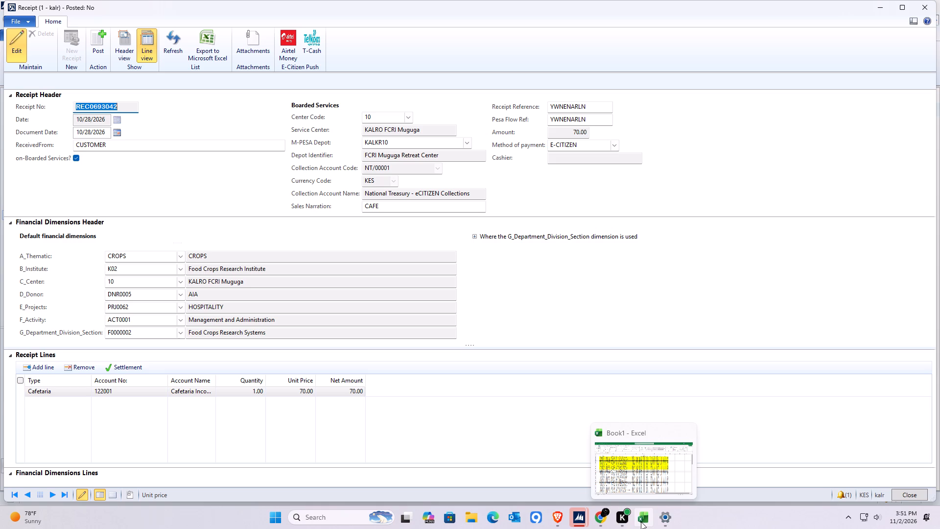
# Check the payment's row in the Excel sheet, return to its unposted receipt in Dynamics AX and post it.
pyautogui.click(643, 517)
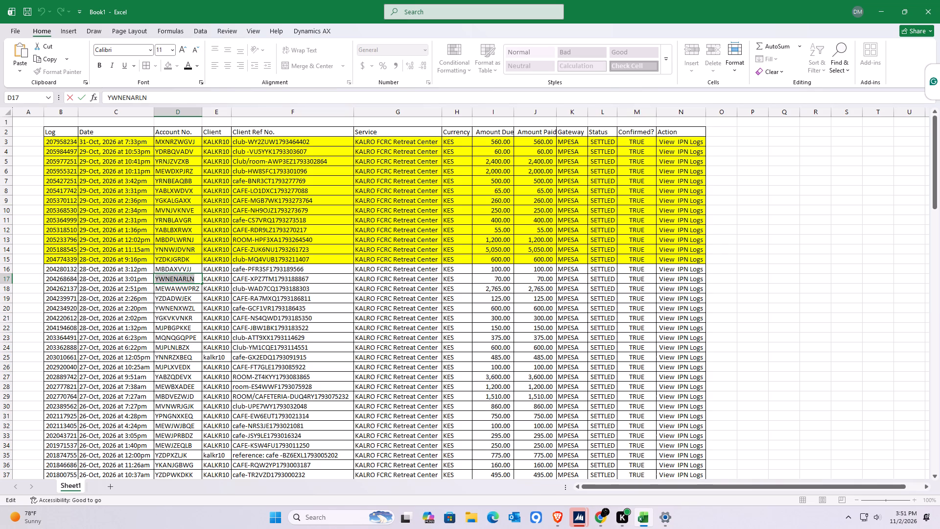
pyautogui.click(574, 513)
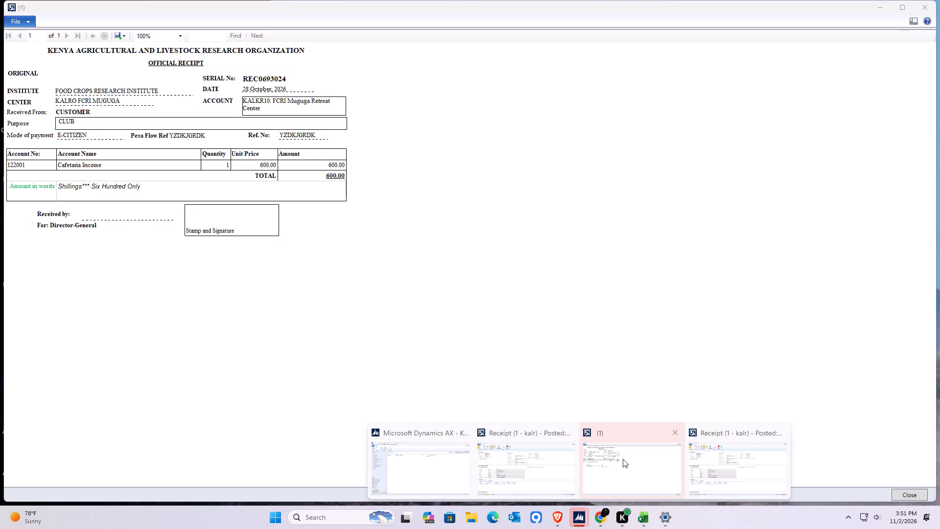
pyautogui.click(708, 463)
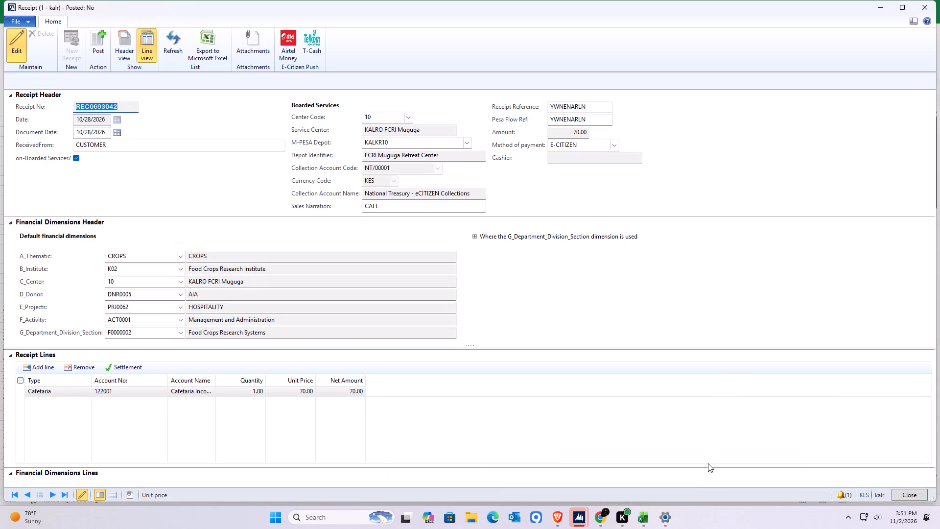
pyautogui.click(101, 41)
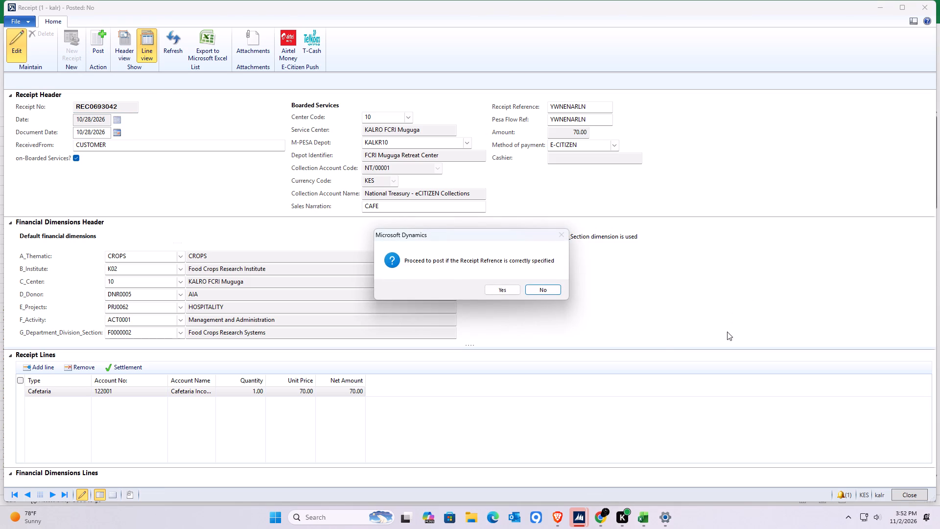
pyautogui.click(491, 287)
pyautogui.moveTo(471, 291); pyautogui.dragTo(483, 290)
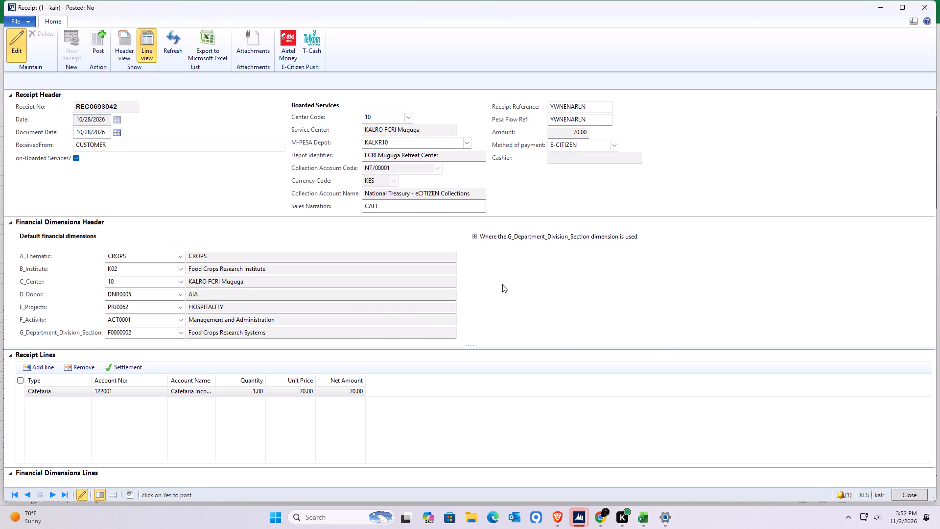
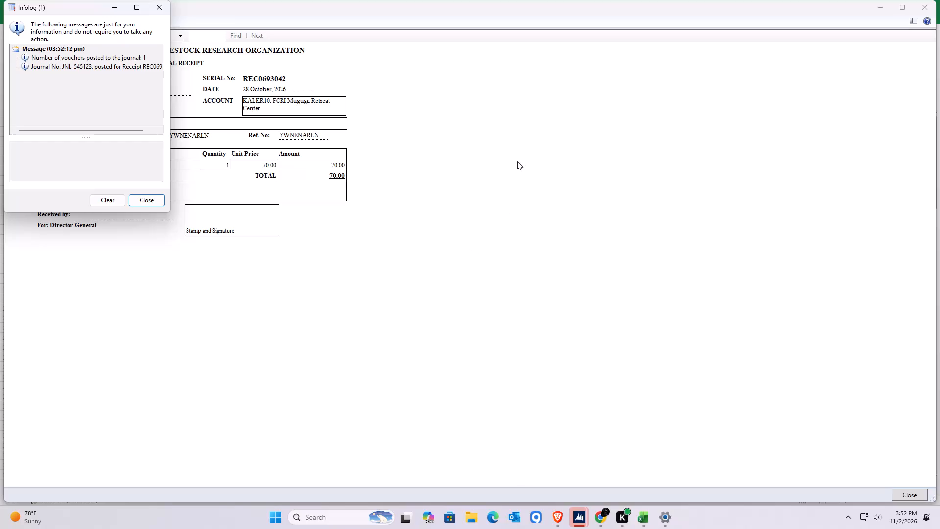
# Close the posting message and the preview of the posted receipt.
pyautogui.click(145, 198)
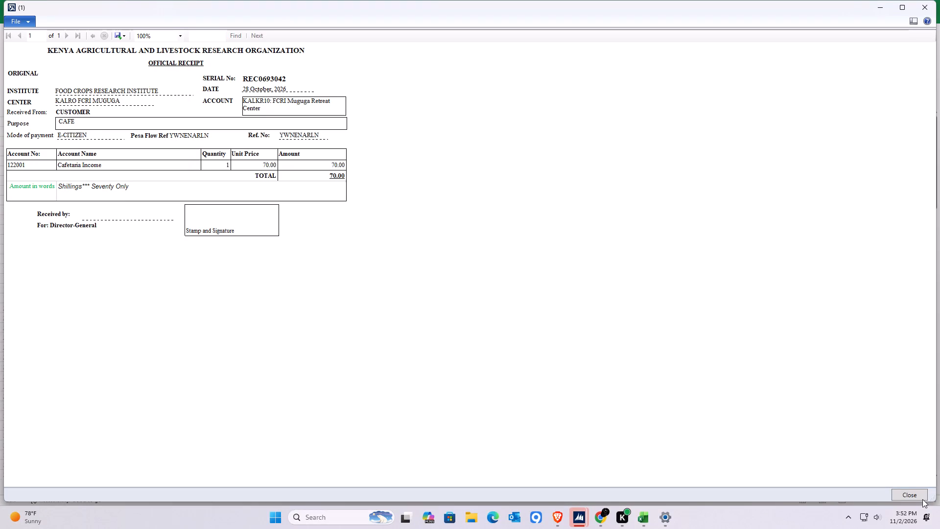
pyautogui.click(918, 490)
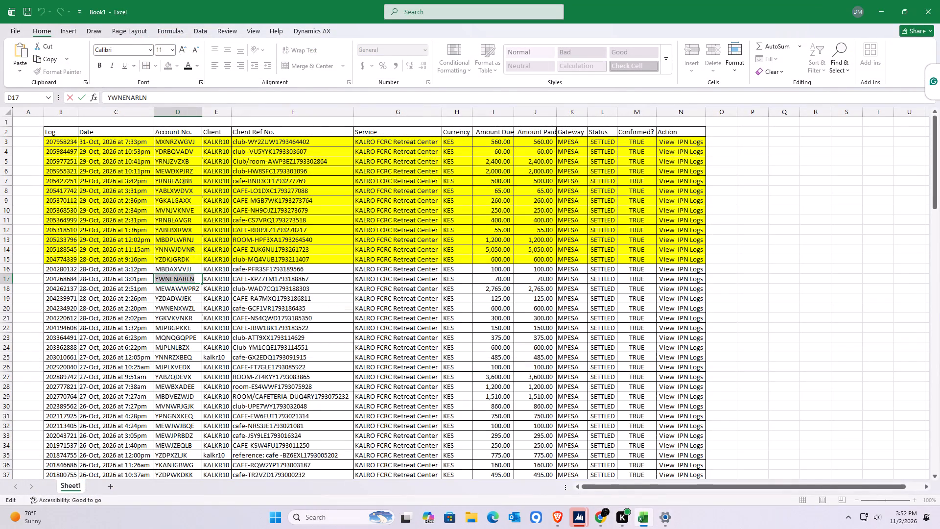
pyautogui.doubleClick(171, 294)
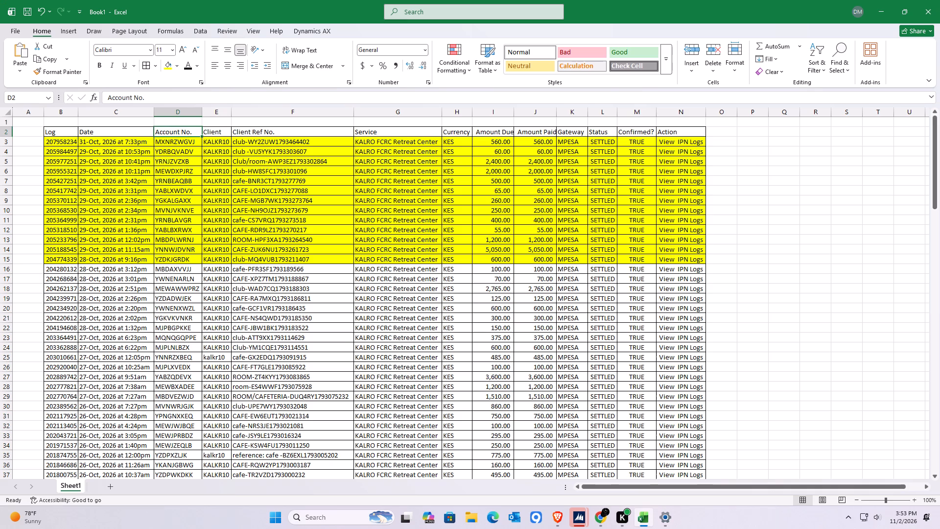
pyautogui.doubleClick(172, 287)
pyautogui.doubleClick(172, 287)
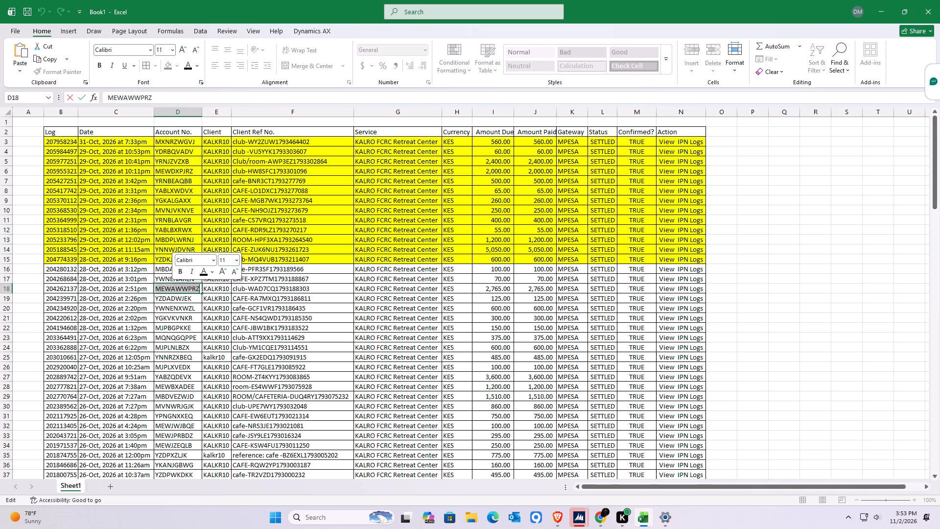
pyautogui.hotkey('ctrl', 'c')
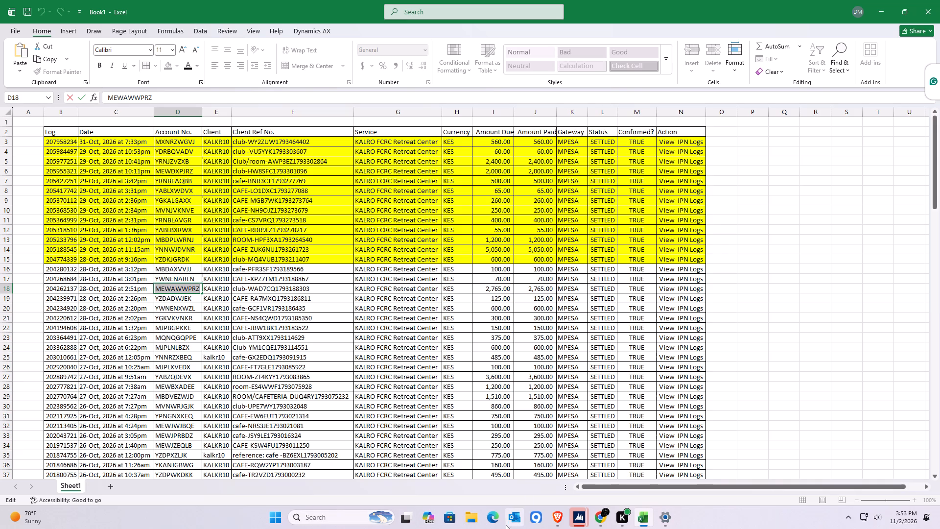
# Switch to Dynamics AX and create a new receipt with document date 10/28/2026, received from CUSTOMER.
pyautogui.click(573, 515)
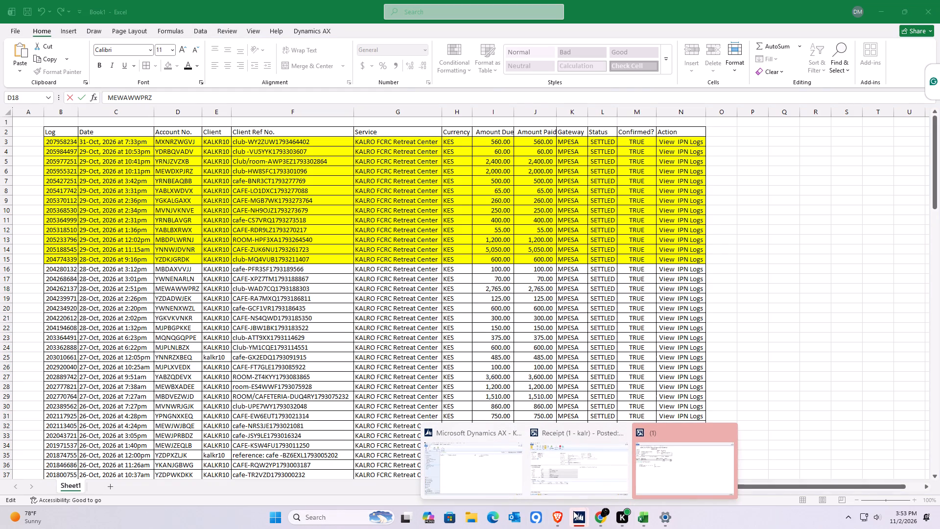
pyautogui.click(506, 484)
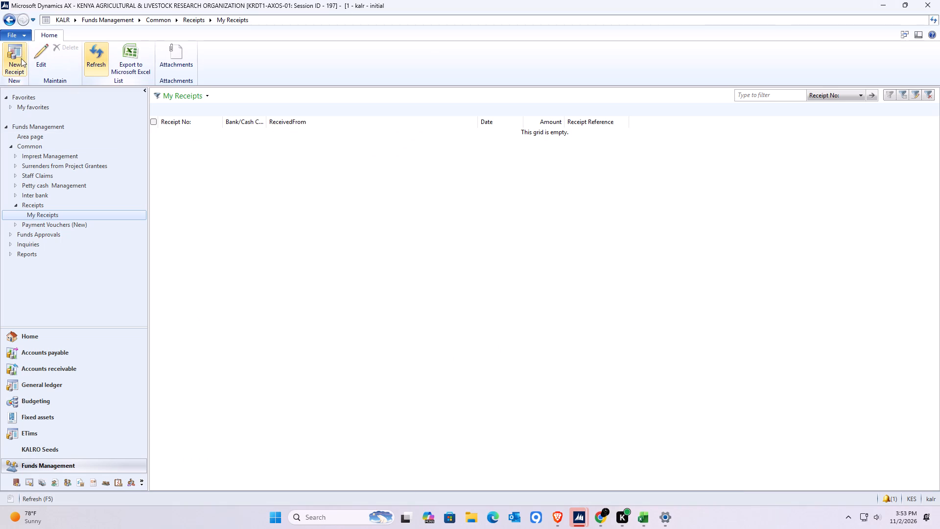
pyautogui.doubleClick(10, 60)
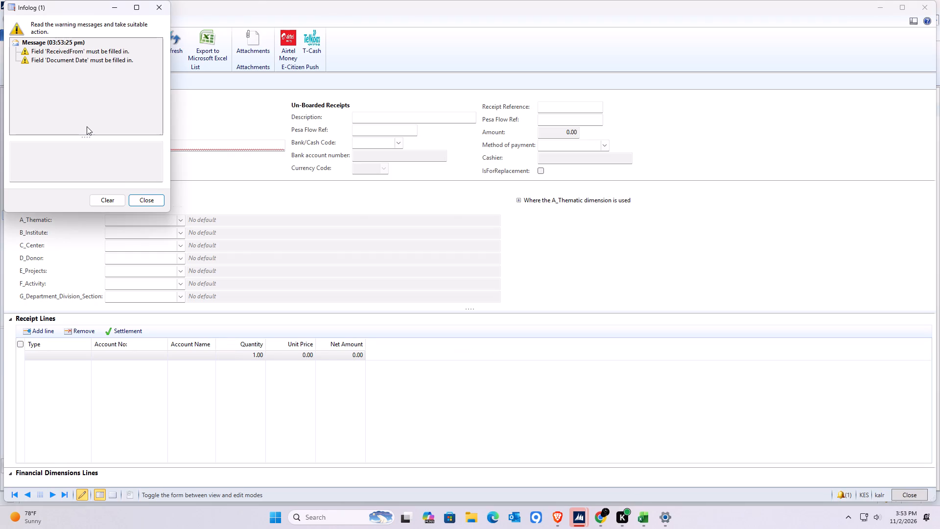
pyautogui.click(149, 200)
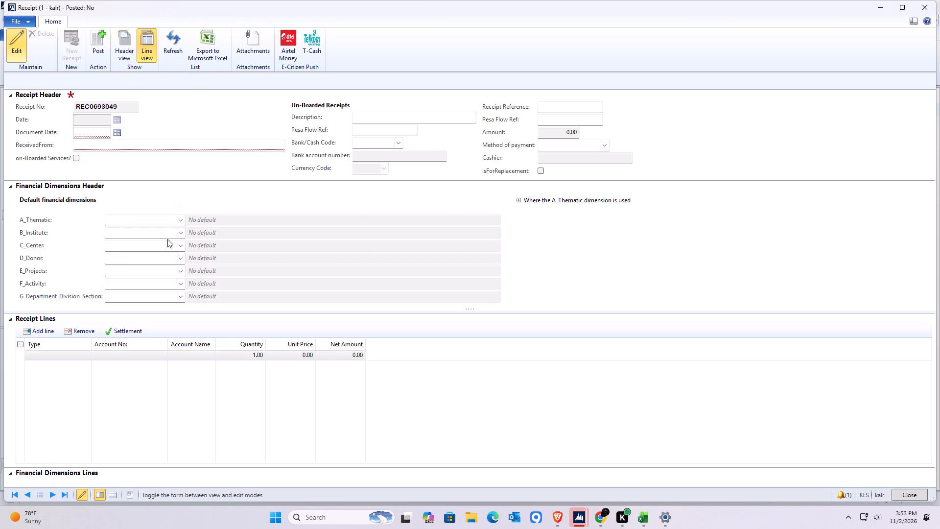
pyautogui.click(117, 134)
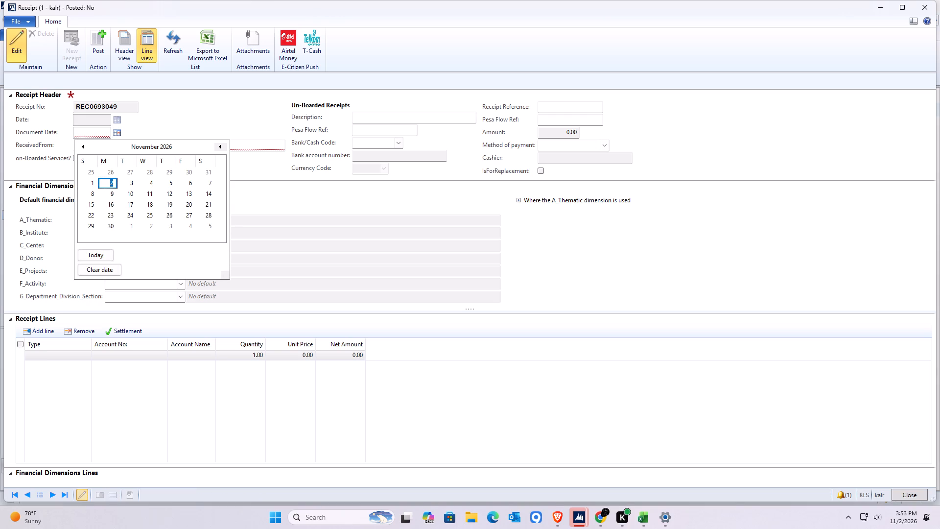
pyautogui.click(83, 146)
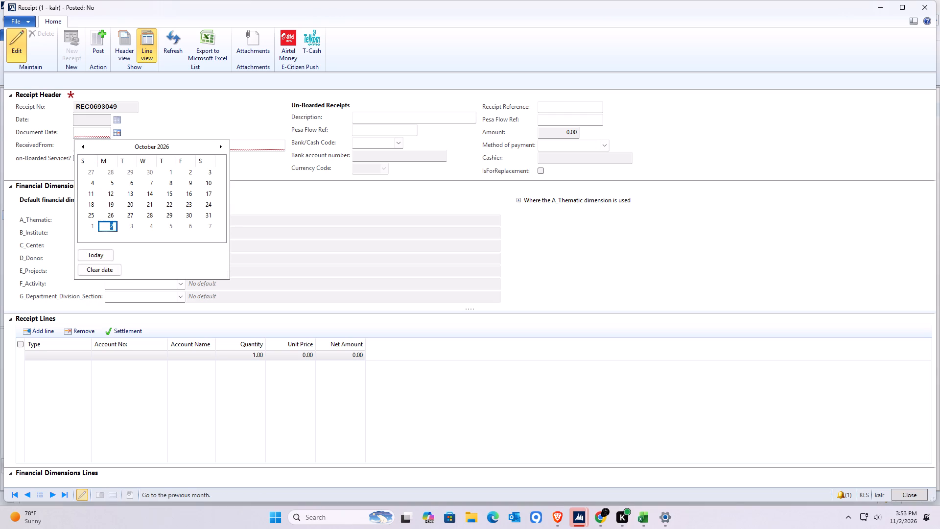
pyautogui.click(148, 213)
pyautogui.click(97, 142)
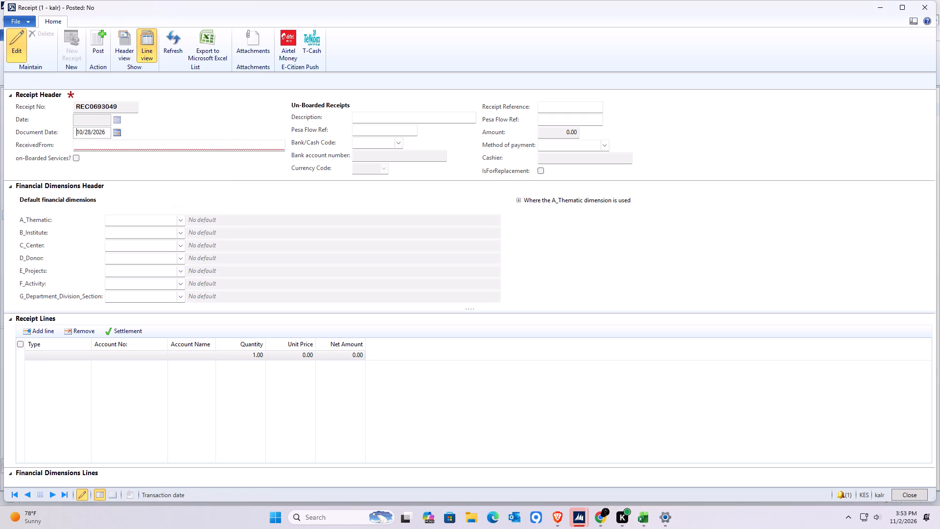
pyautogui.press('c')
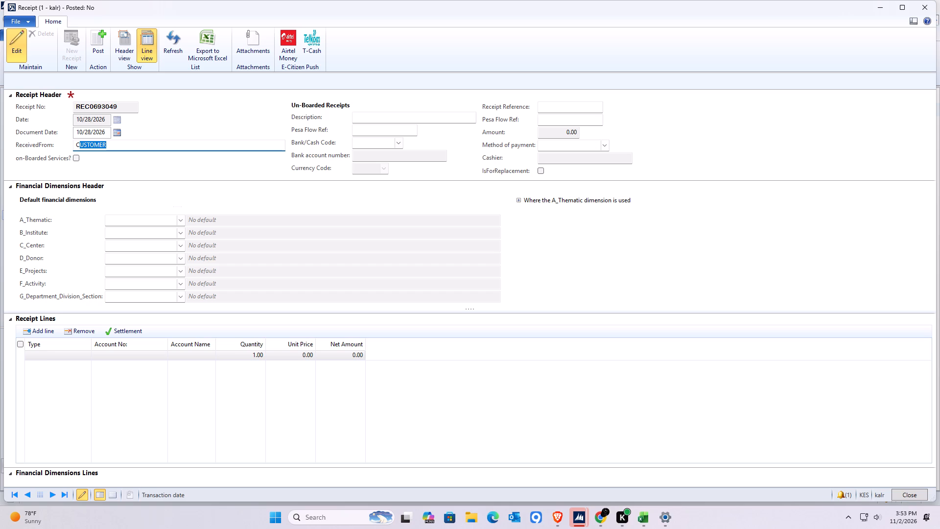
pyautogui.press('Return')
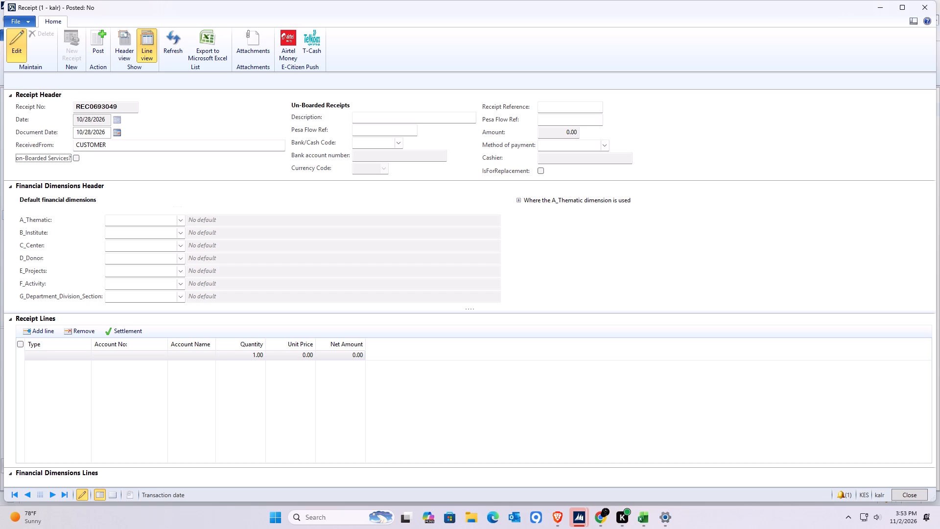
# Mark the receipt as on-boarded services with center code 10, M-PESA depot KALKR10 and sales narration CLUB.
pyautogui.click(74, 158)
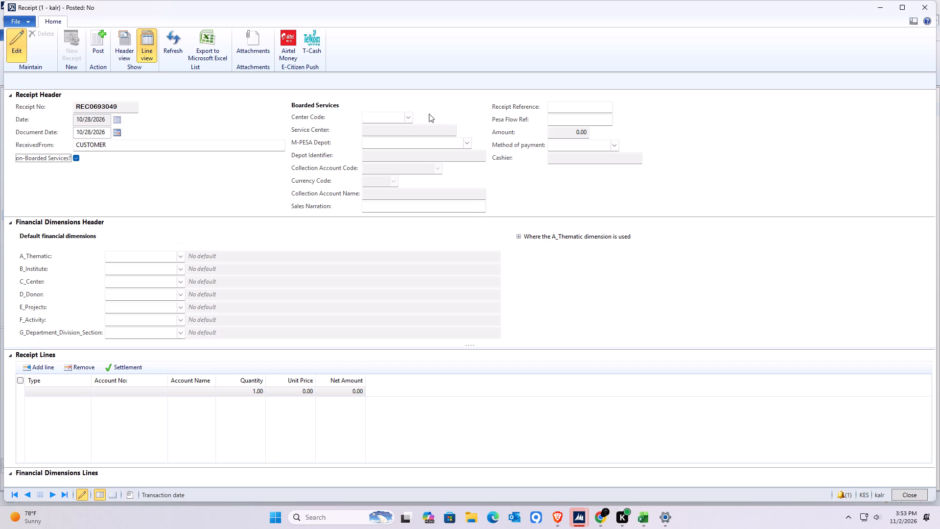
pyautogui.click(406, 117)
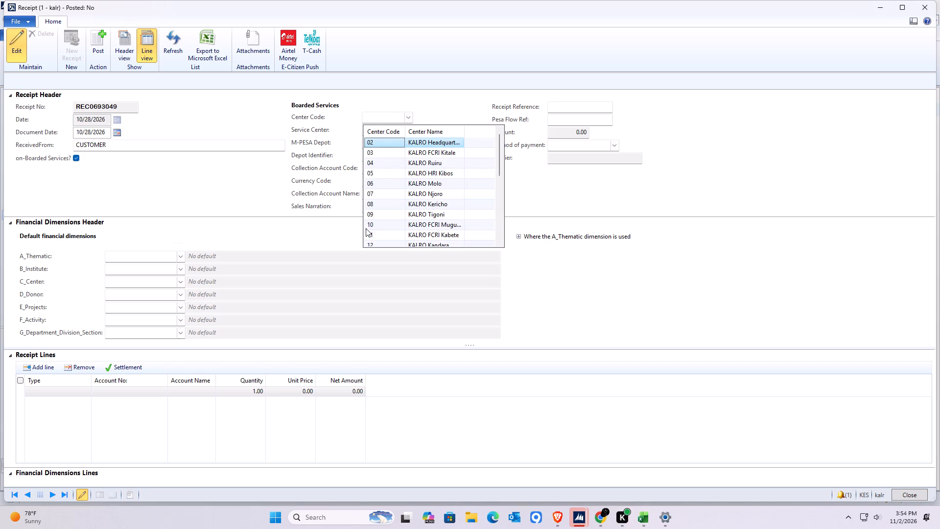
pyautogui.click(368, 221)
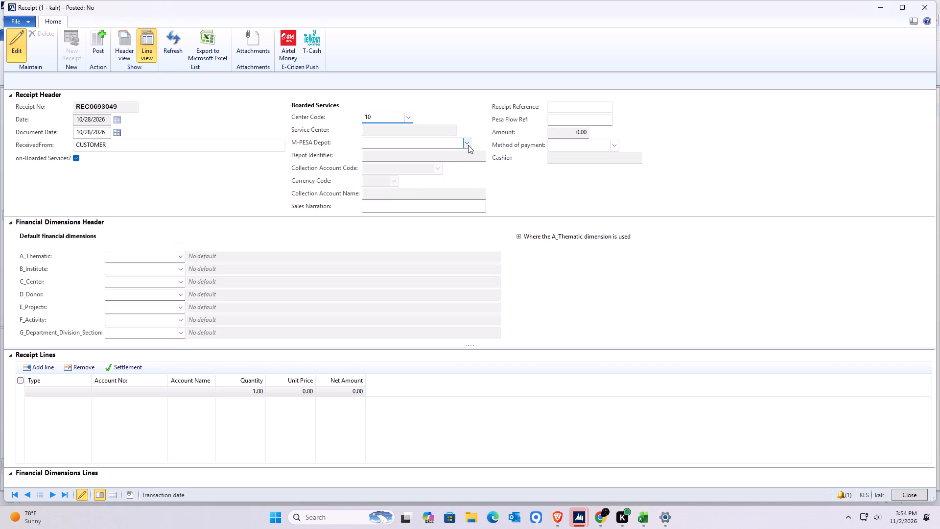
pyautogui.click(468, 143)
pyautogui.click(424, 164)
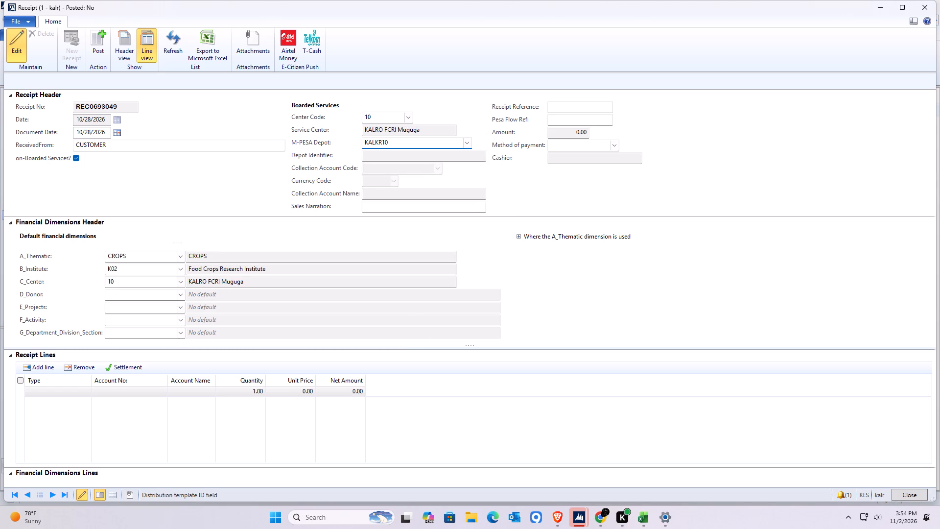
pyautogui.click(378, 208)
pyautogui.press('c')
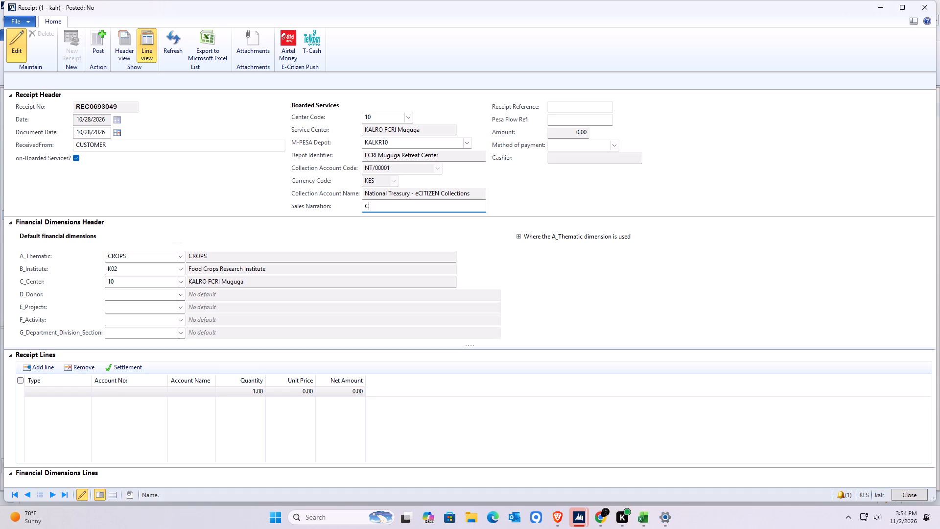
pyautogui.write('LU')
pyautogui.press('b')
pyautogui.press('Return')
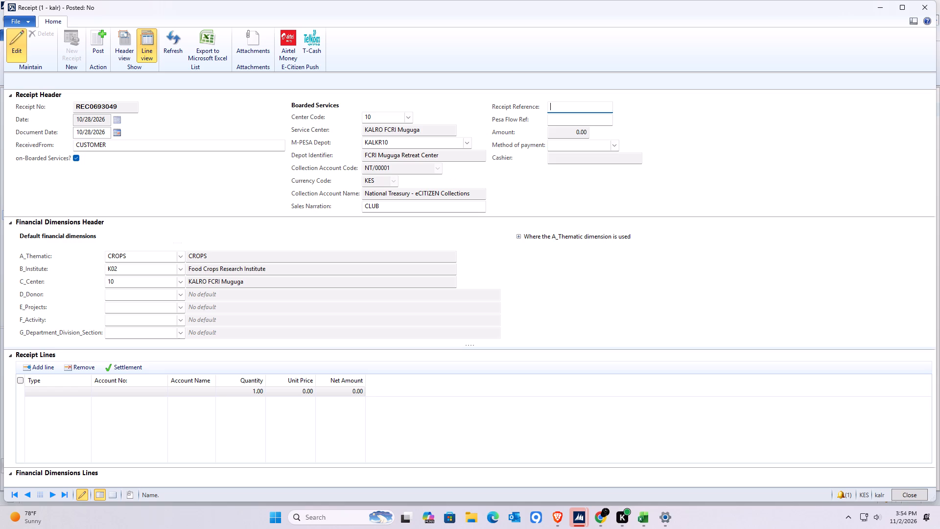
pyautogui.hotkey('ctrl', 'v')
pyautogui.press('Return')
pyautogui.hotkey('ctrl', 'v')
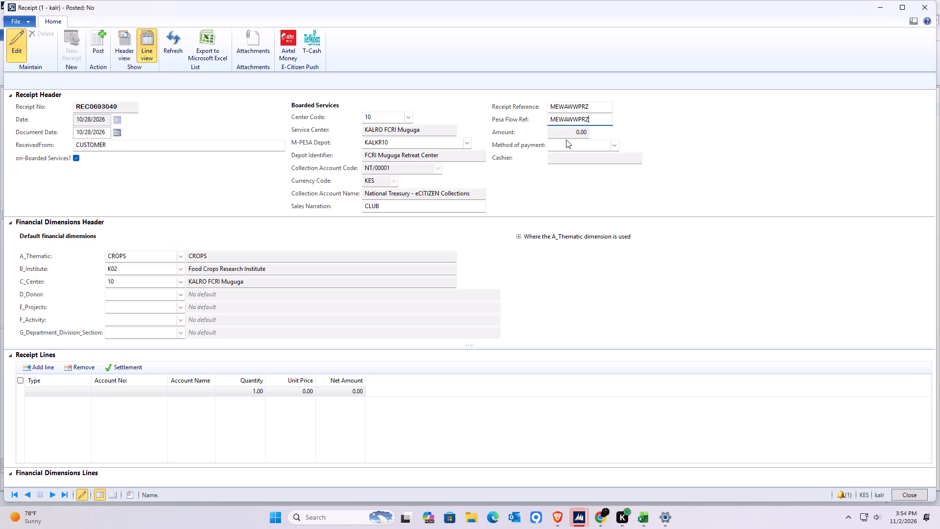
pyautogui.click(614, 143)
pyautogui.click(556, 194)
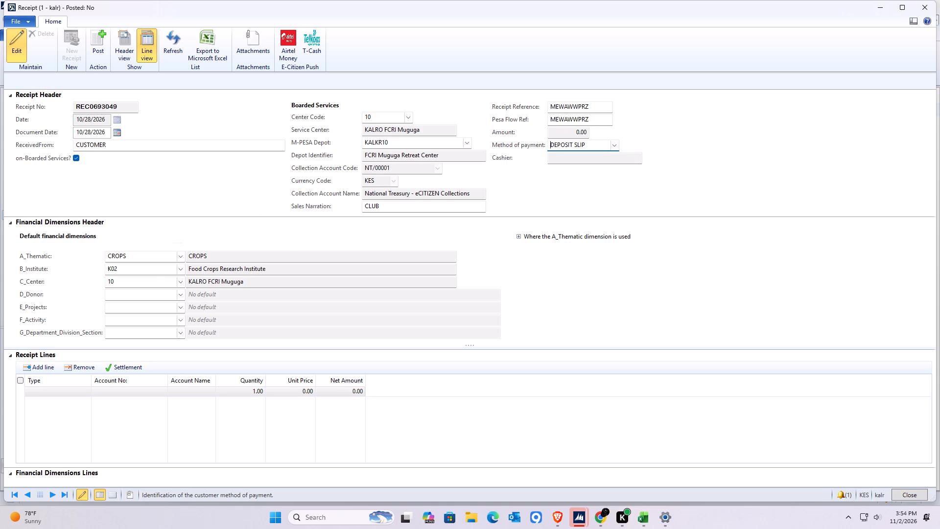
pyautogui.click(615, 145)
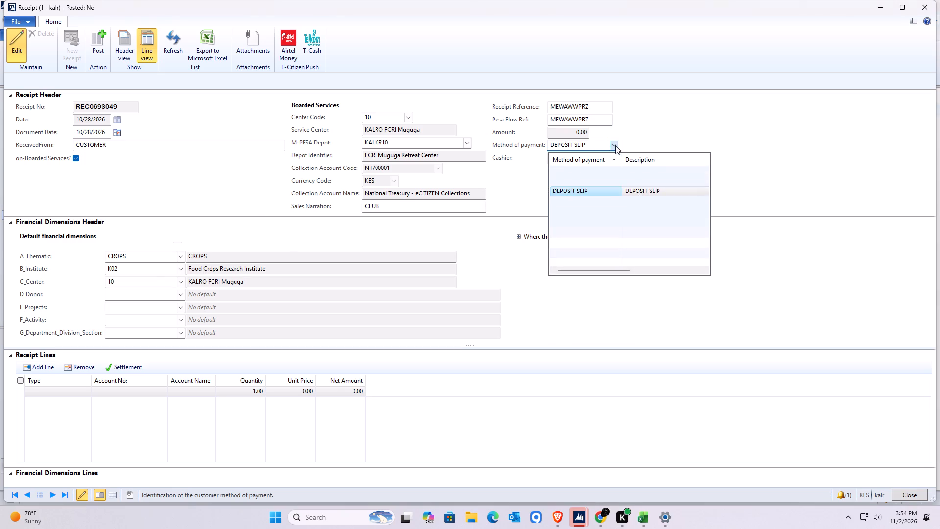
pyautogui.click(569, 199)
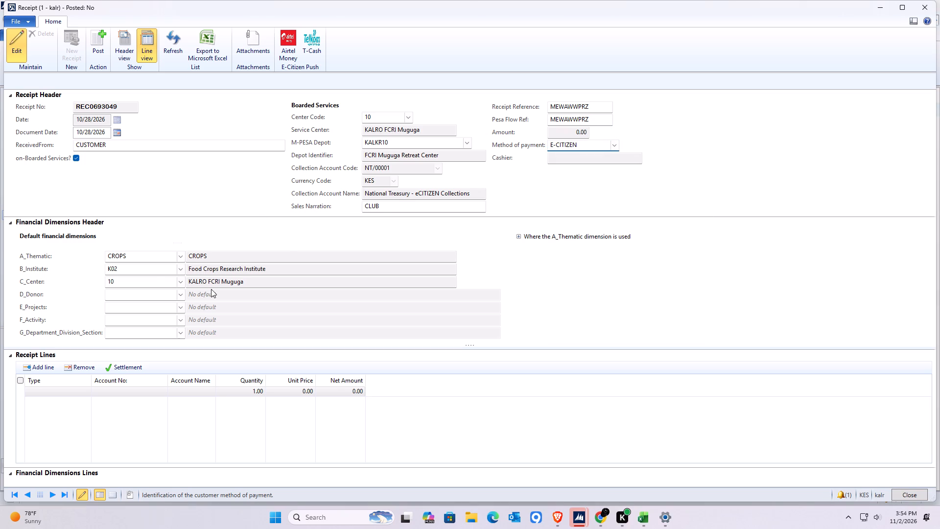
pyautogui.click(180, 297)
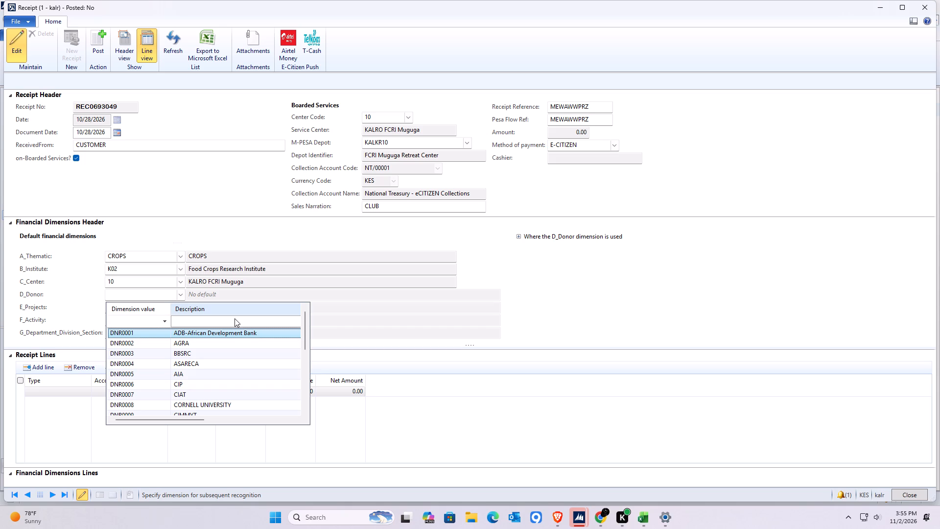
pyautogui.click(178, 377)
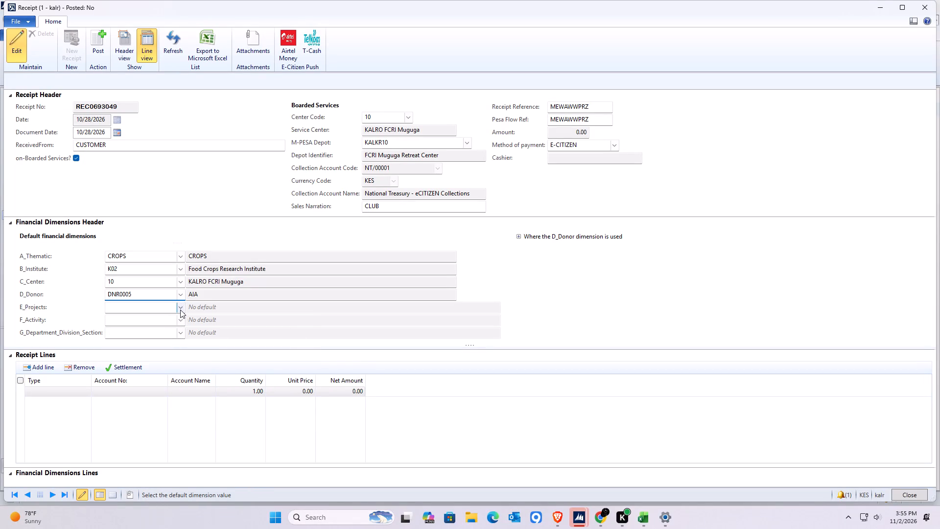
# Set the E_Projects financial dimension in the receipt header to PRJ0062 (HOSPITALITY).
pyautogui.click(180, 310)
pyautogui.scroll(-10, 165, 362)
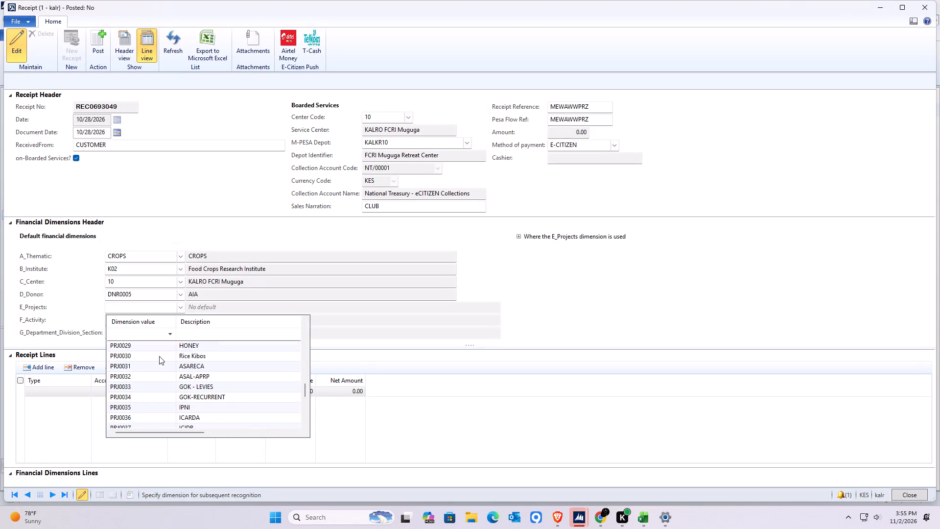
pyautogui.scroll(-12, 159, 356)
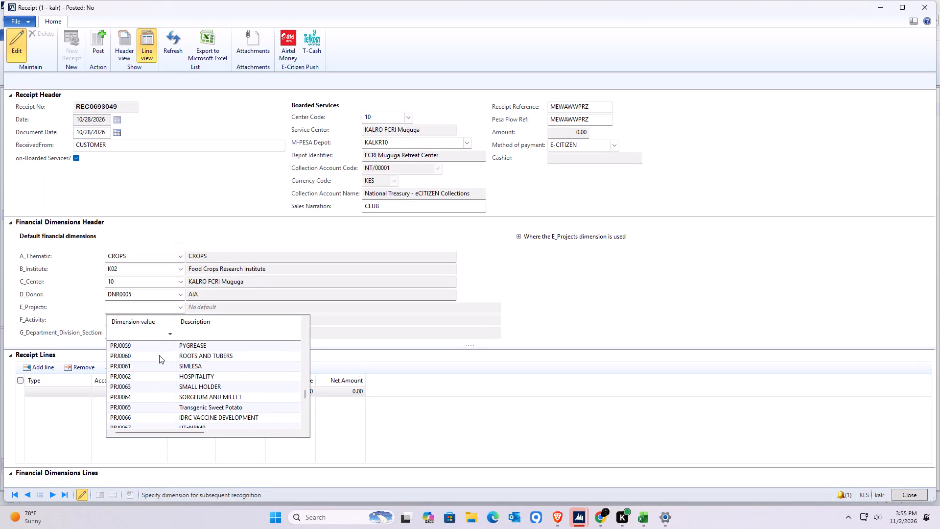
pyautogui.click(121, 378)
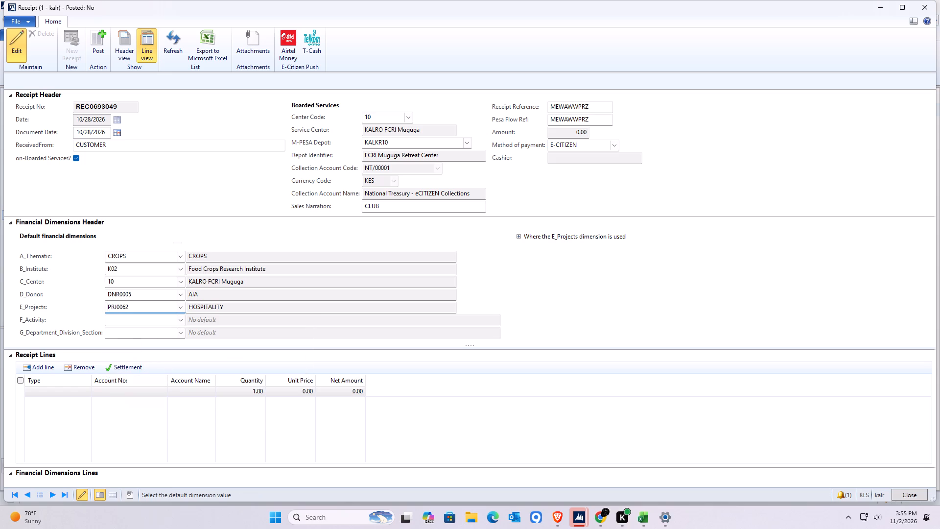
# Set the header's F_Activity dimension to ACT0001 and G_Department_Division_Section to F0000002, Food Crops Research Systems.
pyautogui.click(173, 322)
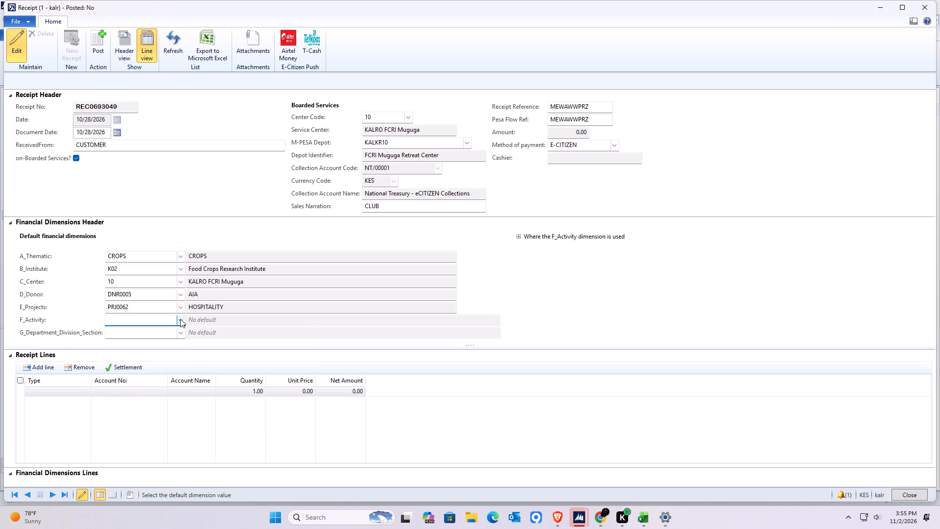
pyautogui.click(180, 319)
pyautogui.click(179, 358)
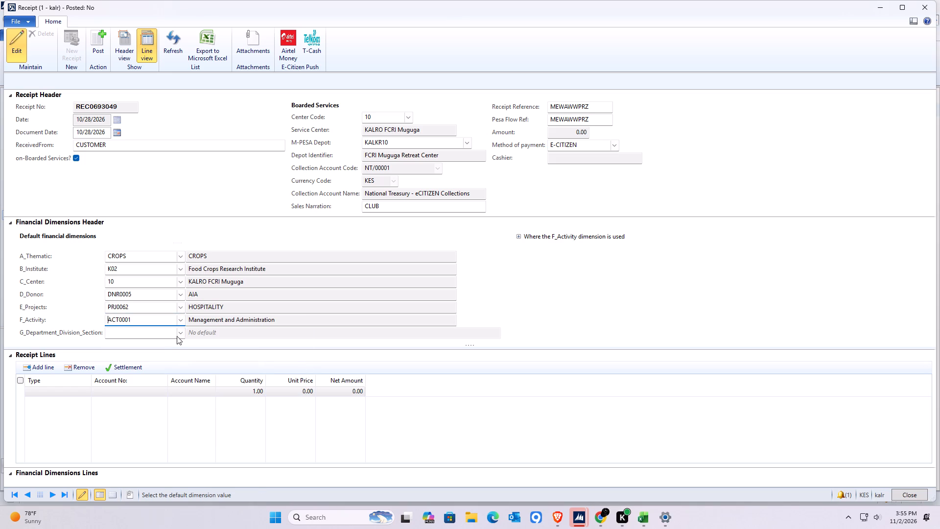
pyautogui.click(178, 334)
pyautogui.scroll(-7, 175, 388)
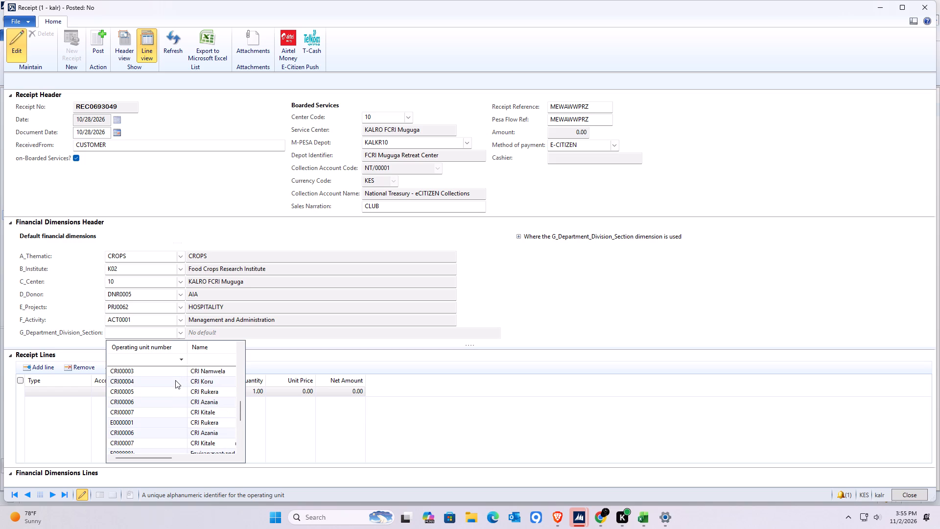
pyautogui.click(134, 441)
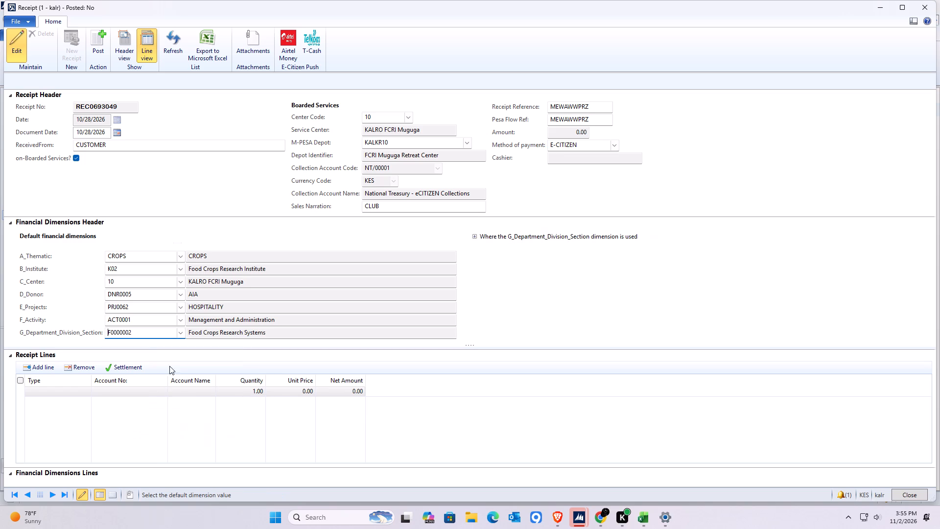
# Fill in the receipt line with type Cafetaria and a unit price of 2,765.
pyautogui.click(78, 392)
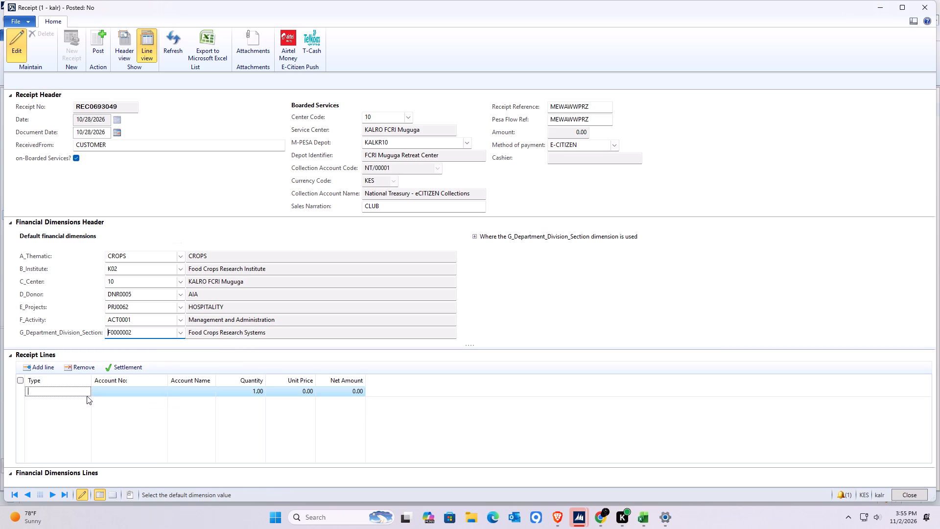
pyautogui.click(87, 391)
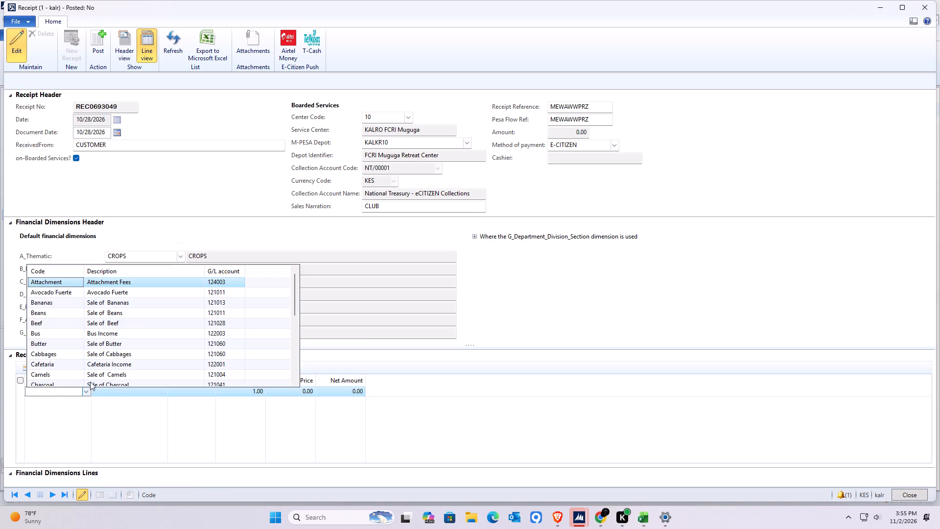
pyautogui.click(104, 362)
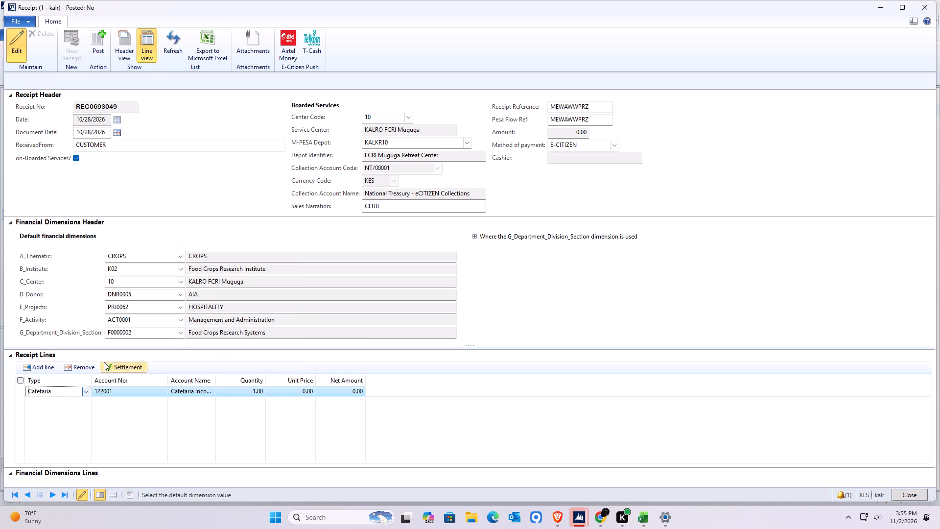
pyautogui.click(284, 389)
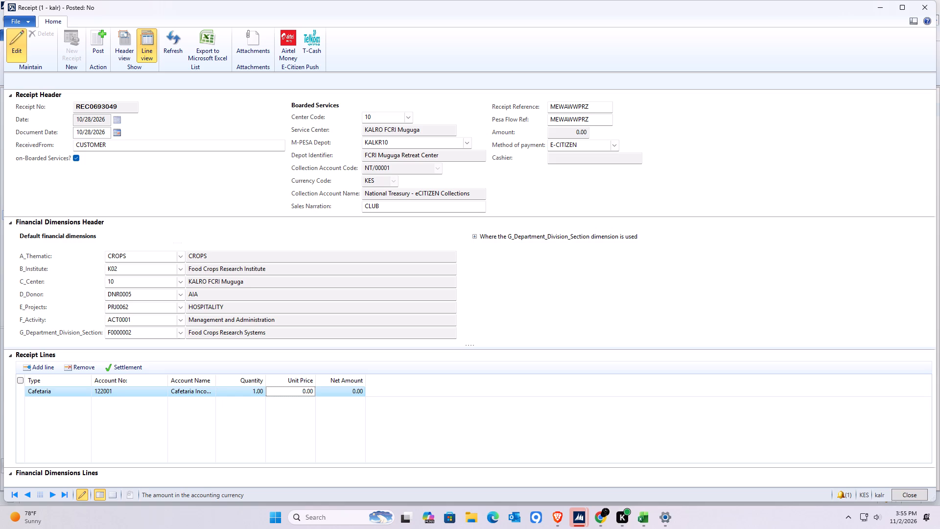
pyautogui.press('Right')
pyautogui.press('BackSpace')
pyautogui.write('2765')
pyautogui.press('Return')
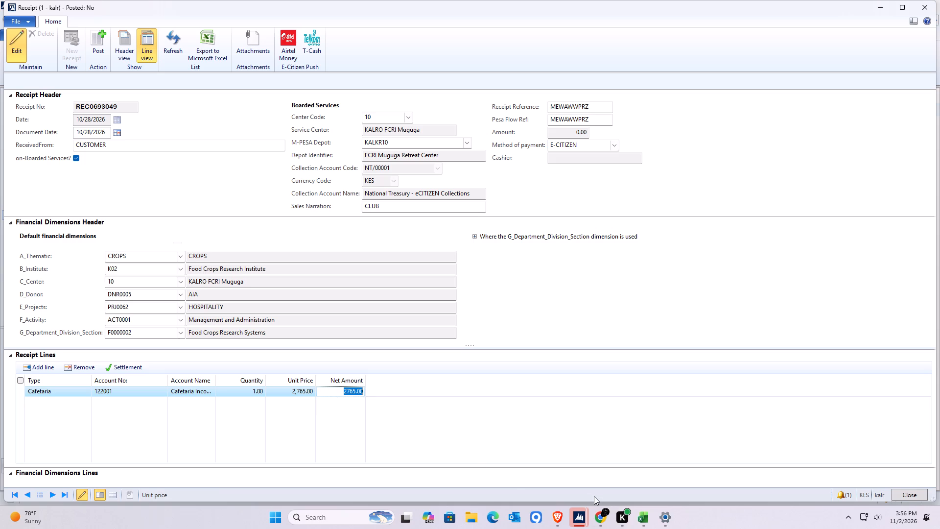
# Check back with the Excel payment list, then post the MEWAWWPRZ receipt and close the resulting message and printed receipt.
pyautogui.click(642, 513)
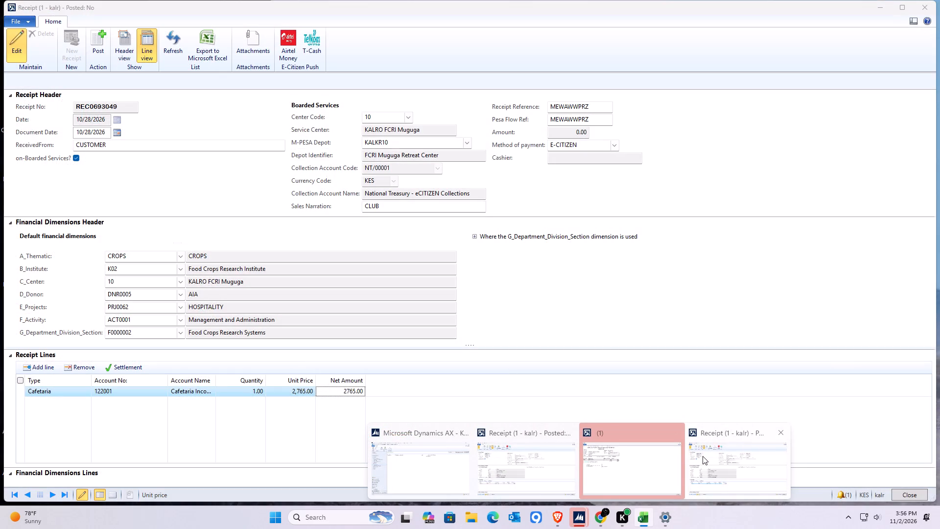
pyautogui.click(703, 456)
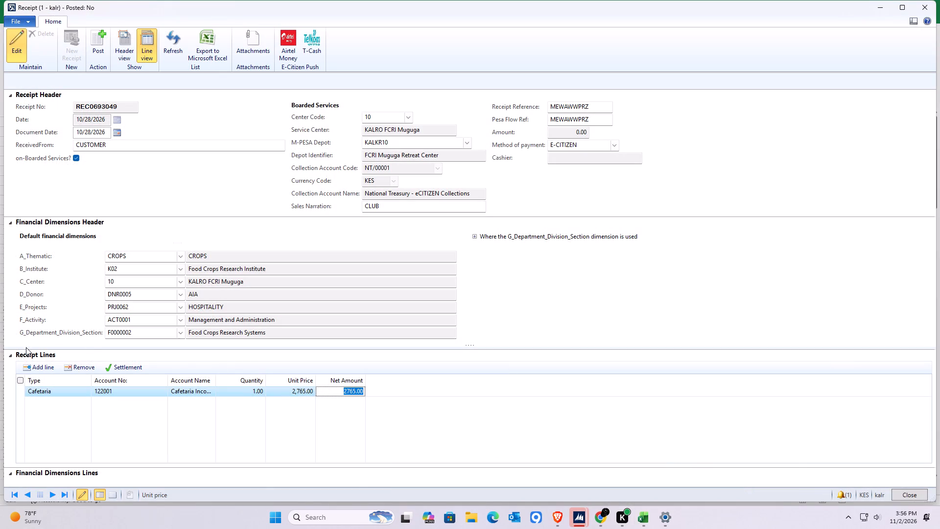
pyautogui.click(96, 43)
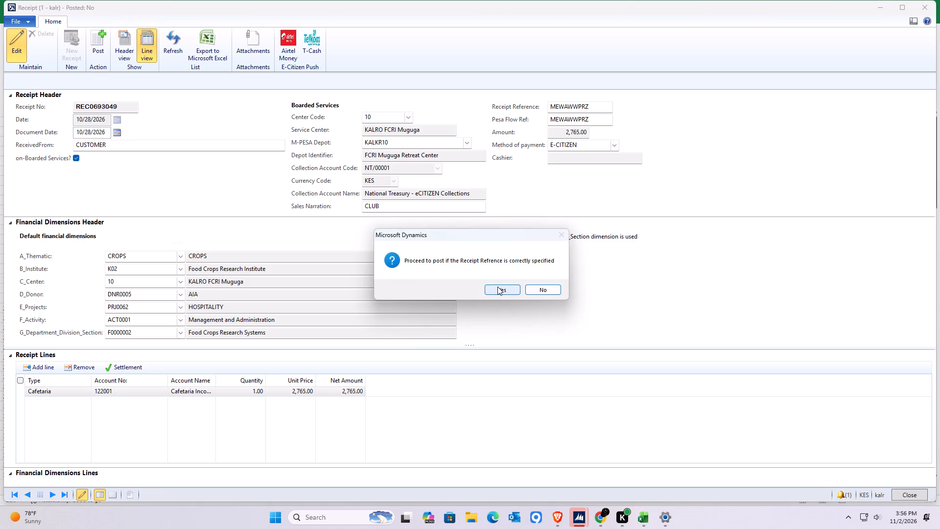
pyautogui.click(498, 287)
pyautogui.click(476, 289)
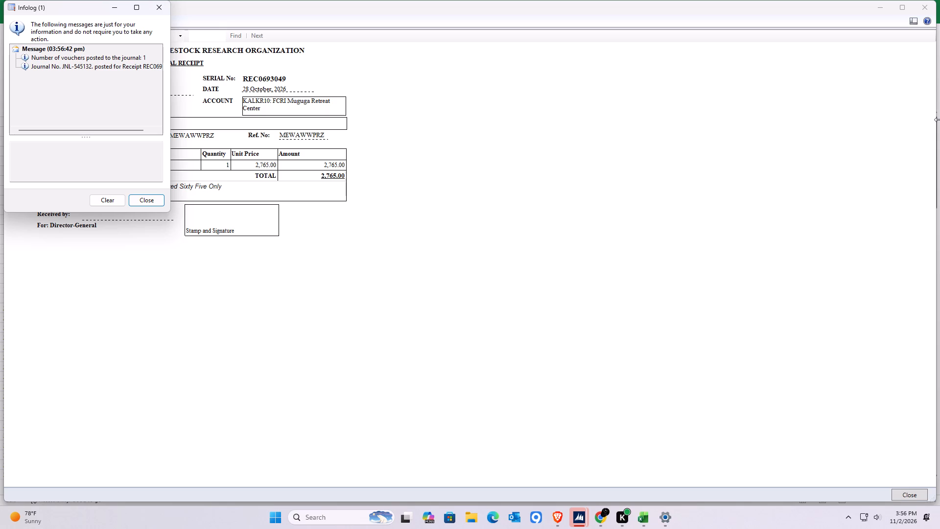
pyautogui.click(150, 200)
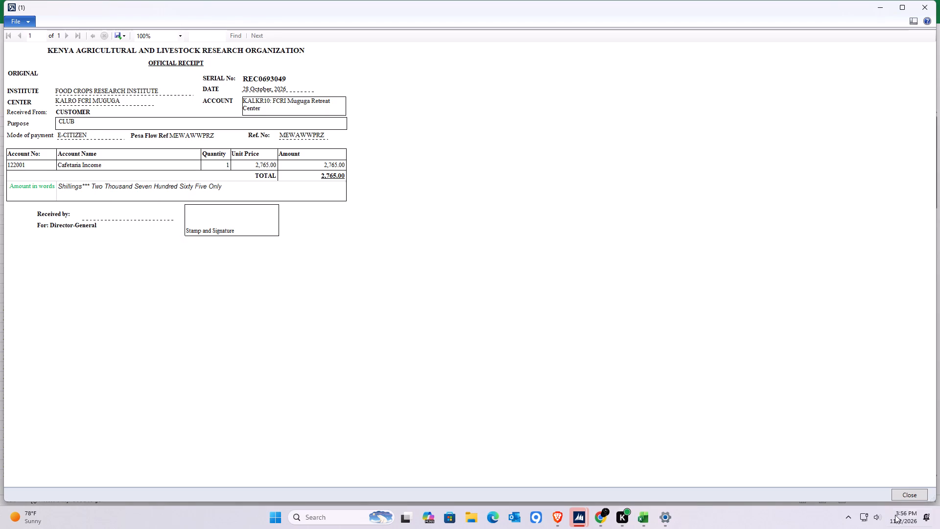
pyautogui.click(906, 495)
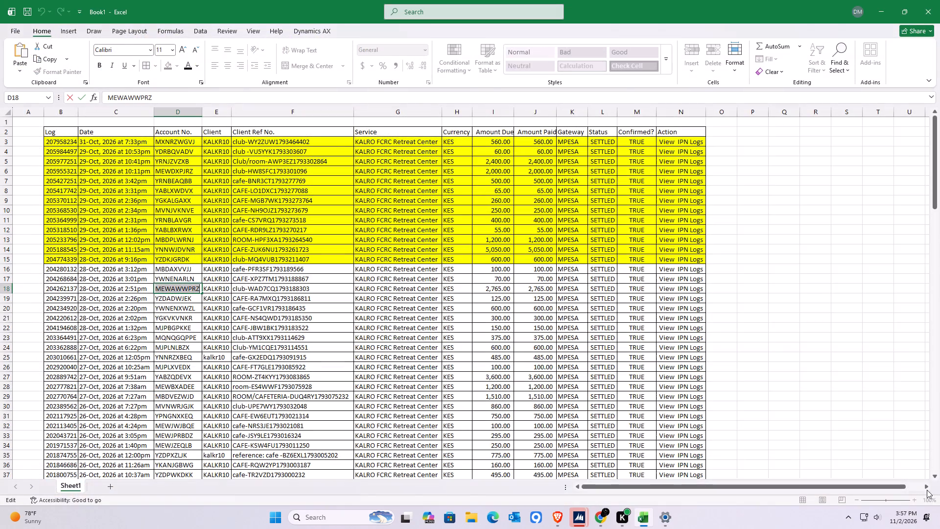
pyautogui.doubleClick(167, 302)
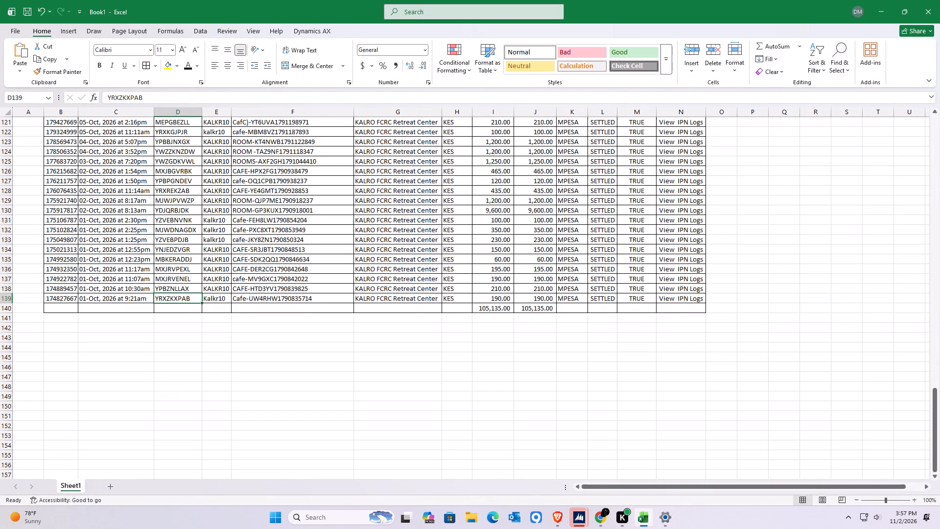
pyautogui.scroll(11, 187, 302)
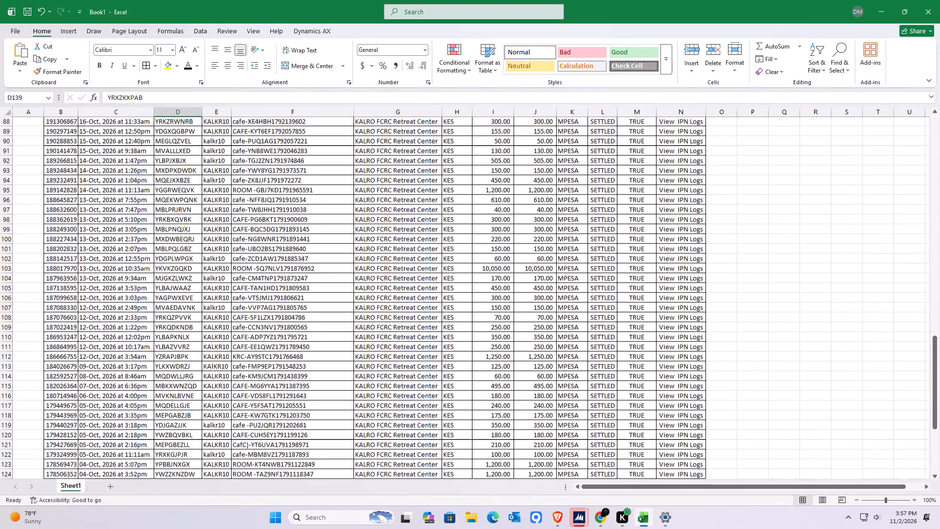
pyautogui.scroll(5, 421, 212)
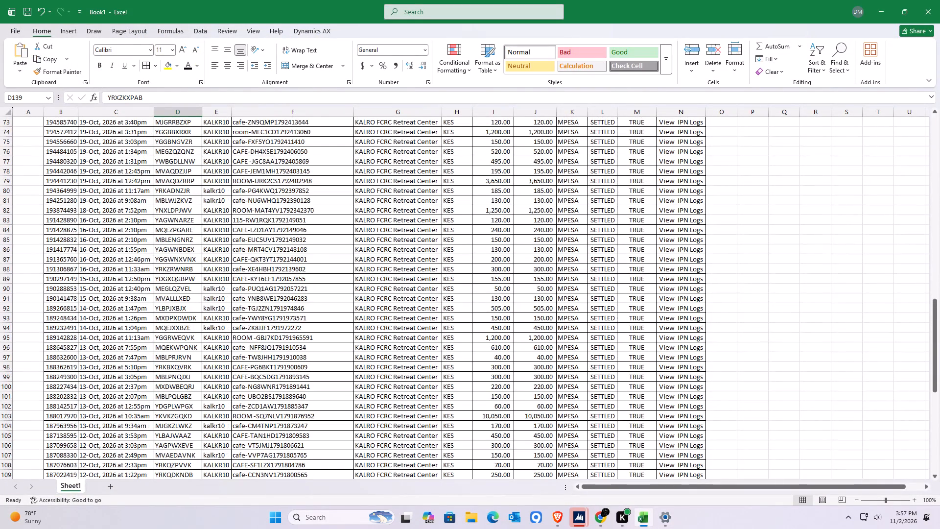
pyautogui.scroll(17, 421, 212)
pyautogui.scroll(6, 421, 212)
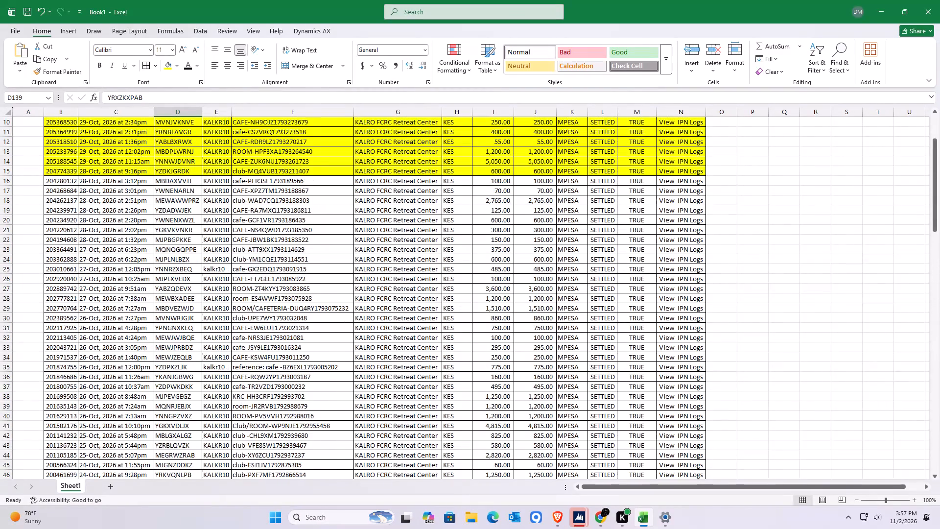
pyautogui.scroll(4, 421, 212)
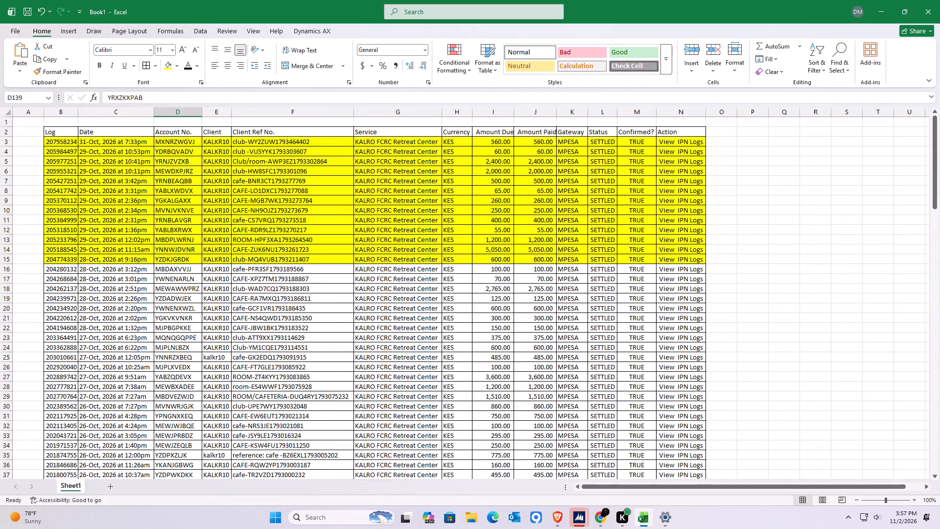
pyautogui.click(178, 299)
pyautogui.click(178, 299)
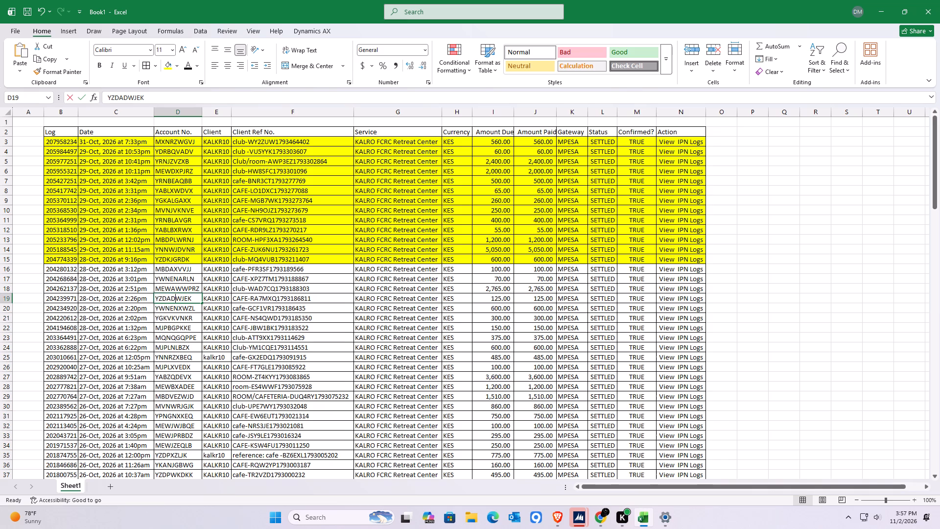
pyautogui.doubleClick(178, 299)
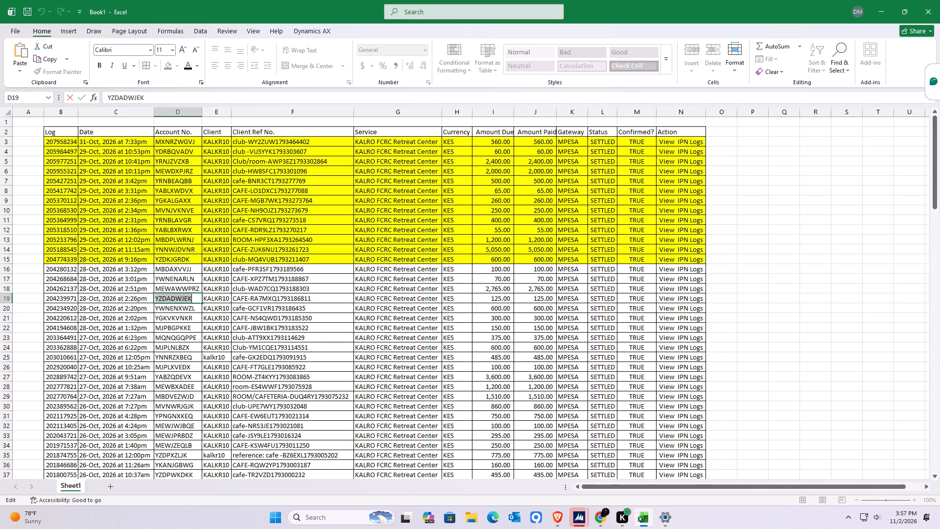
pyautogui.hotkey('ctrl', 'c')
# Switch to Dynamics AX and create a new receipt with document date 10/28/2026.
pyautogui.click(645, 515)
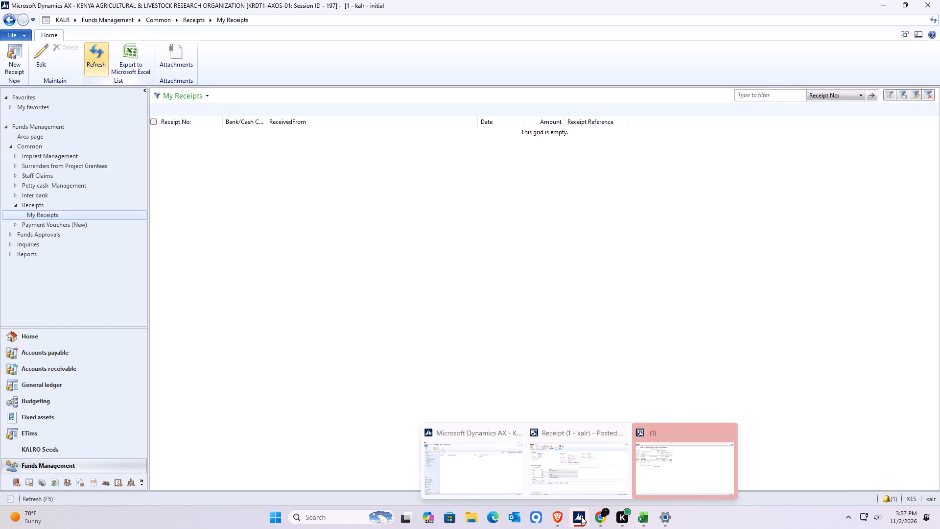
pyautogui.click(574, 516)
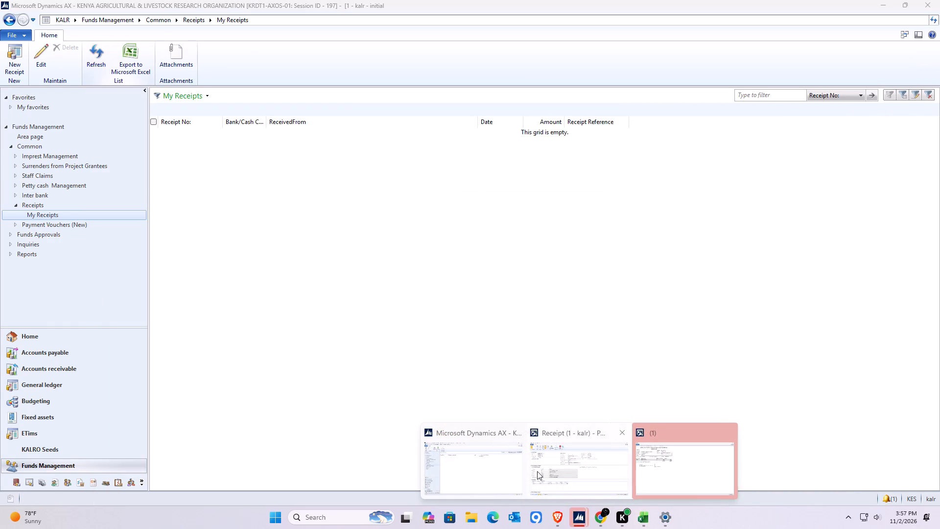
pyautogui.doubleClick(9, 49)
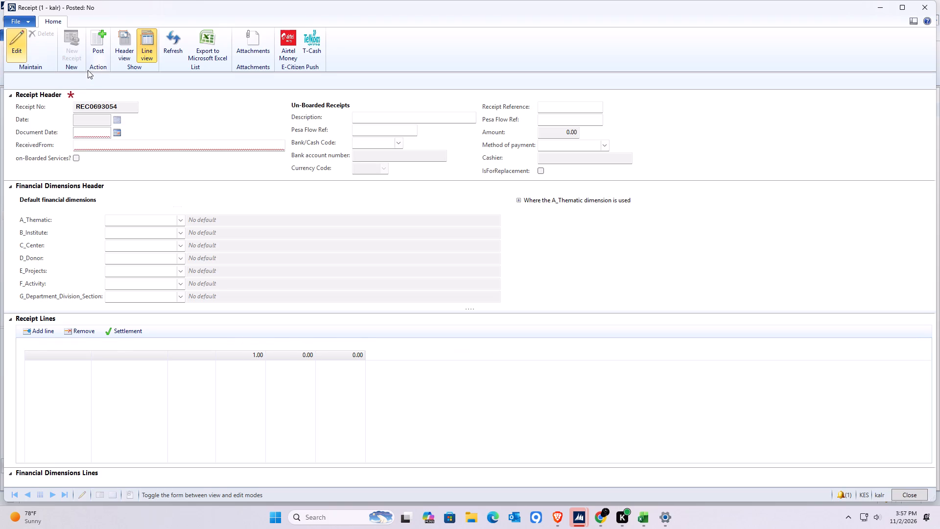
pyautogui.click(134, 202)
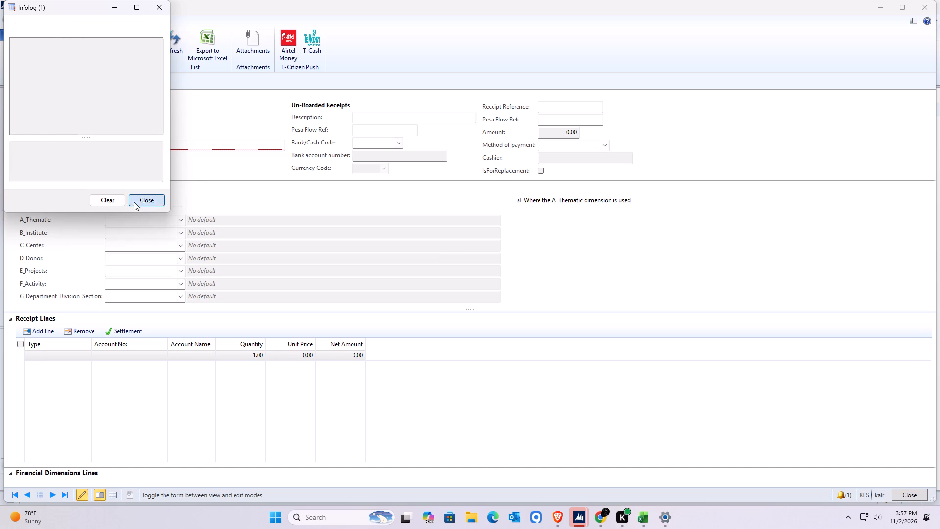
pyautogui.click(117, 133)
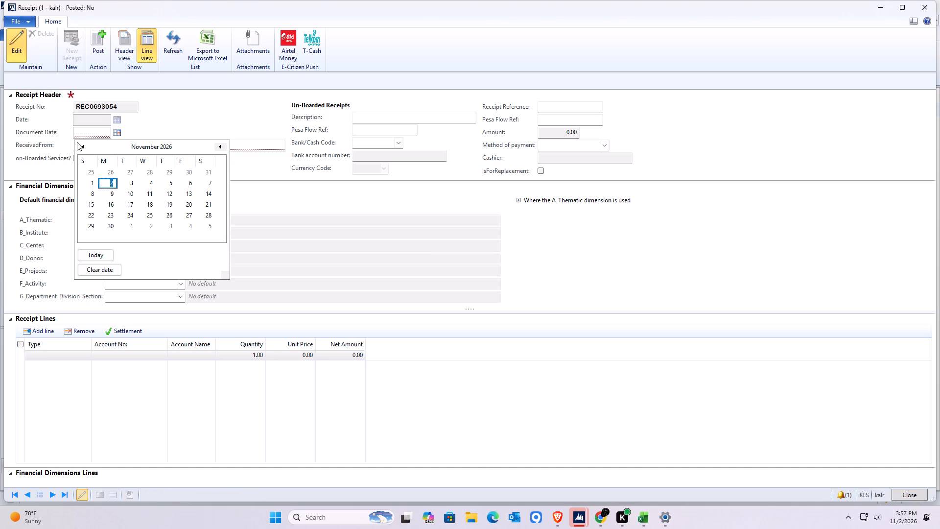
pyautogui.click(80, 146)
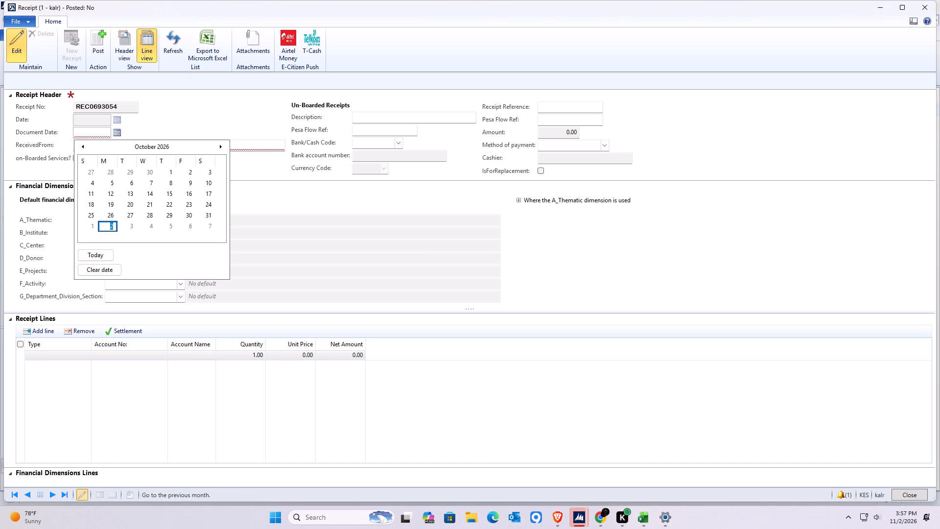
pyautogui.click(152, 213)
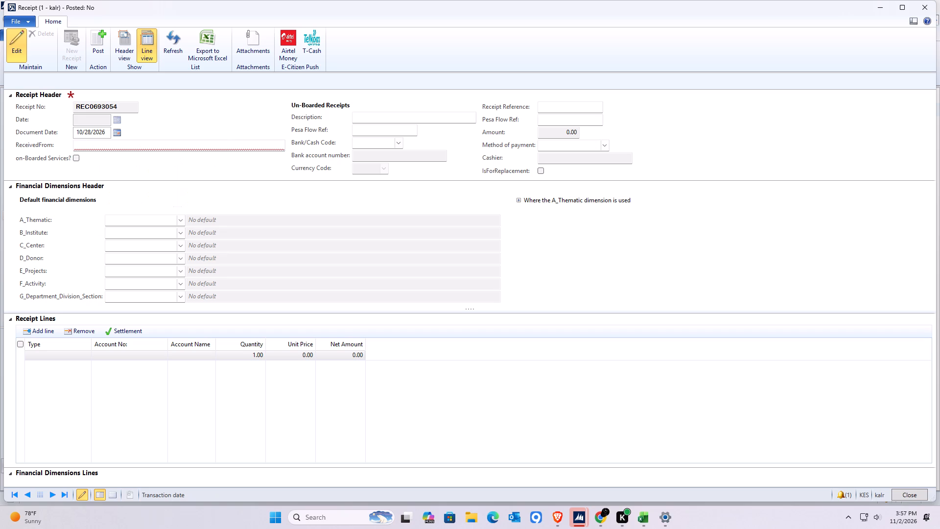
pyautogui.click(89, 142)
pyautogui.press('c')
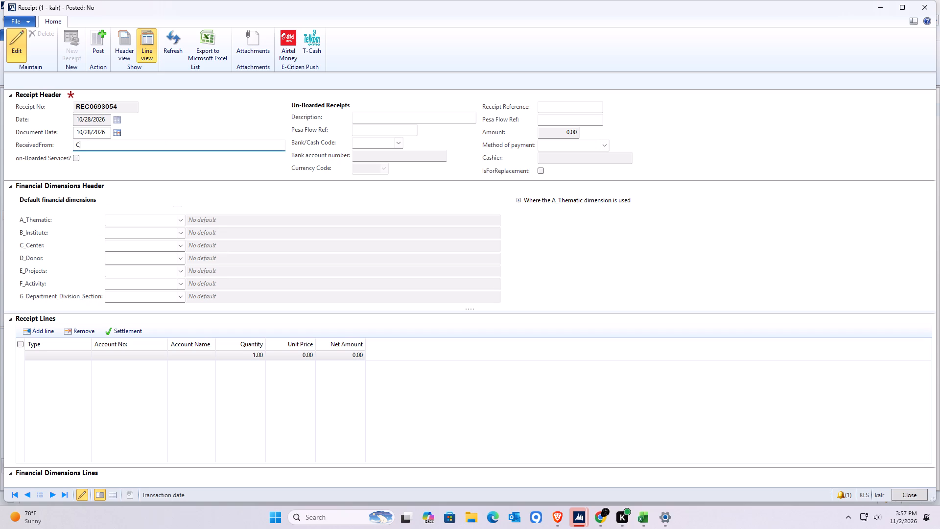
pyautogui.press('Return')
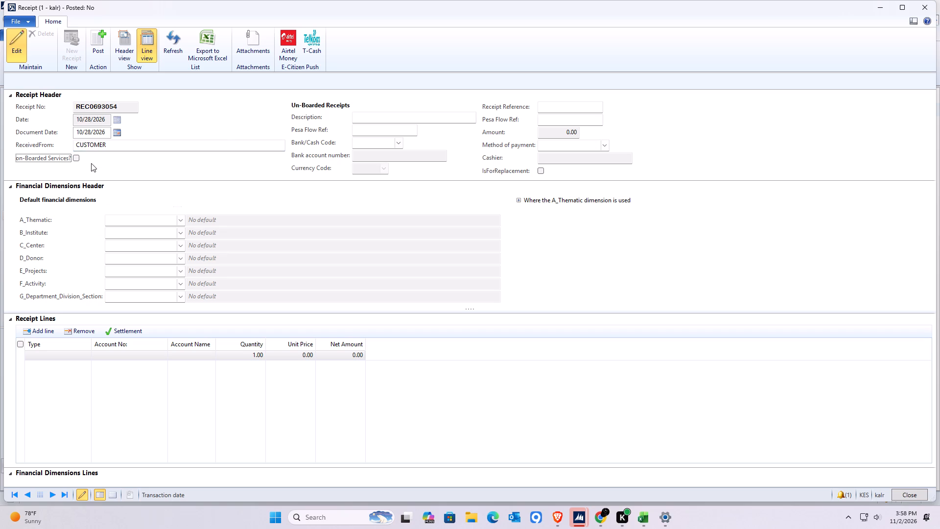
pyautogui.click(78, 158)
pyautogui.click(546, 102)
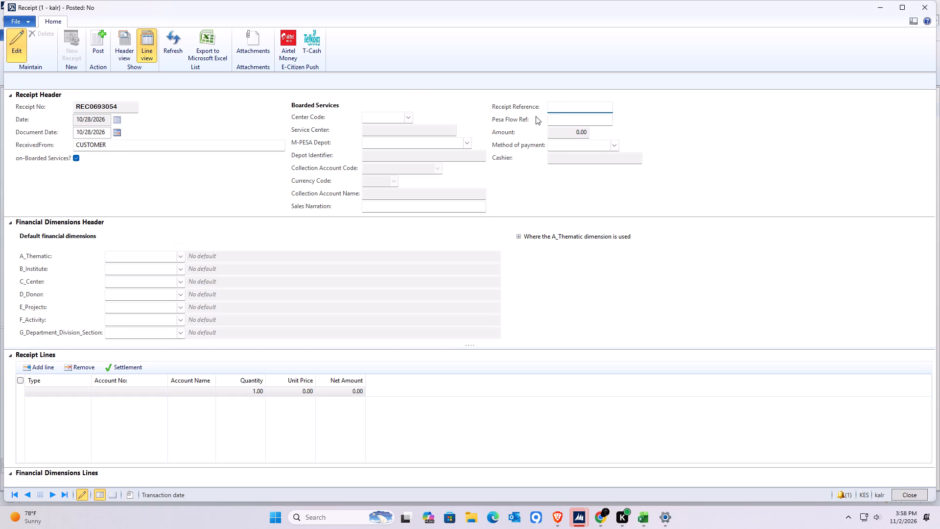
pyautogui.hotkey('ctrl', 'v')
pyautogui.press('Return')
pyautogui.hotkey('ctrl', 'v')
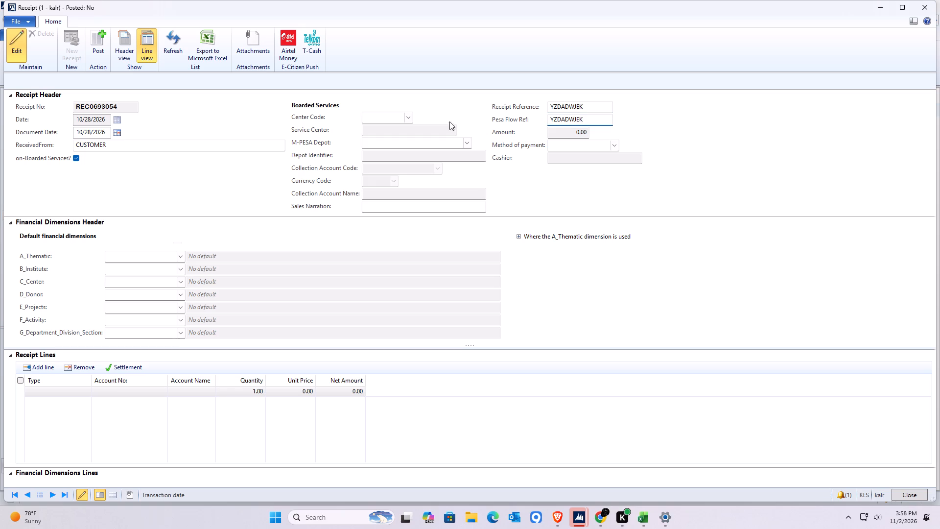
# Complete the boarded service details with center code 10, M-PESA depot KALKR10, sales narration CAFE and payment method E-CITIZEN.
pyautogui.click(411, 118)
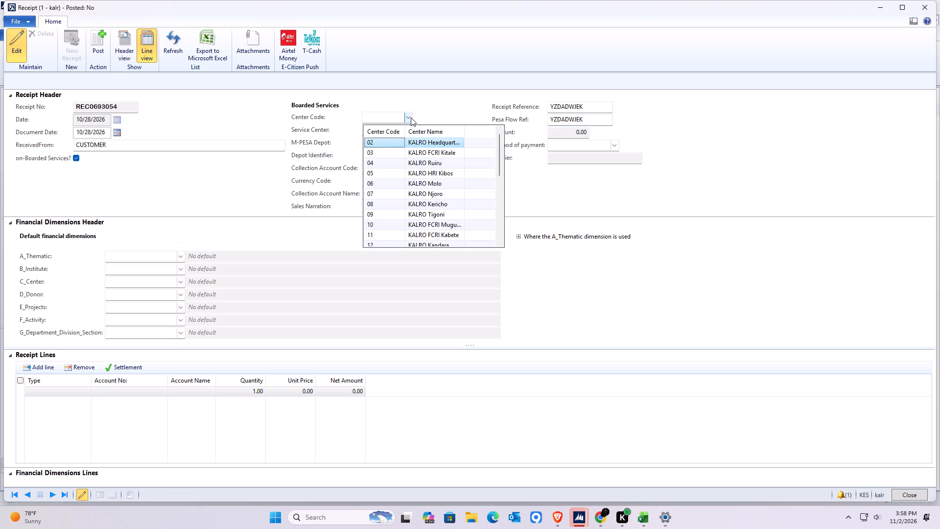
pyautogui.click(381, 224)
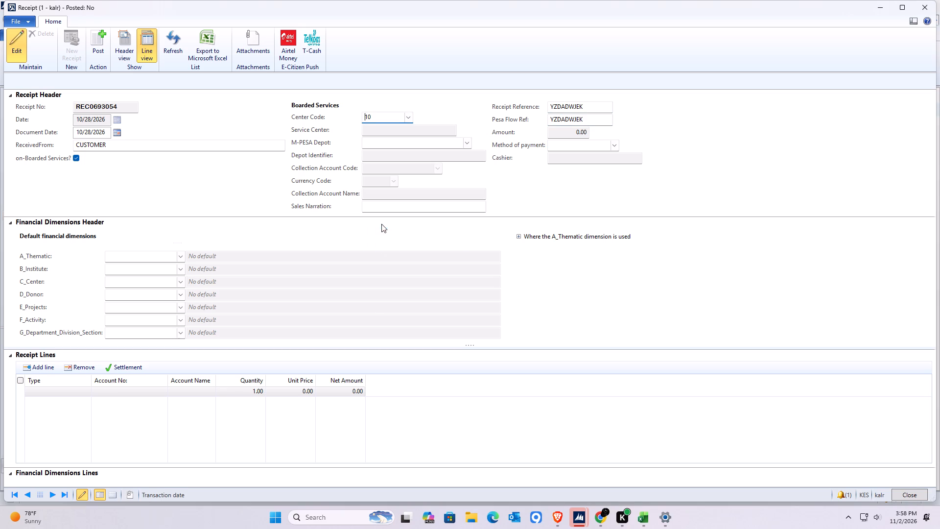
pyautogui.click(467, 143)
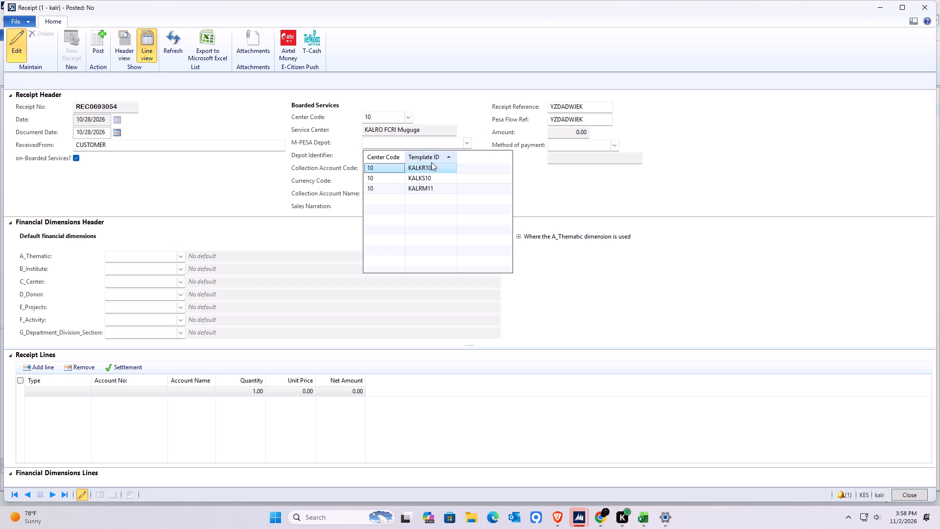
pyautogui.click(421, 167)
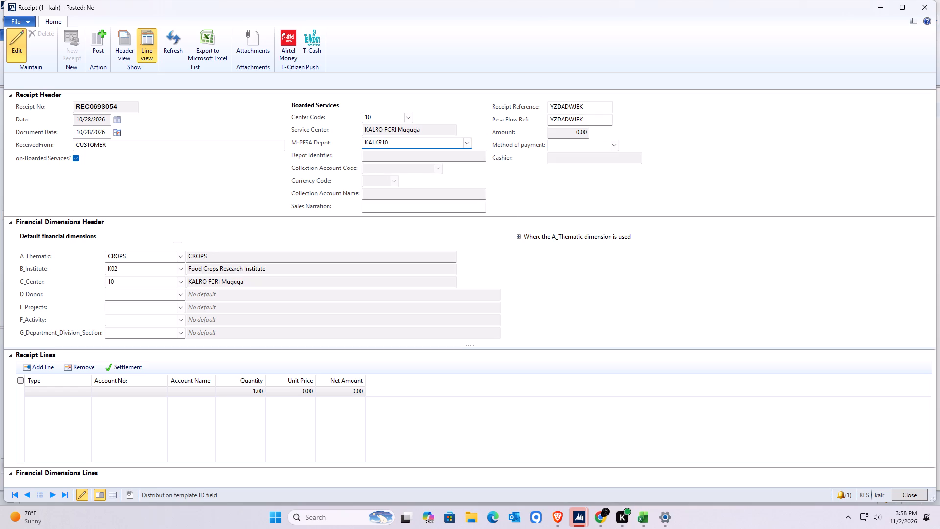
pyautogui.click(369, 205)
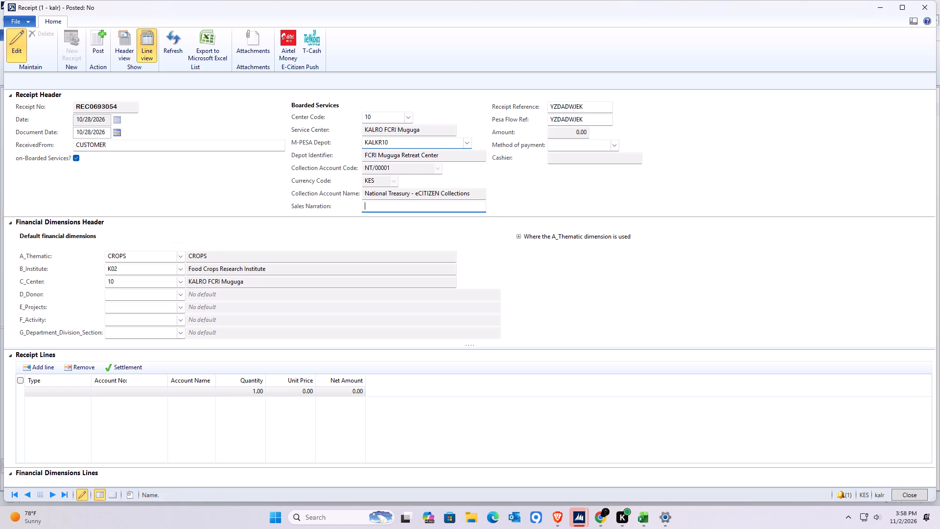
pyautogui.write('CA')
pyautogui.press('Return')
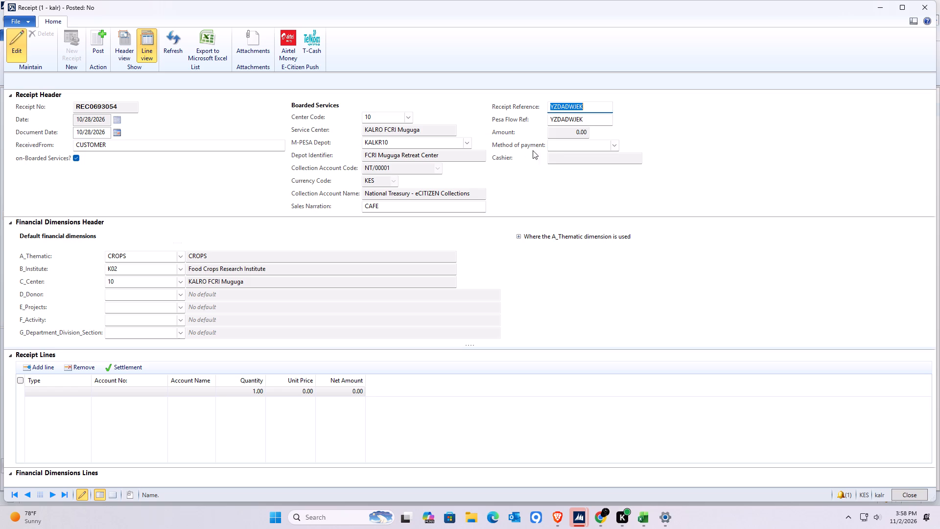
pyautogui.click(615, 145)
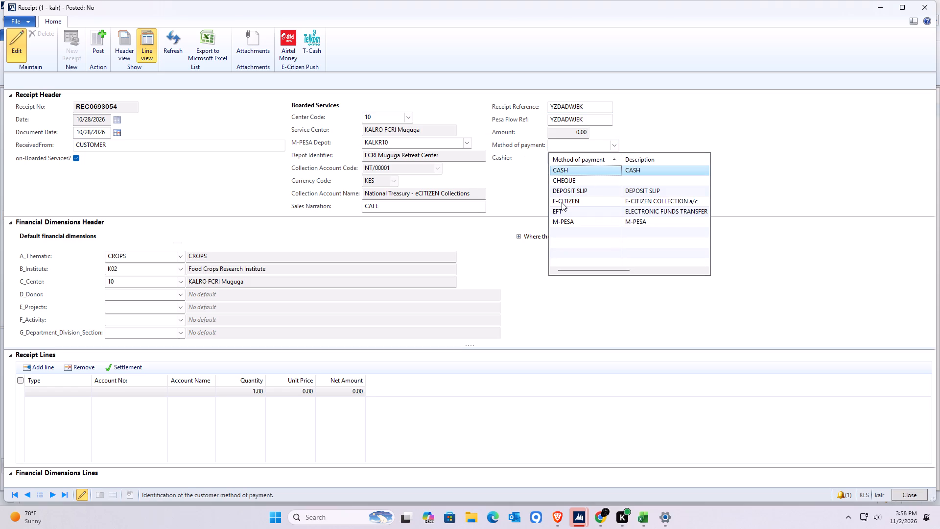
pyautogui.click(562, 202)
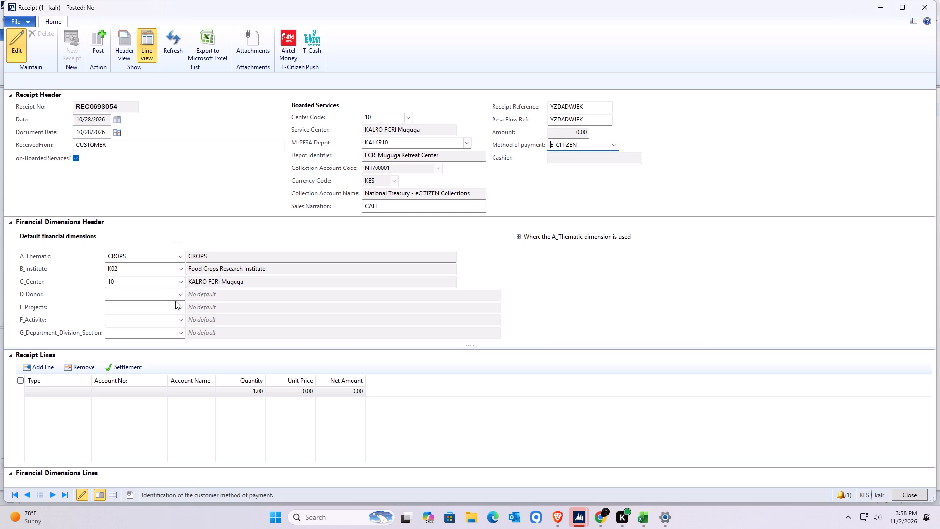
# Set the header financial dimensions to donor DNR0005 (AIA), project PRJ0062 (HOSPITALITY), activity ACT0001 and department F0000002 (Food Crops Research Systems).
pyautogui.click(180, 289)
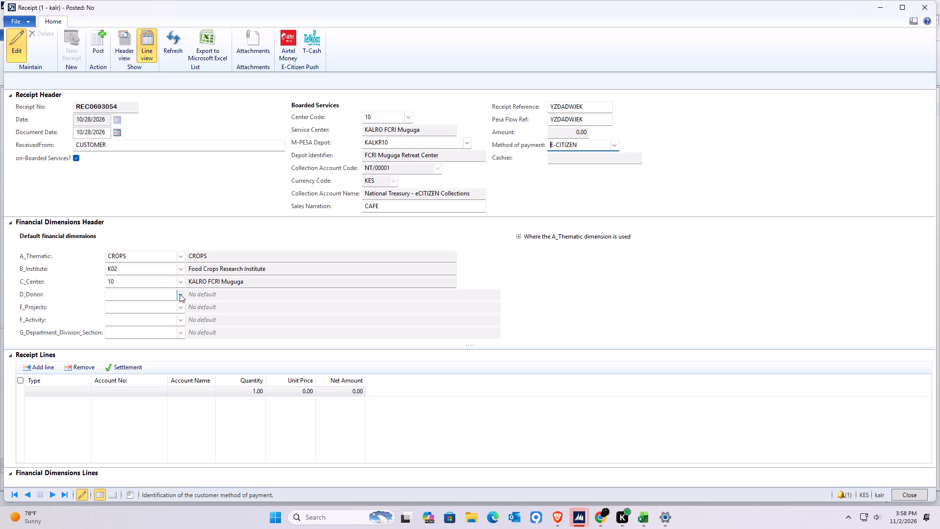
pyautogui.click(180, 294)
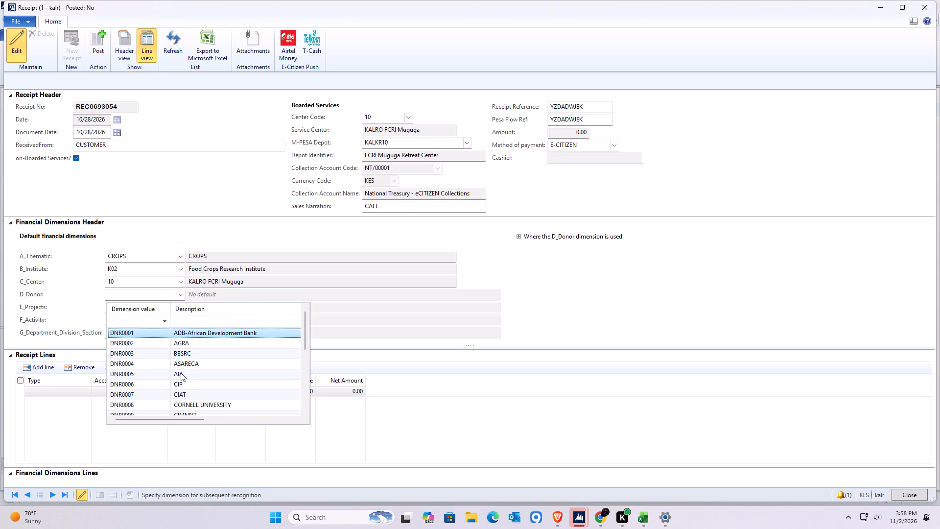
pyautogui.click(180, 372)
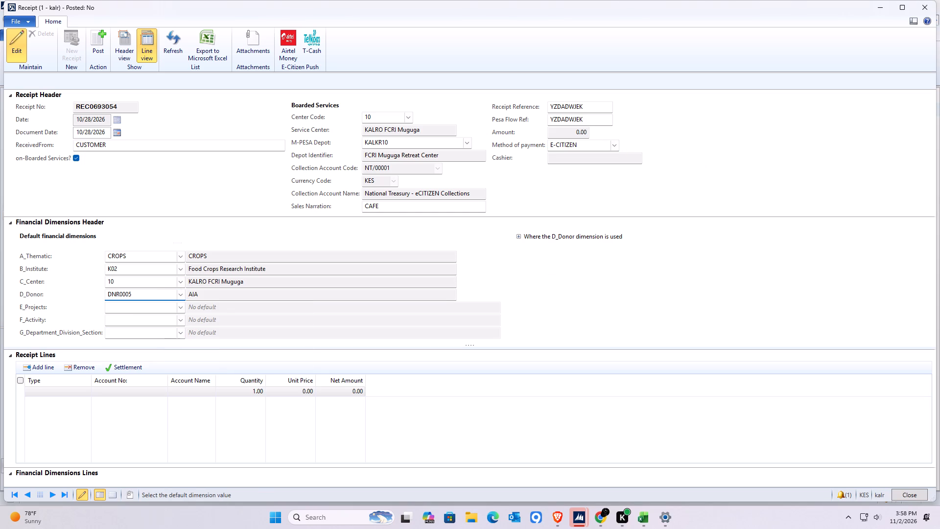
pyautogui.click(181, 306)
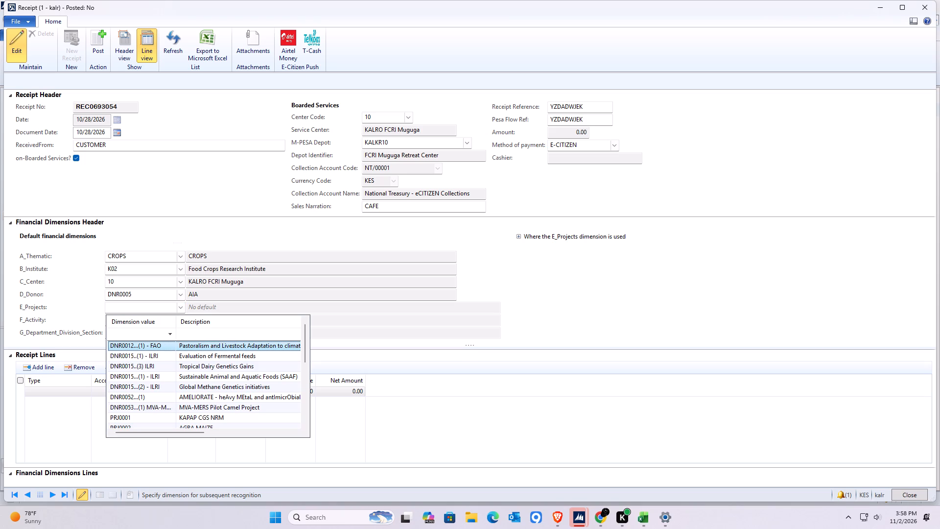
pyautogui.scroll(-16, 164, 360)
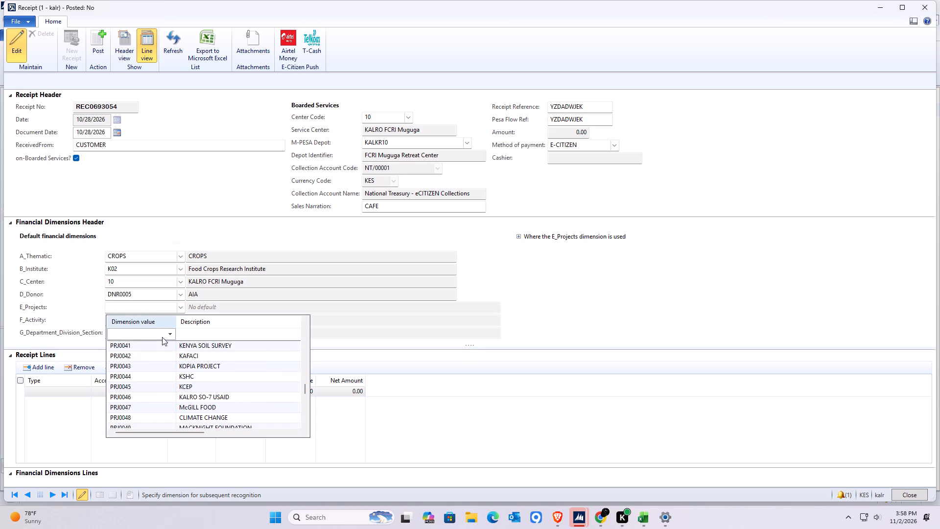
pyautogui.scroll(-6, 161, 340)
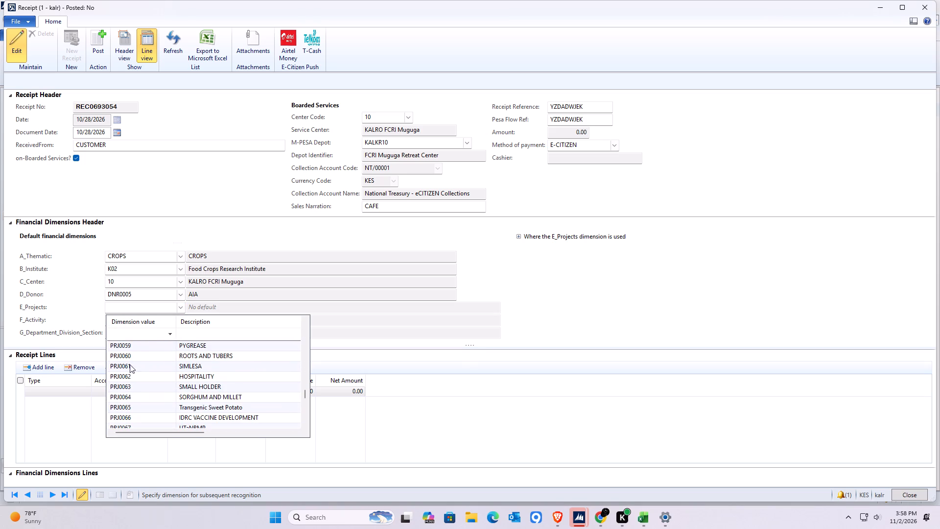
pyautogui.click(162, 377)
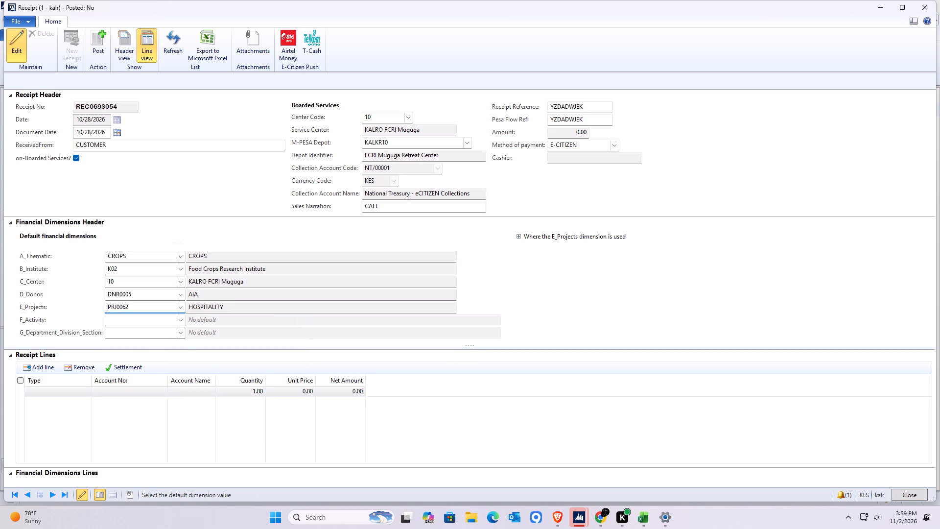
pyautogui.click(183, 321)
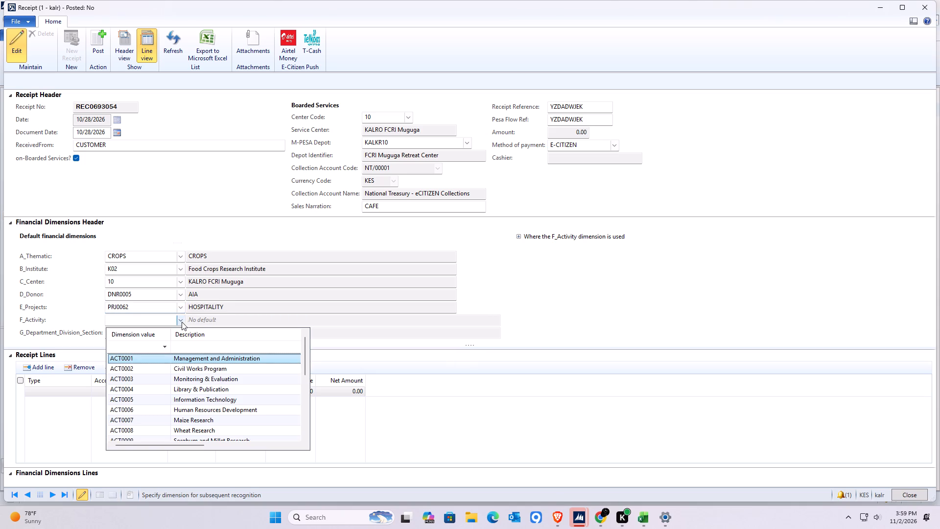
pyautogui.click(183, 359)
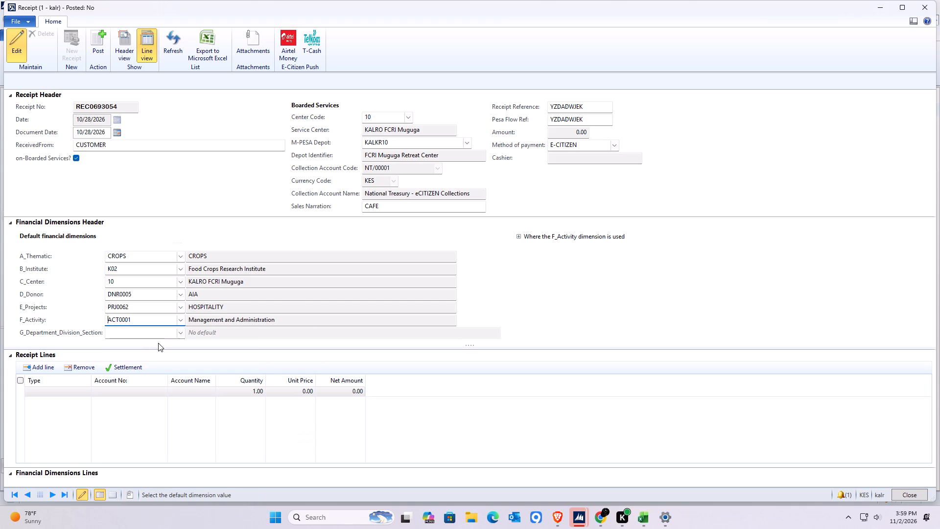
pyautogui.click(156, 335)
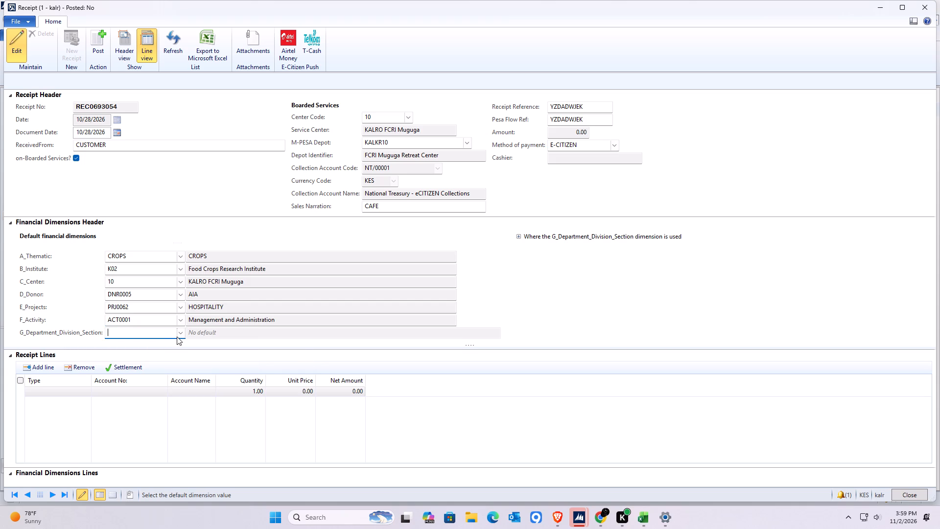
pyautogui.click(181, 334)
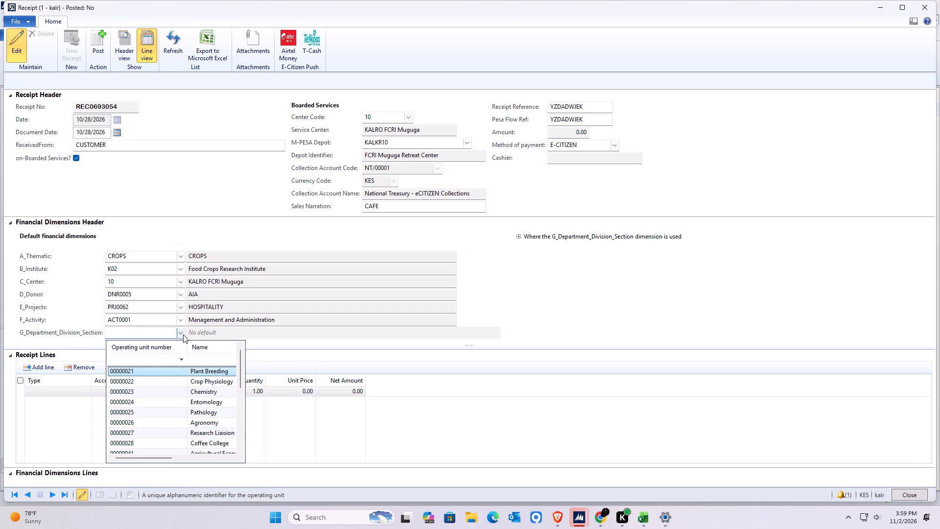
pyautogui.scroll(-8, 178, 374)
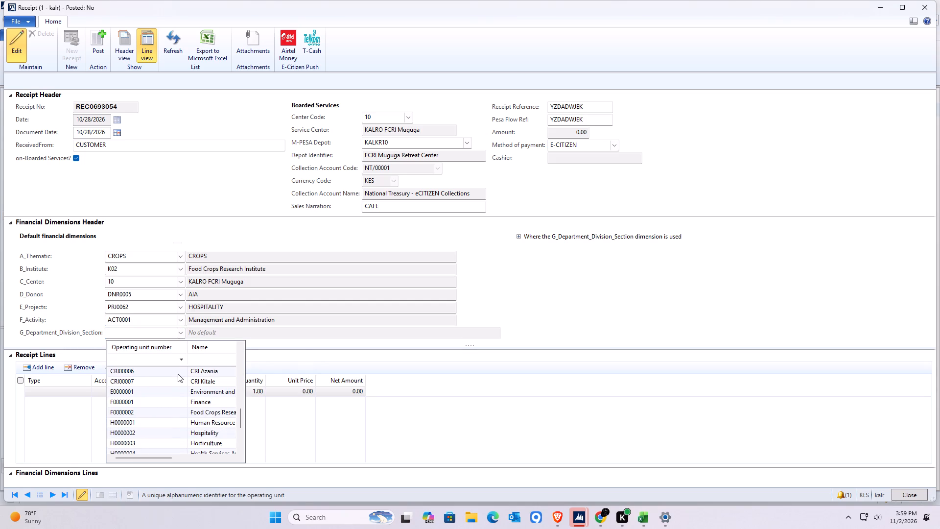
pyautogui.click(196, 413)
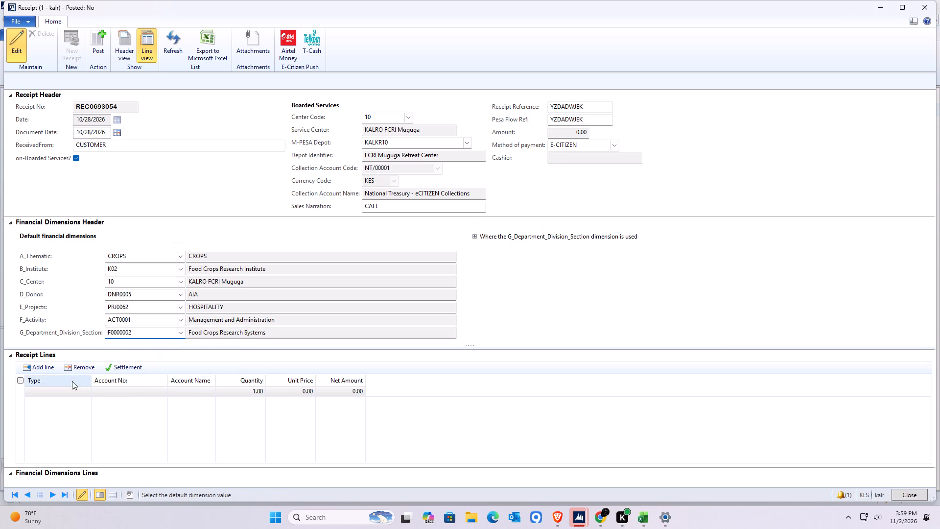
# Fill in the receipt line with type Cafetaria and a unit price of 125.
pyautogui.click(71, 389)
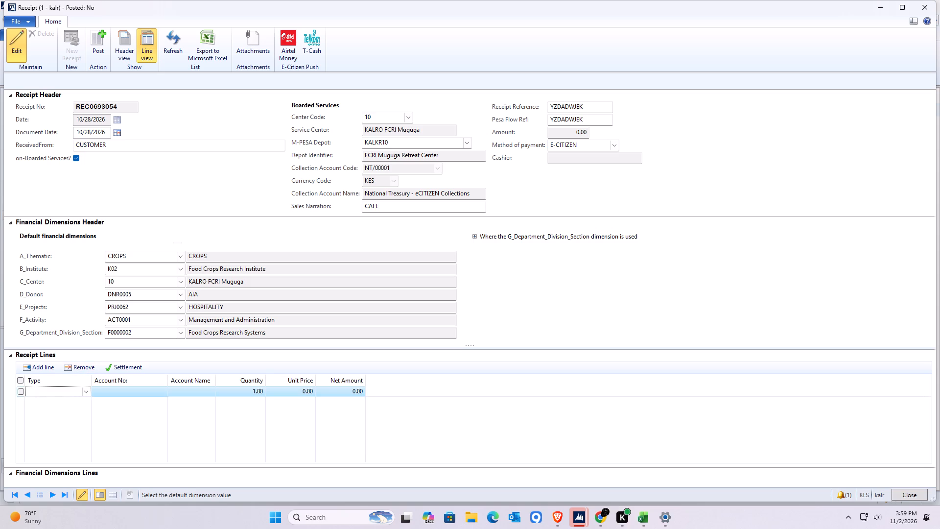
pyautogui.click(84, 392)
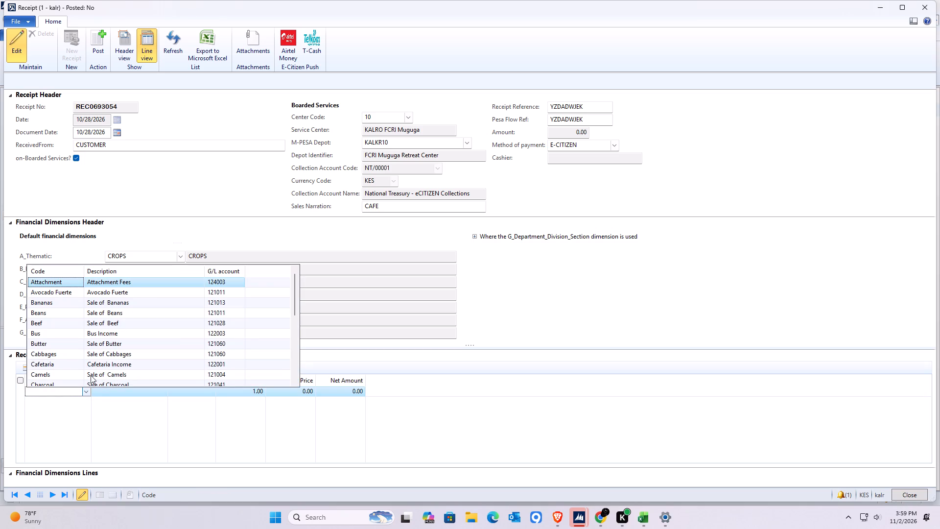
pyautogui.click(98, 366)
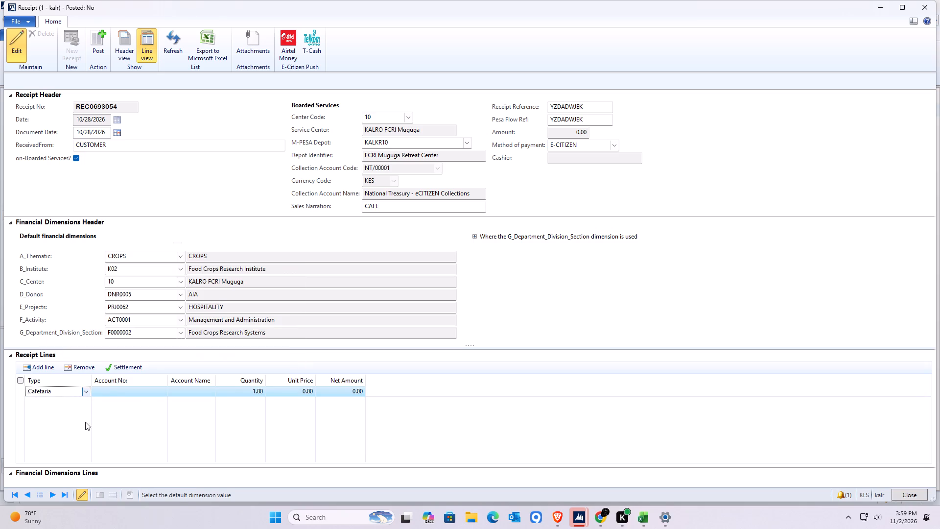
pyautogui.click(291, 390)
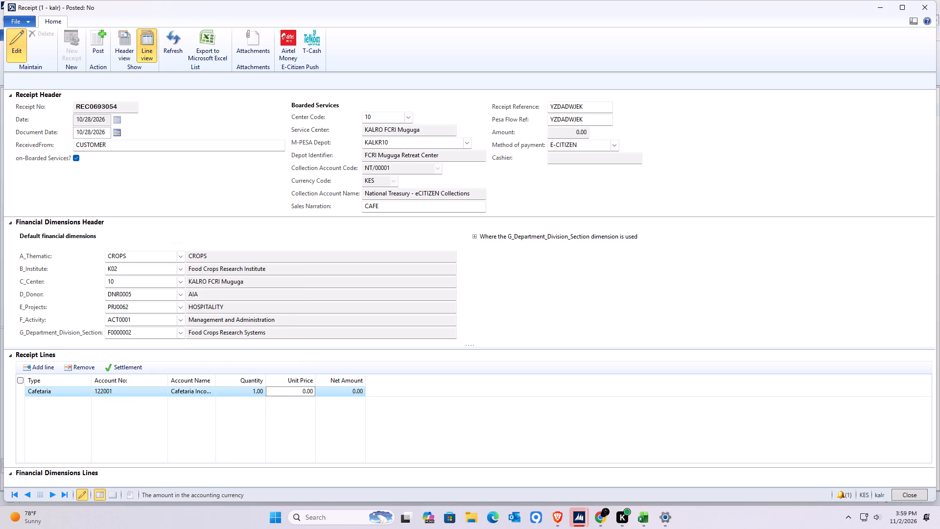
pyautogui.press('Right')
pyautogui.press('BackSpace')
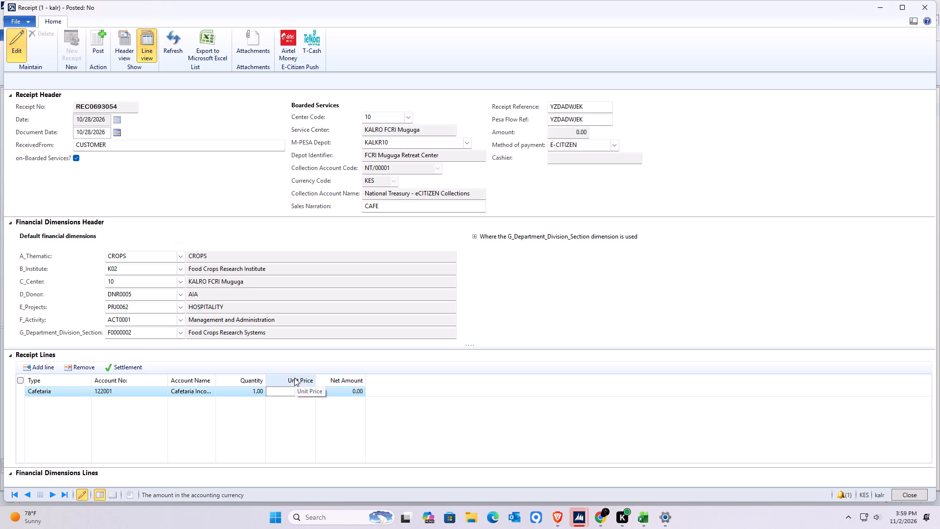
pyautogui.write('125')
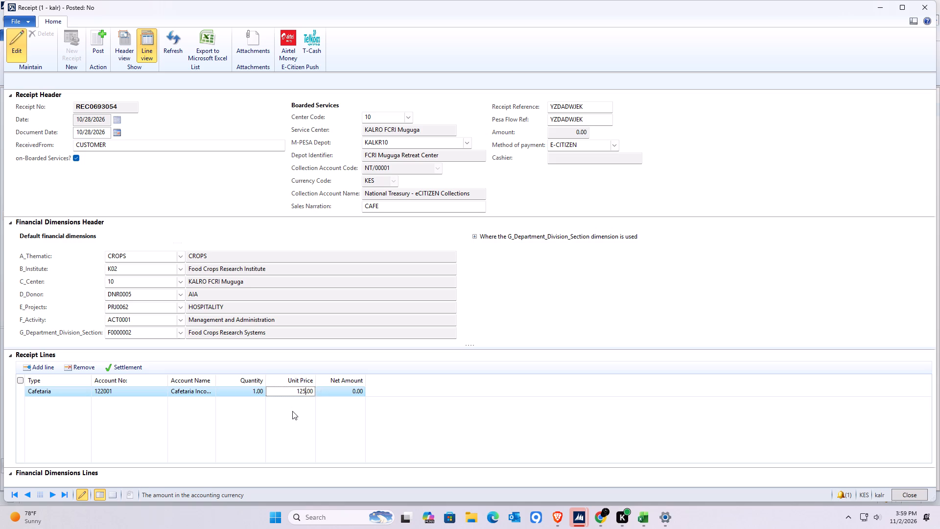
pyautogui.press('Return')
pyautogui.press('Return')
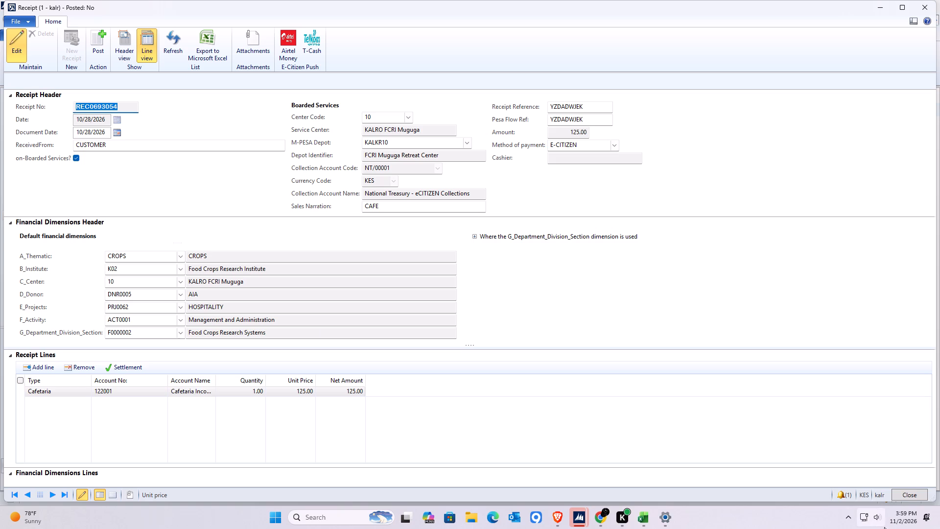
pyautogui.click(639, 516)
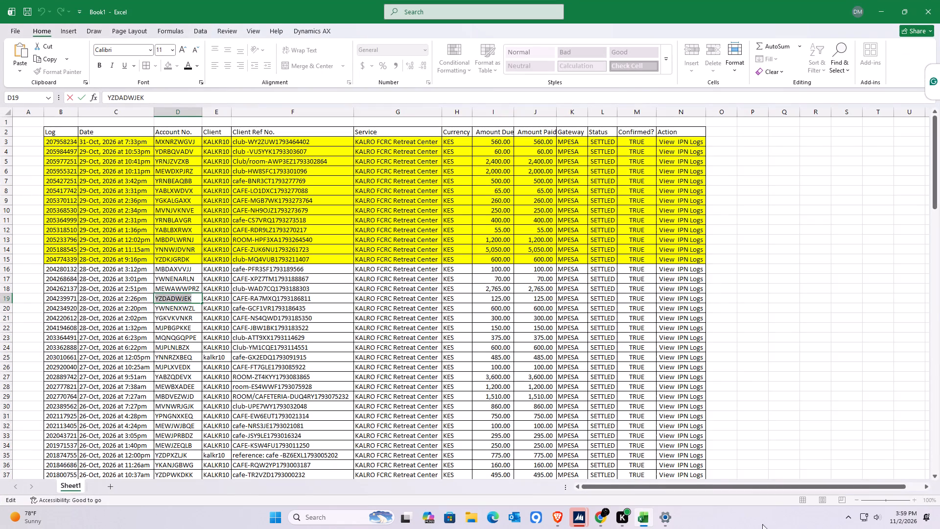
pyautogui.click(580, 520)
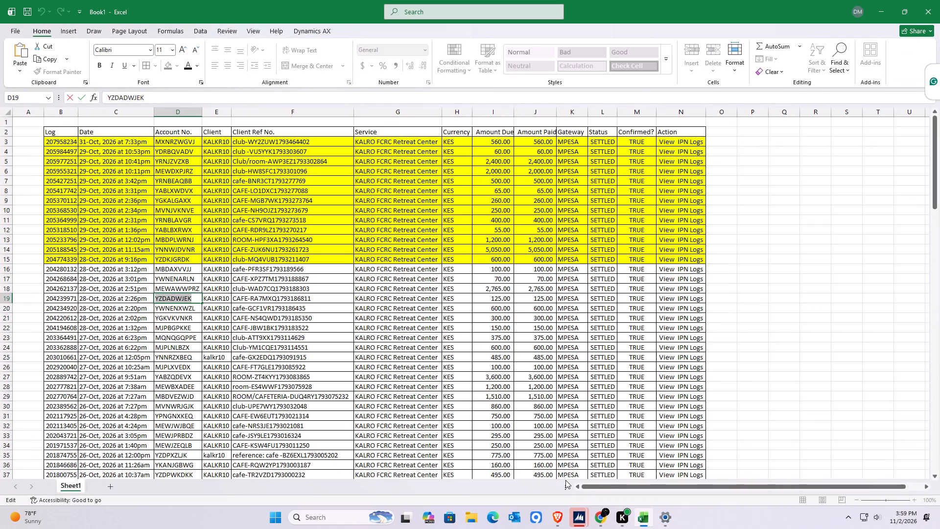
pyautogui.click(578, 515)
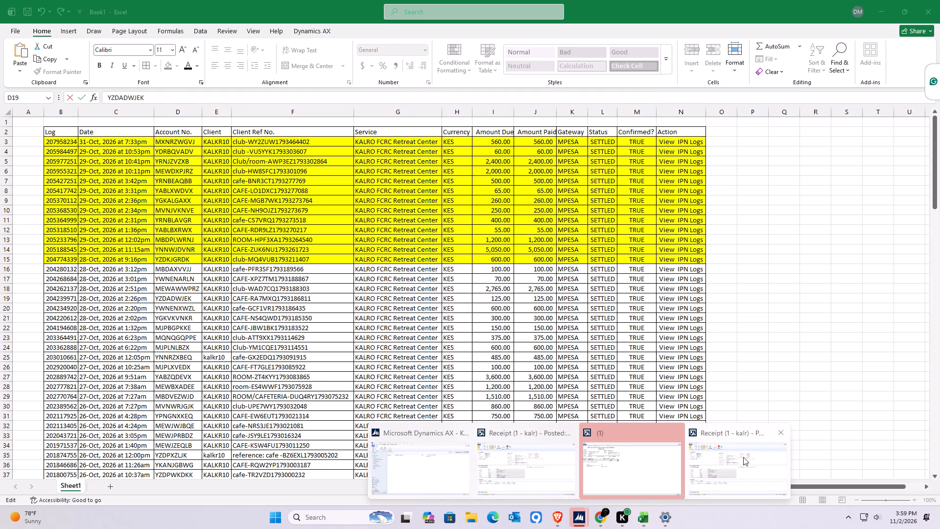
pyautogui.click(743, 457)
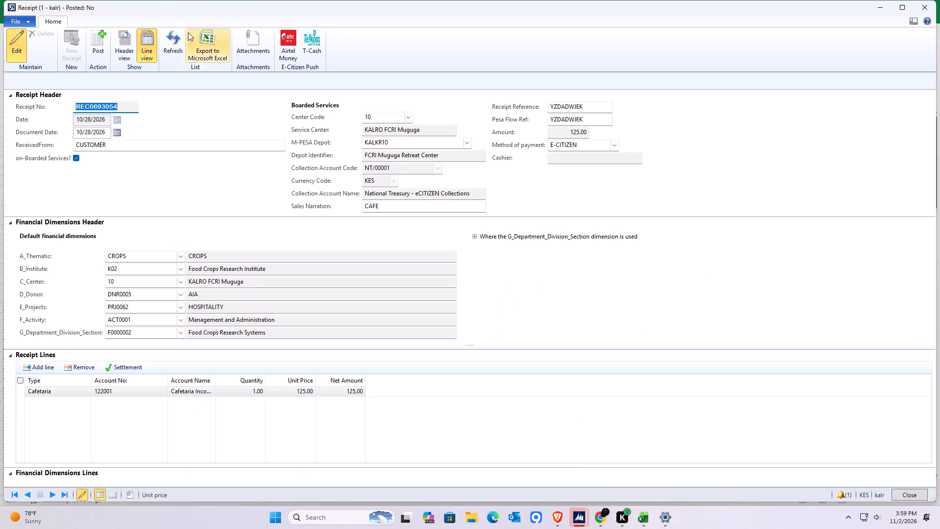
pyautogui.click(97, 42)
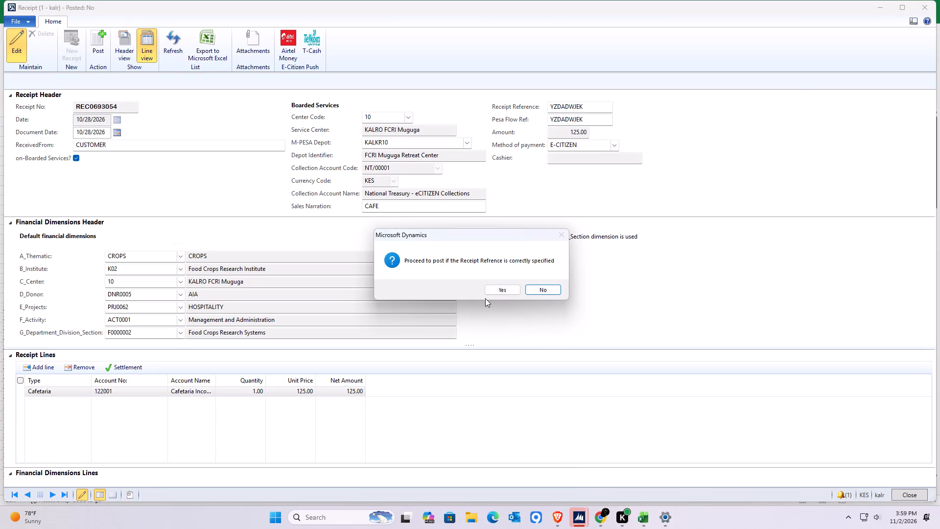
pyautogui.click(503, 285)
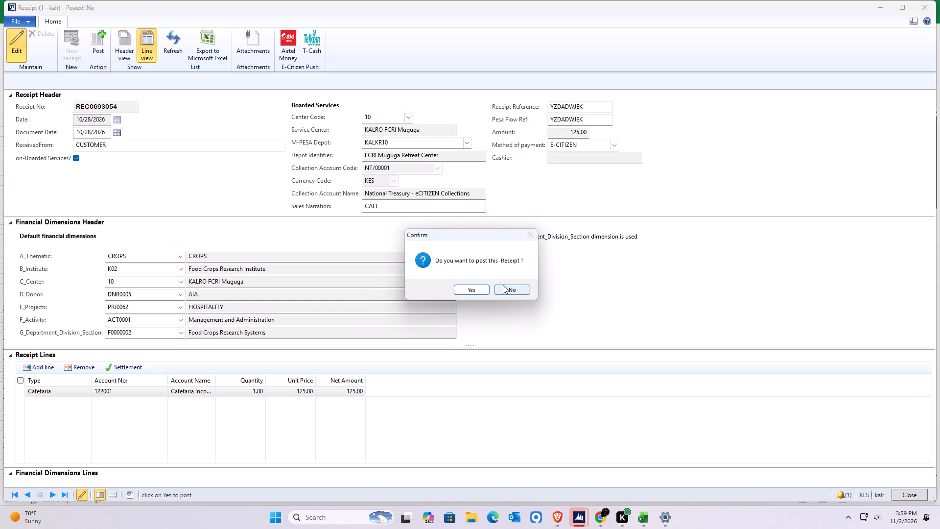
pyautogui.click(463, 288)
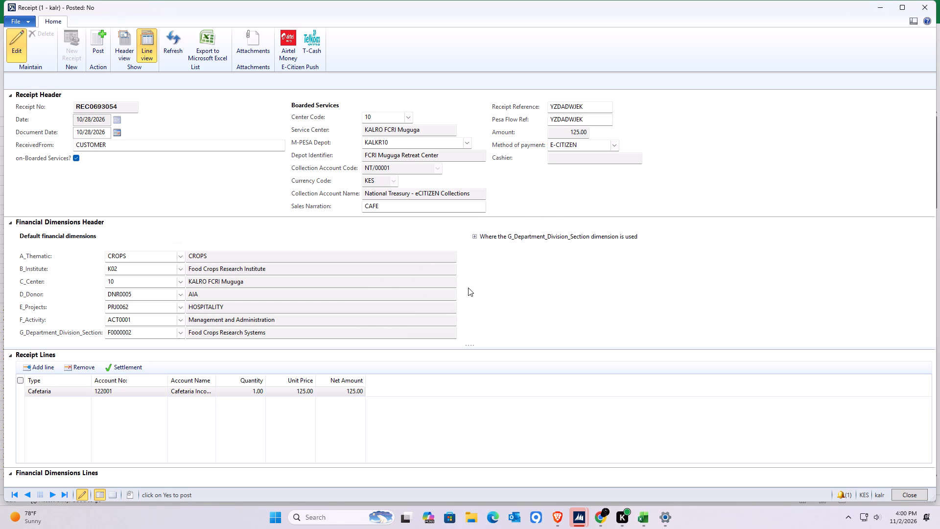
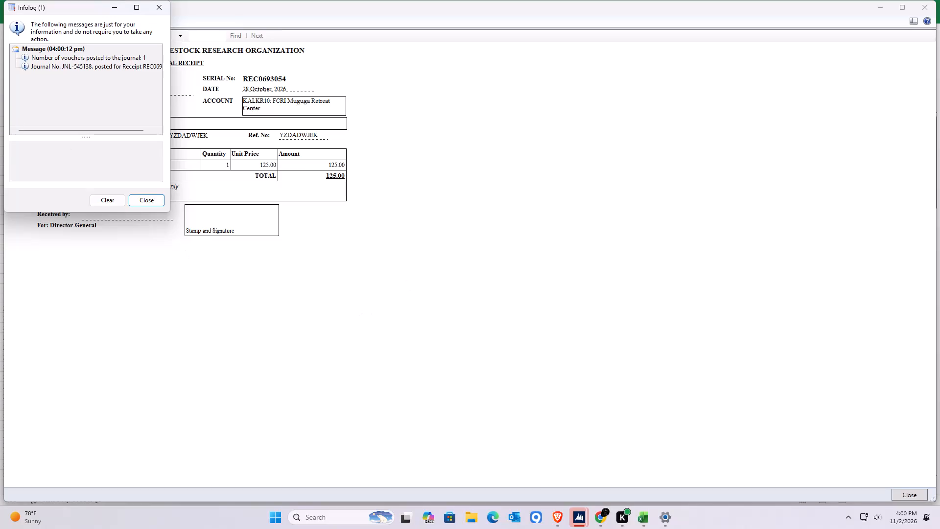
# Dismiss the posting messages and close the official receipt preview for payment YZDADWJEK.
pyautogui.click(145, 200)
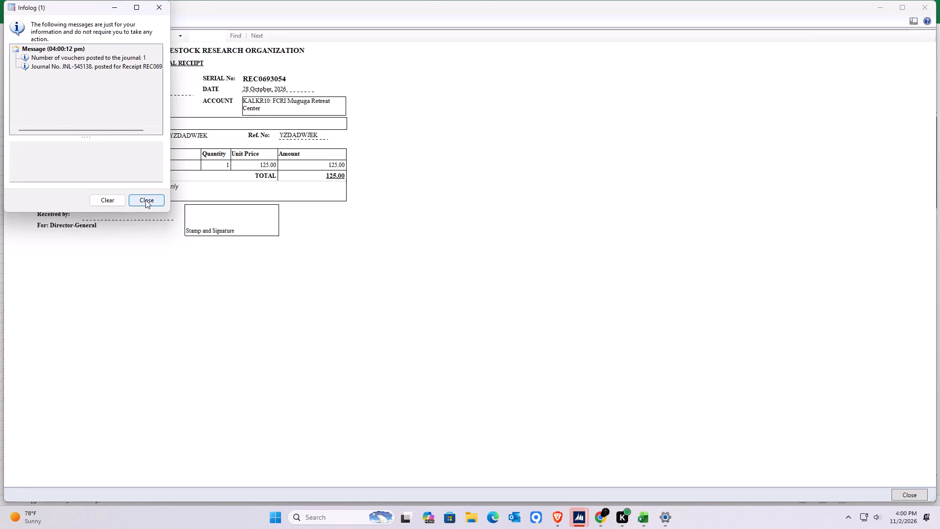
pyautogui.click(912, 497)
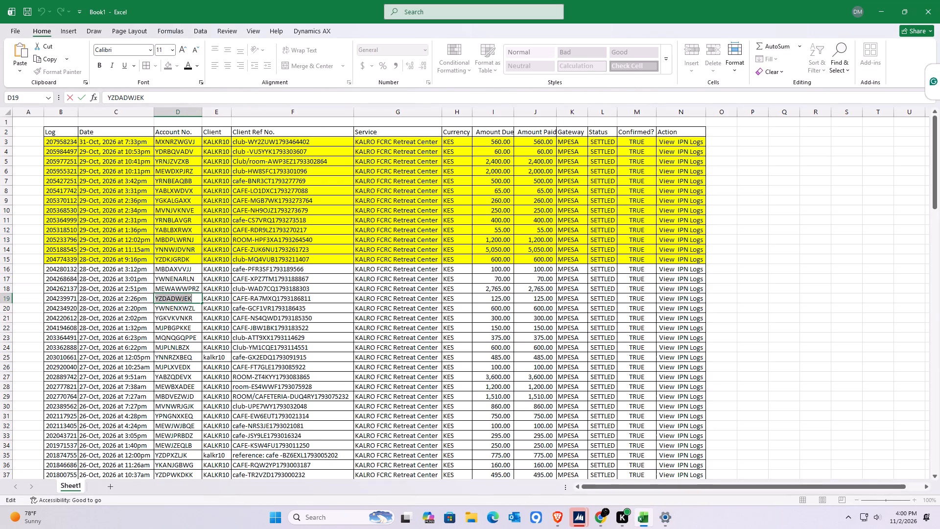
pyautogui.doubleClick(174, 310)
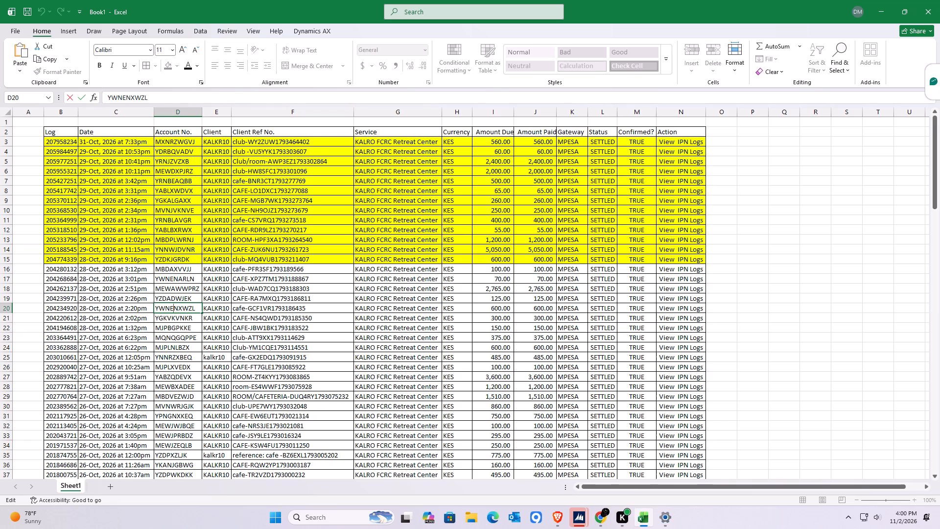
pyautogui.doubleClick(174, 310)
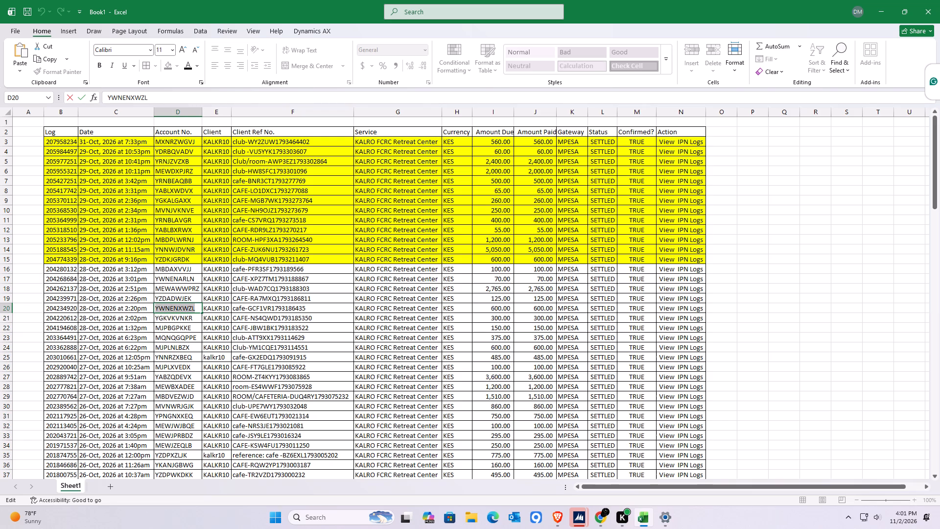
pyautogui.hotkey('ctrl', 'c')
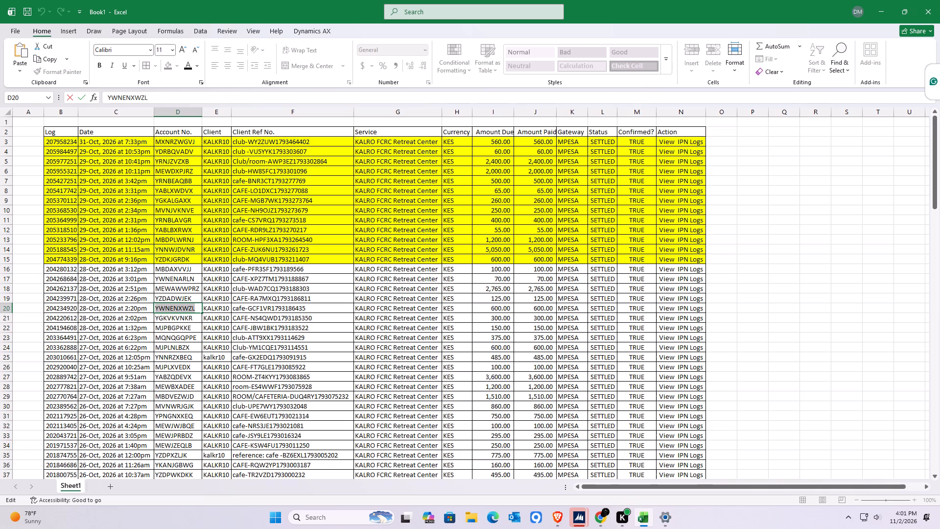
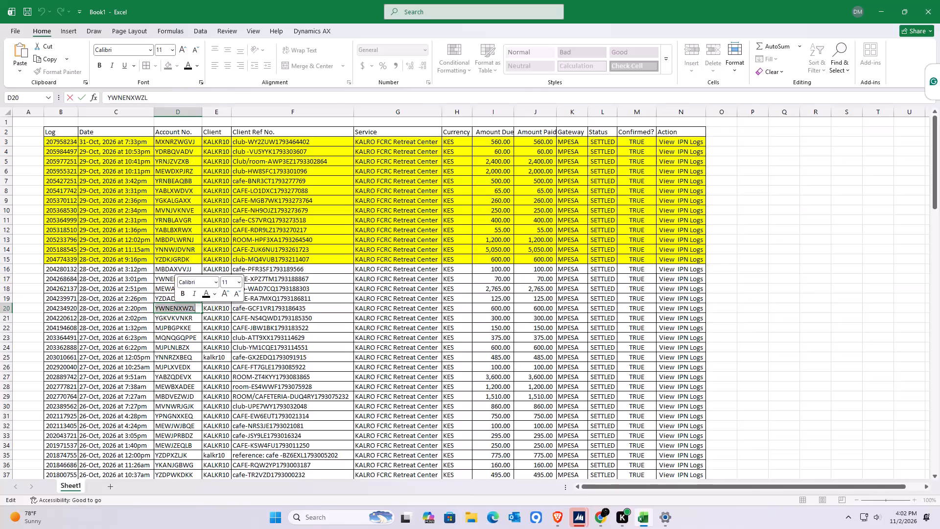
# Copy the payment reference YWNENXWZL from row 20 of the payments sheet.
pyautogui.hotkey('ctrl', 'c')
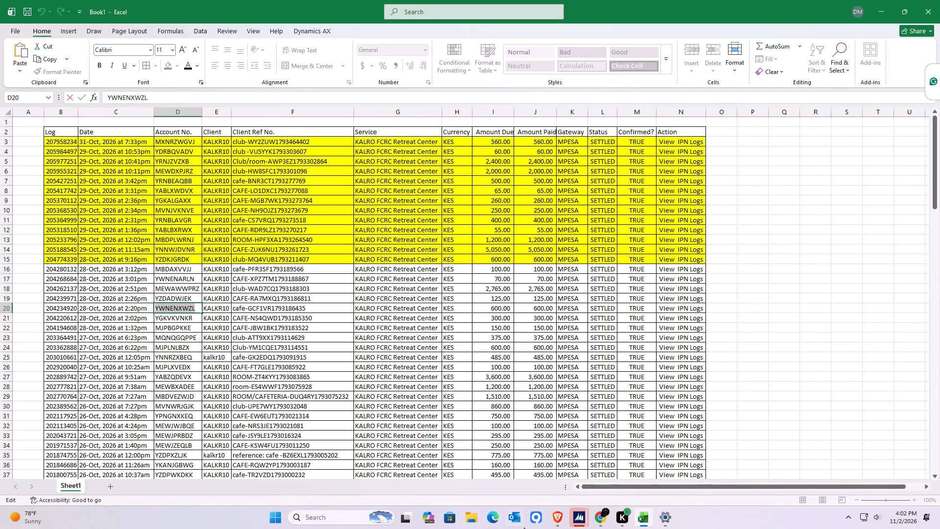
# Switch to Microsoft Dynamics AX, create a new receipt from My Receipts and dismiss the warning messages.
pyautogui.click(580, 515)
pyautogui.click(501, 479)
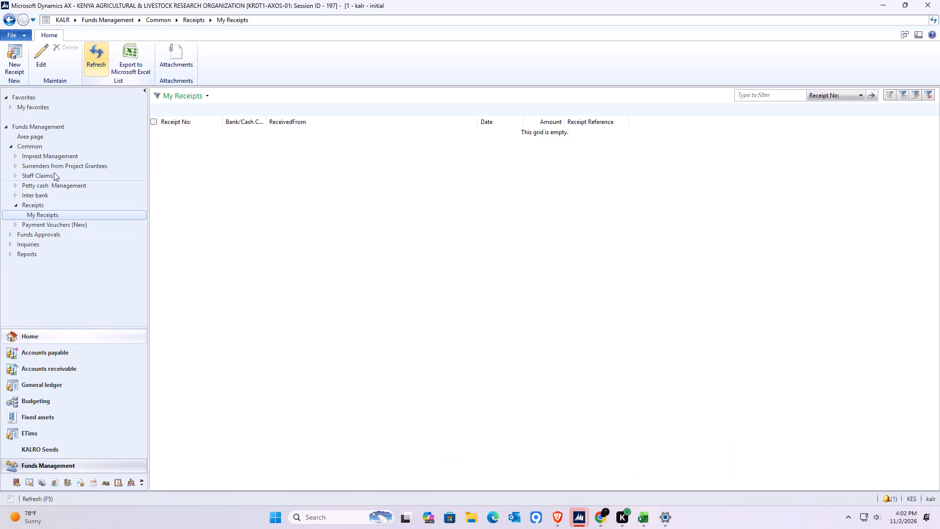
pyautogui.doubleClick(18, 52)
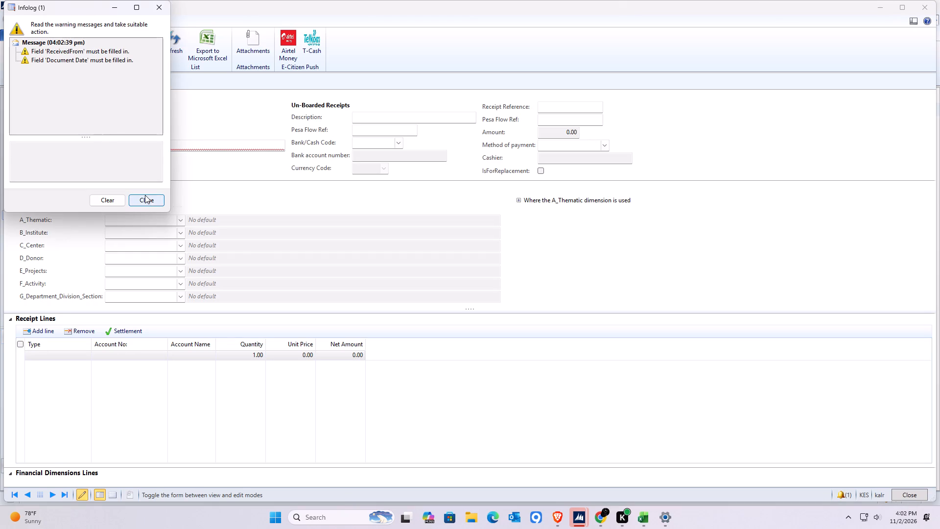
pyautogui.click(145, 195)
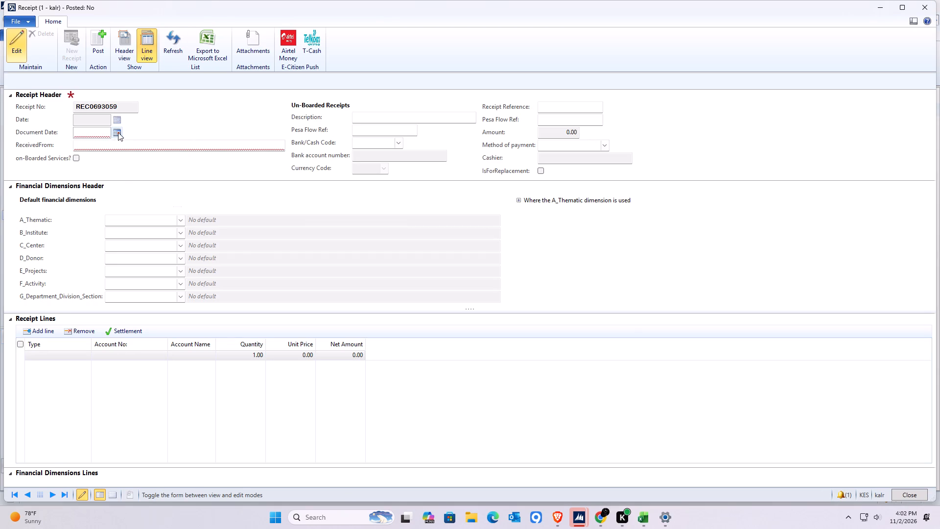
# Set the receipt's document date to 10/28/2026 and enter CUSTOMER as the party it is received from.
pyautogui.click(118, 132)
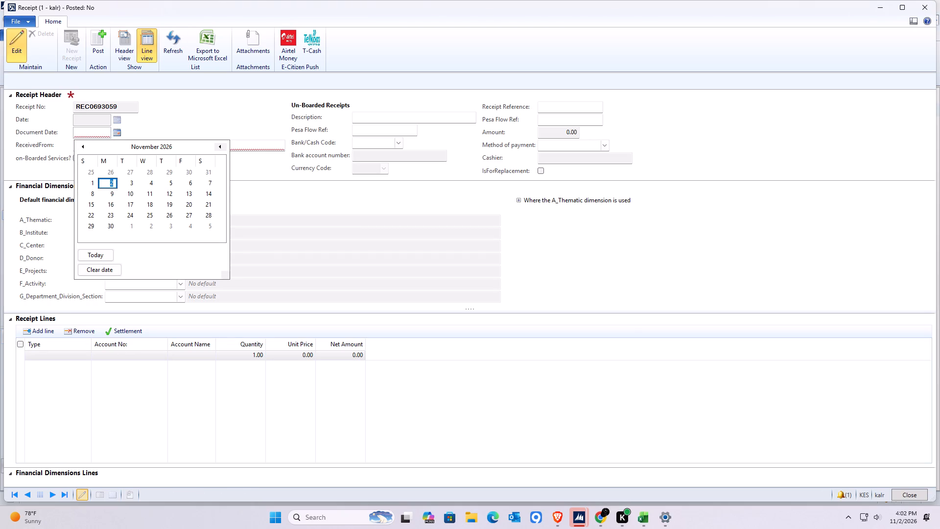
pyautogui.click(79, 147)
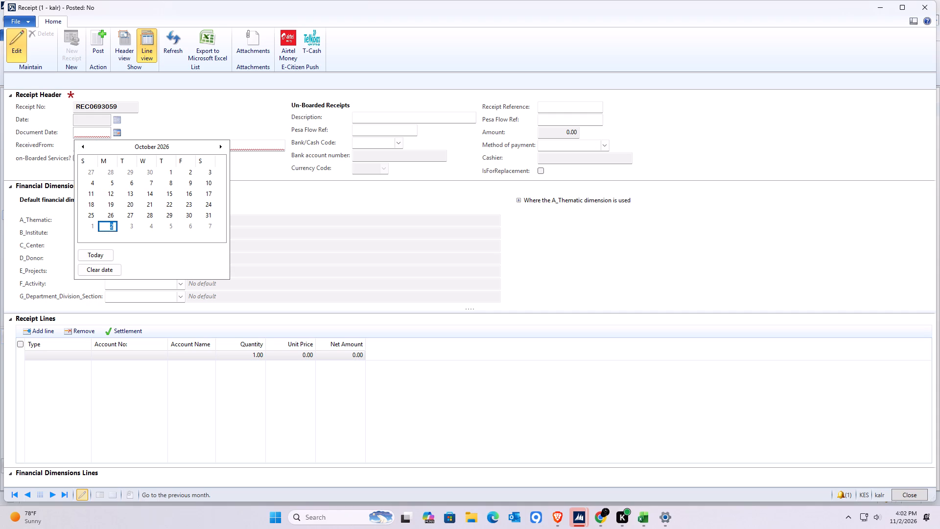
pyautogui.click(152, 213)
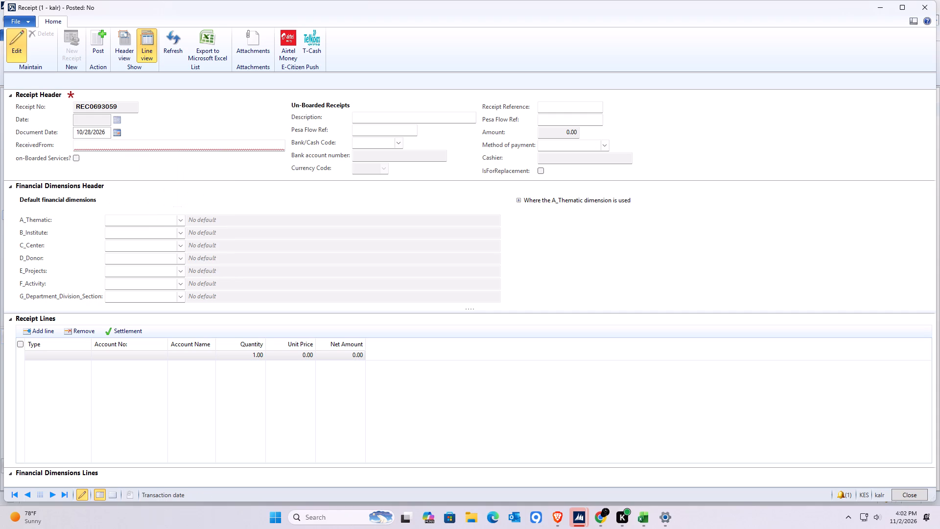
pyautogui.click(90, 144)
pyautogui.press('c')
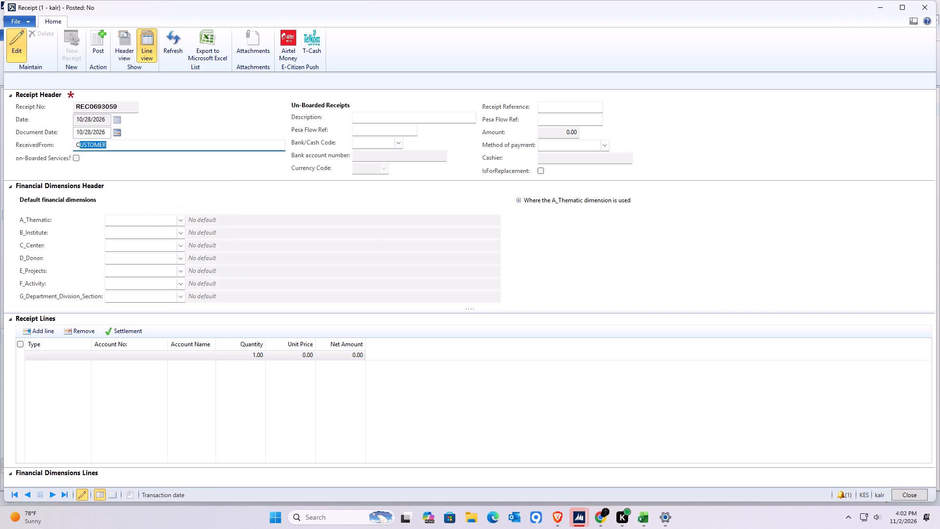
pyautogui.press('Return')
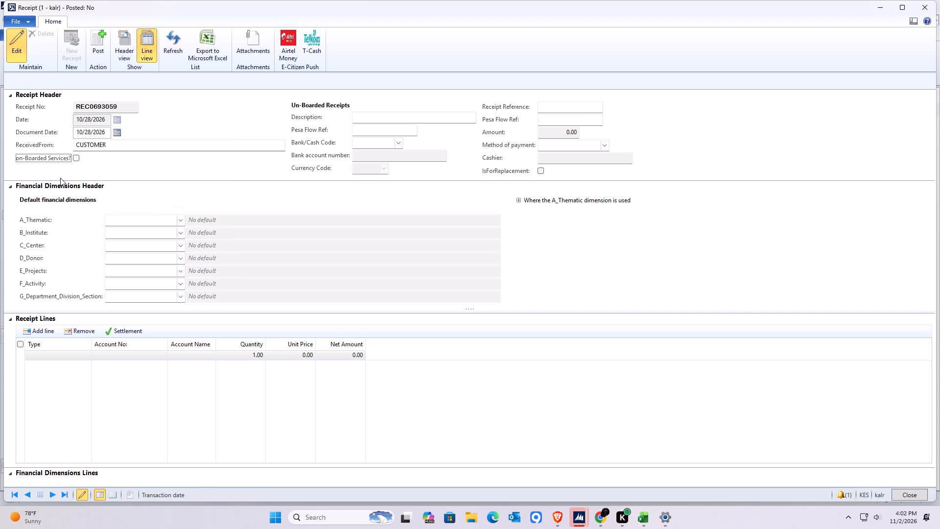
# Mark the receipt as on-boarded services with center code 10, M-PESA depot KALKR10 and sales narration CAFE.
pyautogui.click(76, 158)
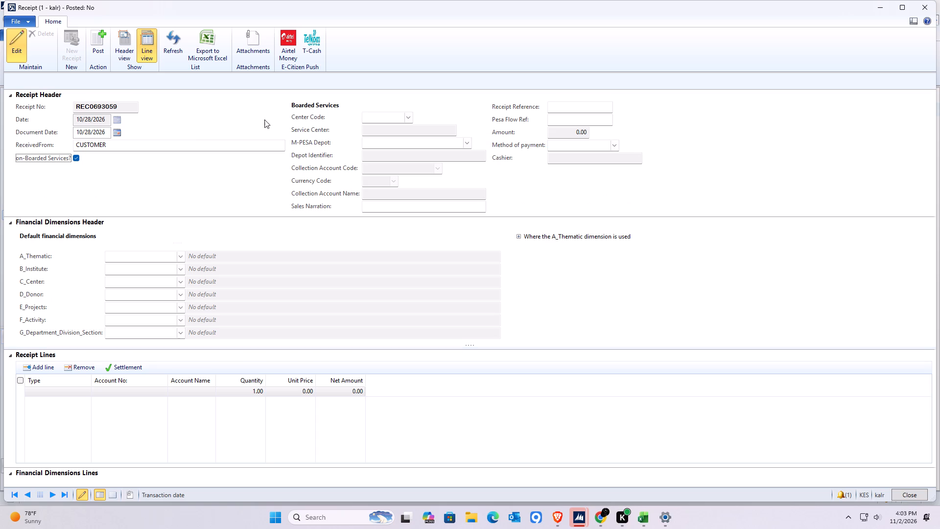
pyautogui.click(407, 120)
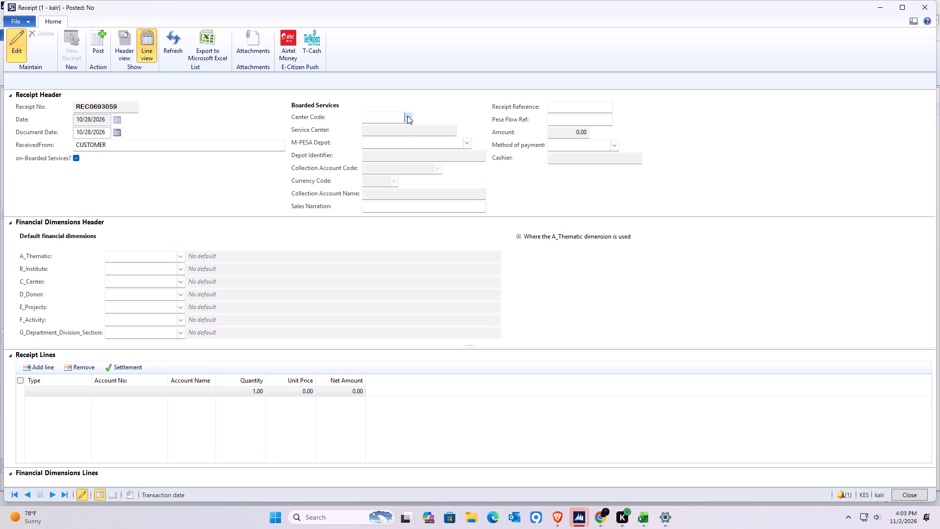
pyautogui.click(407, 116)
pyautogui.click(407, 116)
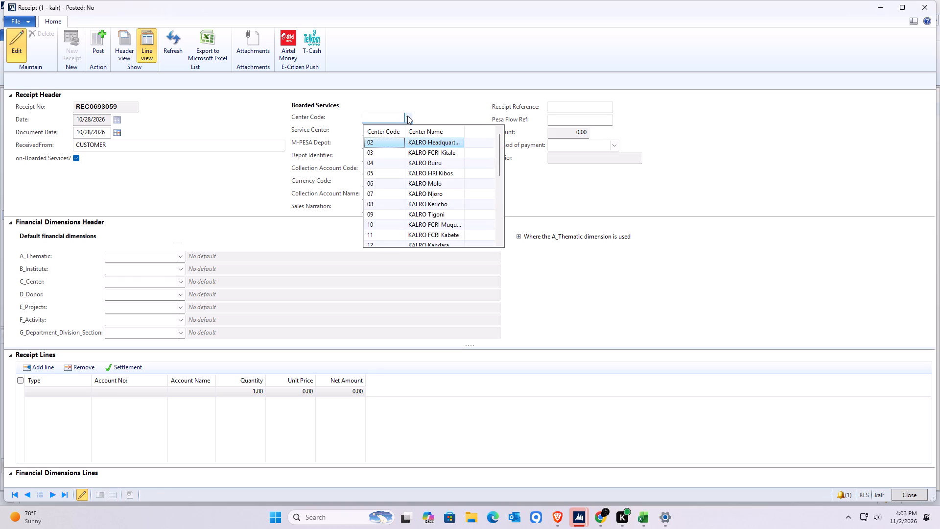
pyautogui.click(374, 226)
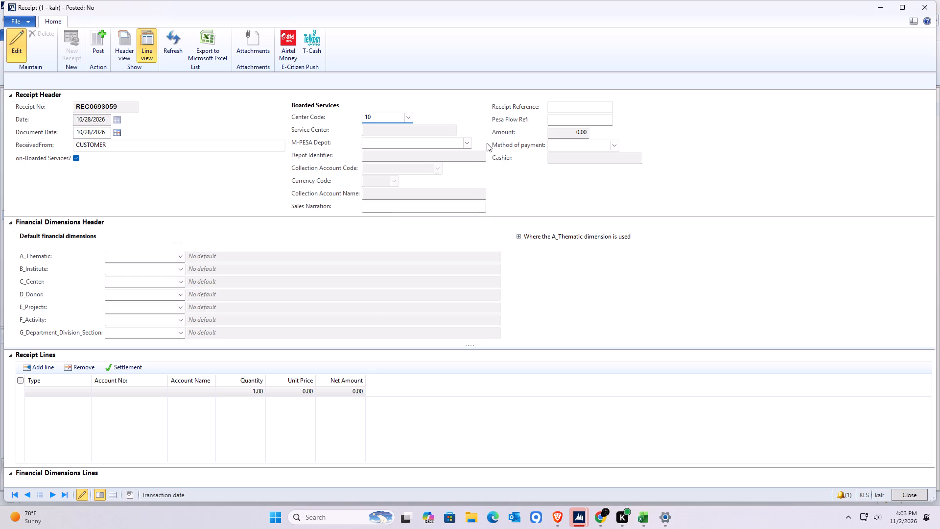
pyautogui.click(470, 144)
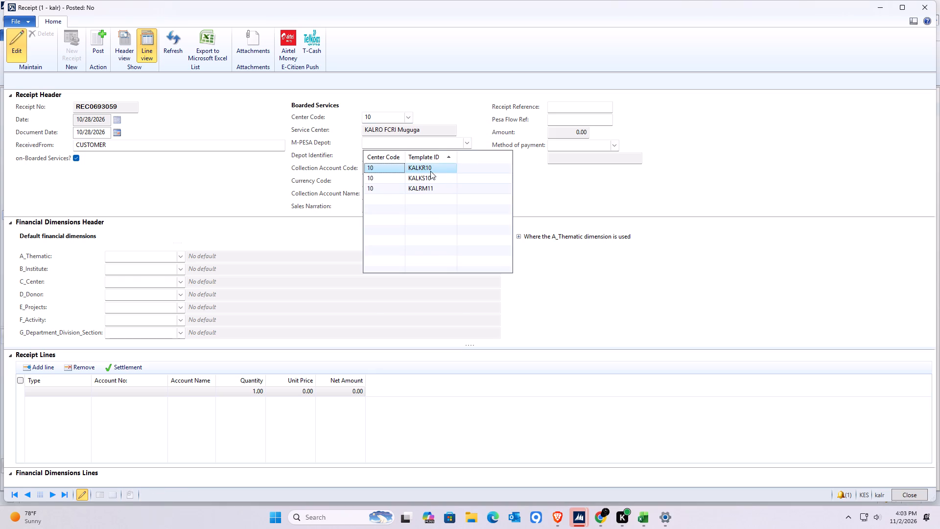
pyautogui.click(421, 168)
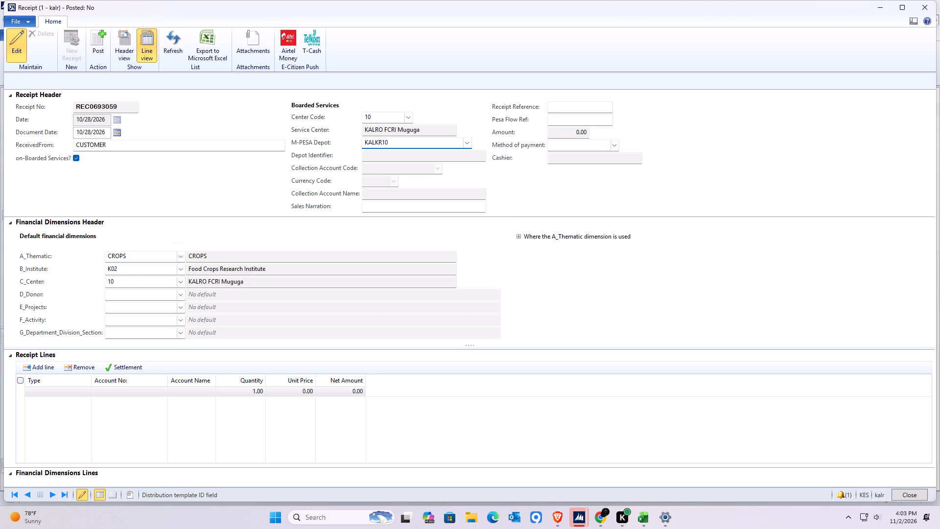
pyautogui.click(376, 209)
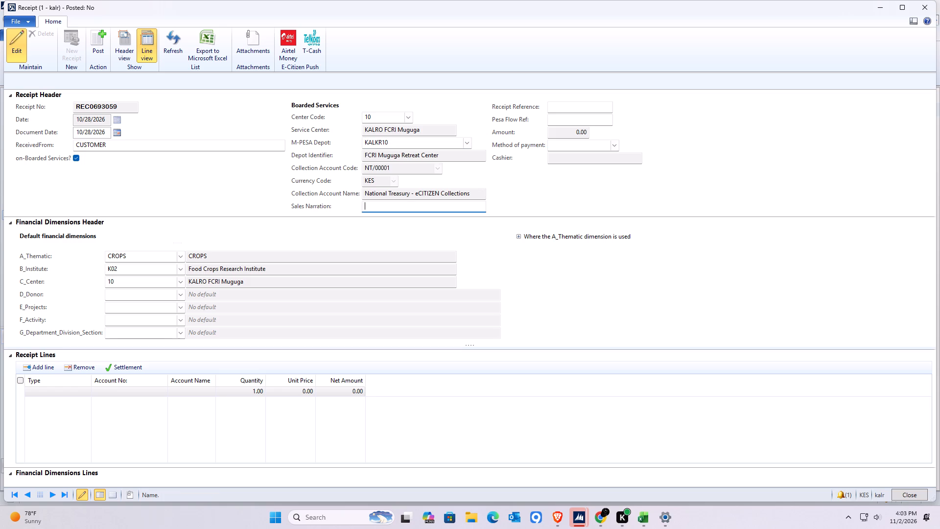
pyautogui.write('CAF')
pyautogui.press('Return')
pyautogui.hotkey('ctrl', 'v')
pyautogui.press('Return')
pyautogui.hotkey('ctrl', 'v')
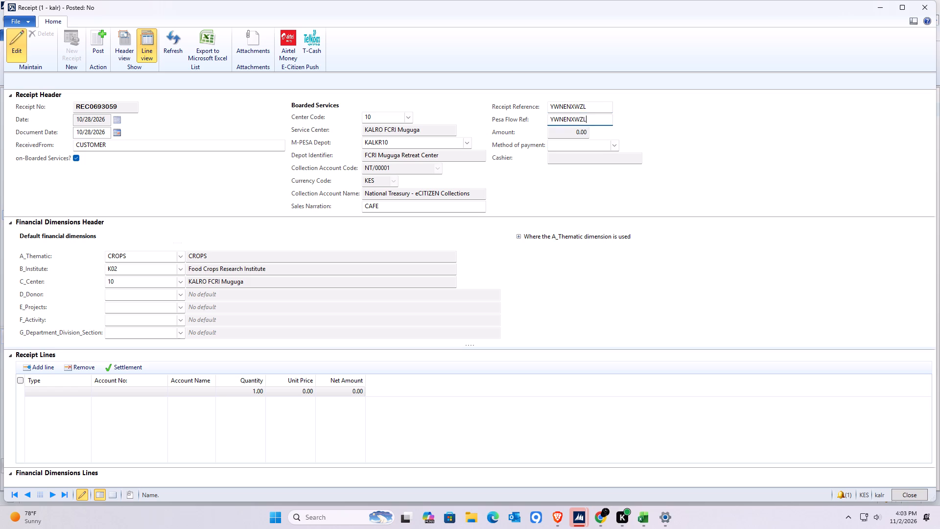
pyautogui.click(615, 147)
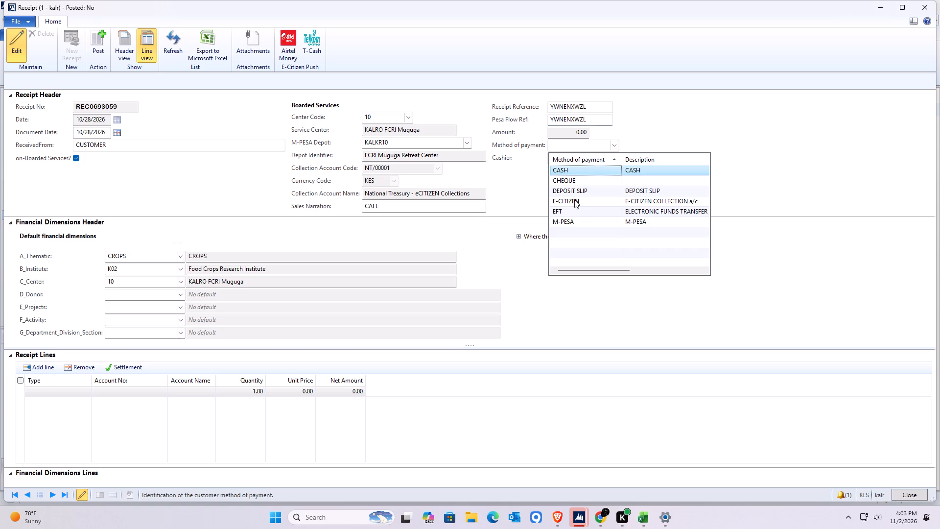
pyautogui.click(574, 199)
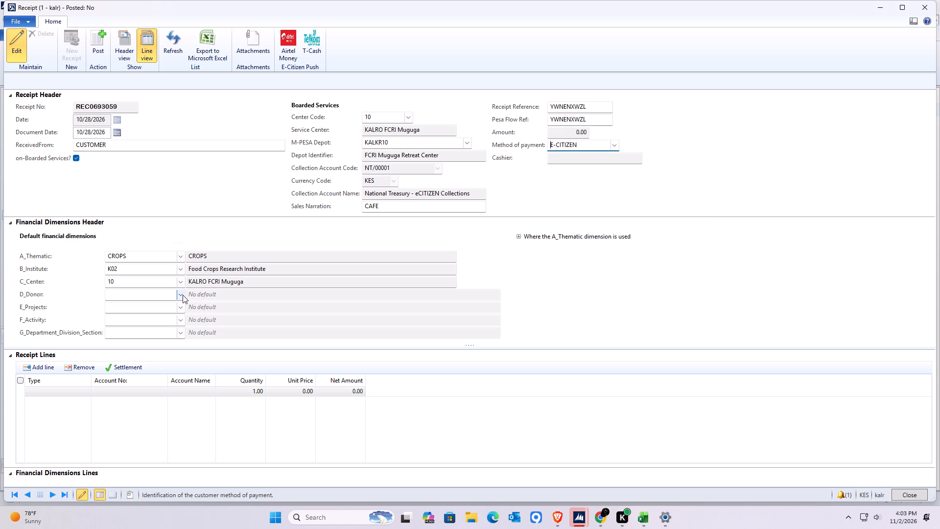
# Set the header's financial dimensions for donor to DNR0005 (AIA) and project to PRJ0062 (HOSPITALITY).
pyautogui.click(183, 295)
pyautogui.click(176, 373)
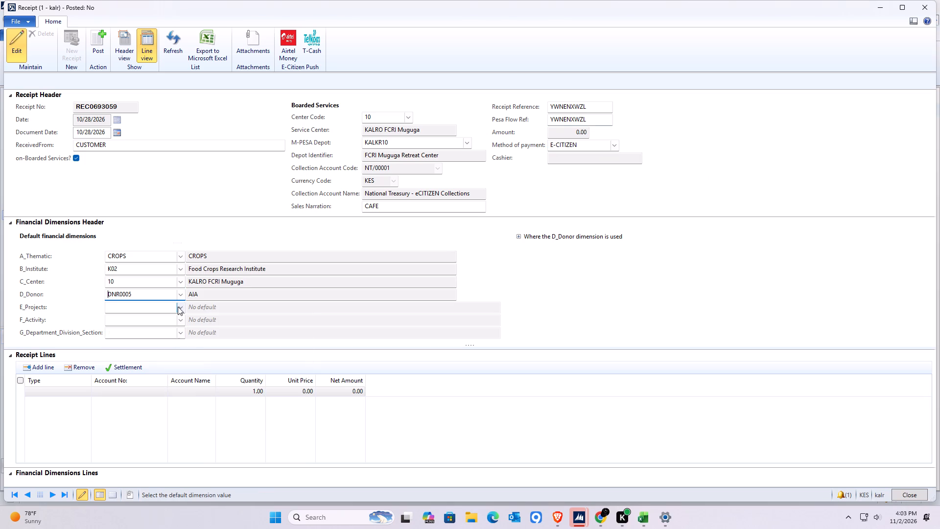
pyautogui.click(178, 307)
pyautogui.scroll(-5, 175, 395)
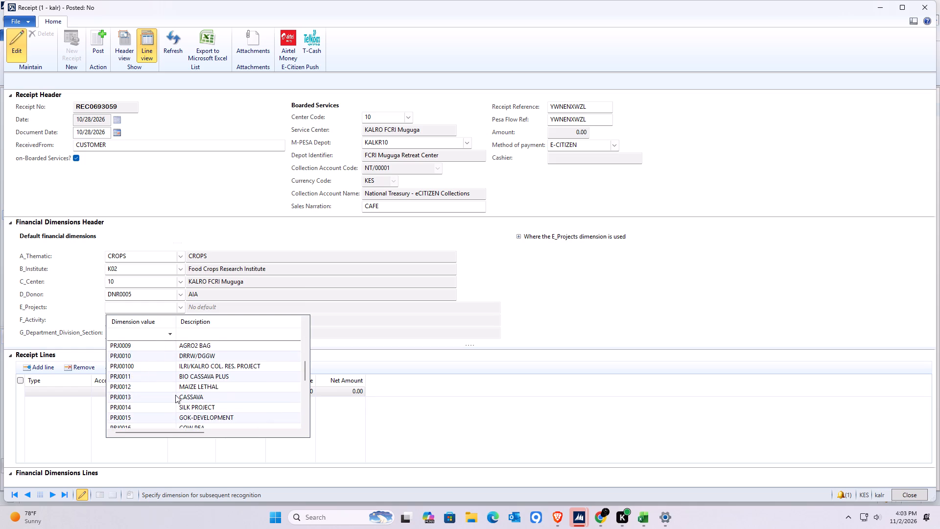
pyautogui.scroll(-20, 175, 395)
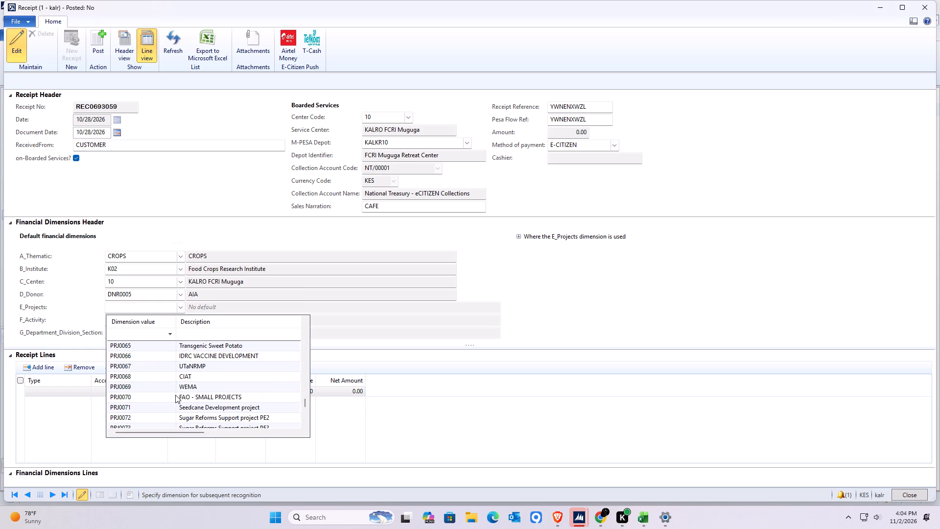
pyautogui.scroll(3, 175, 395)
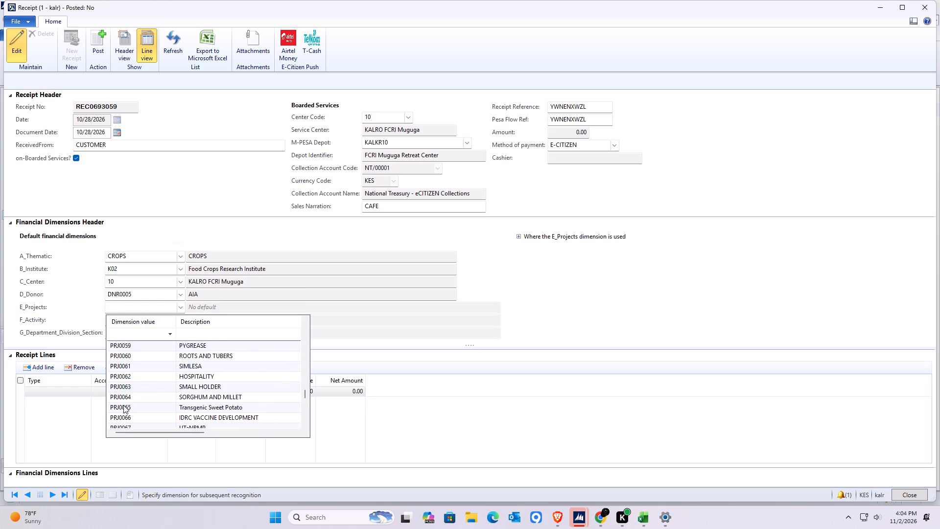
pyautogui.click(182, 378)
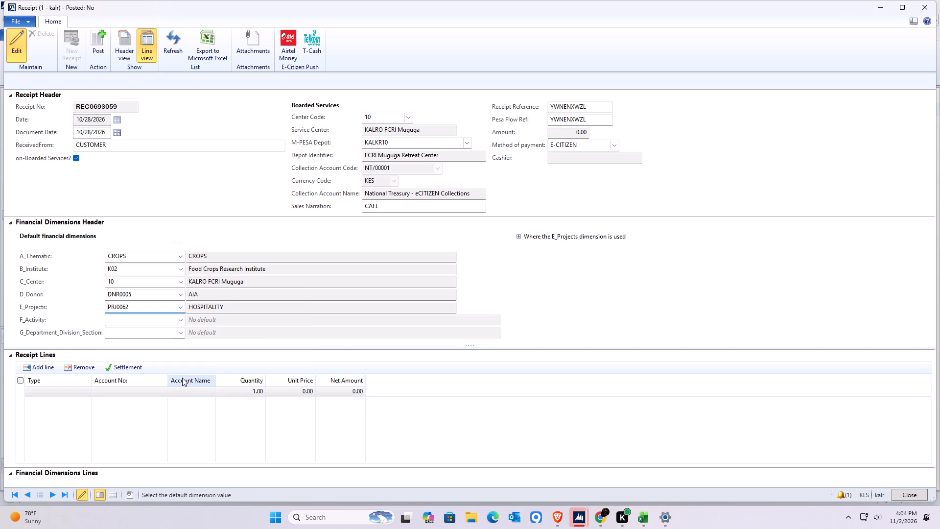
# Set the header's activity dimension to ACT0001 (Management and Administration) and department dimension to F0000002 (Food Crops Research Systems).
pyautogui.click(182, 322)
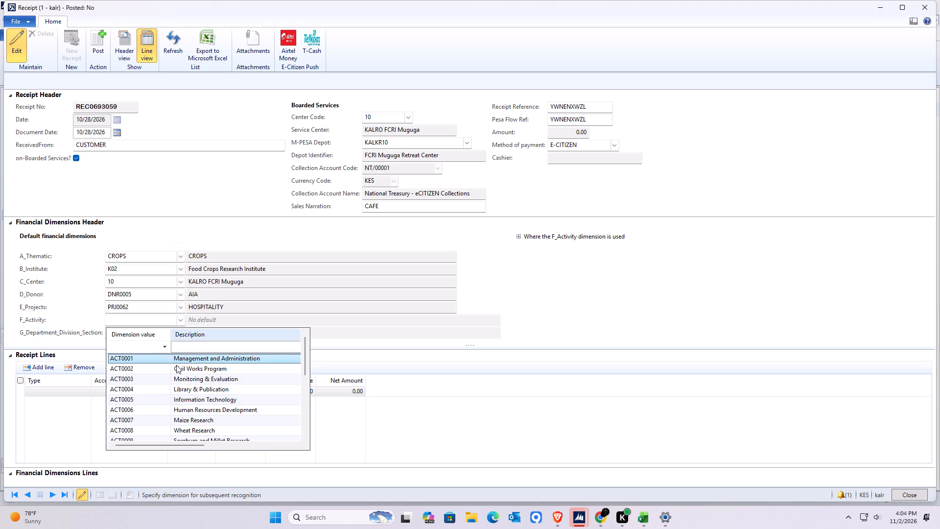
pyautogui.click(178, 358)
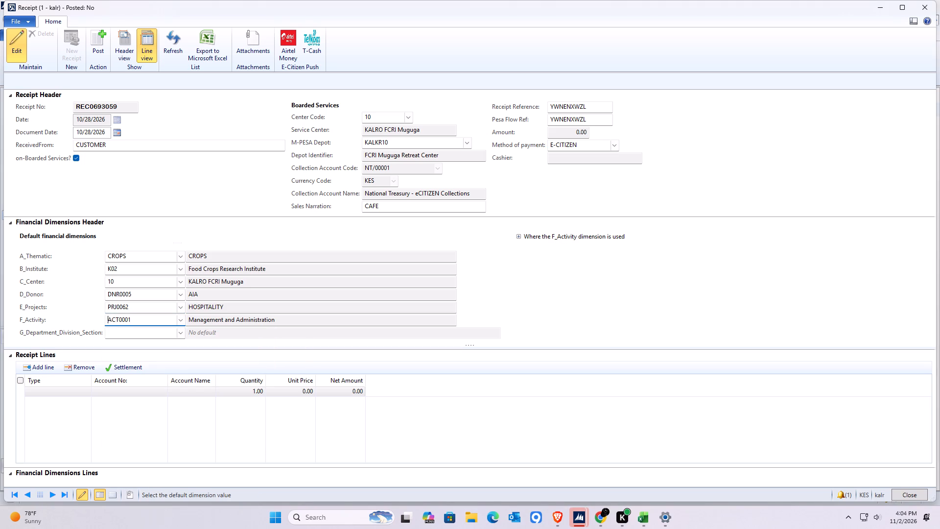
pyautogui.click(161, 335)
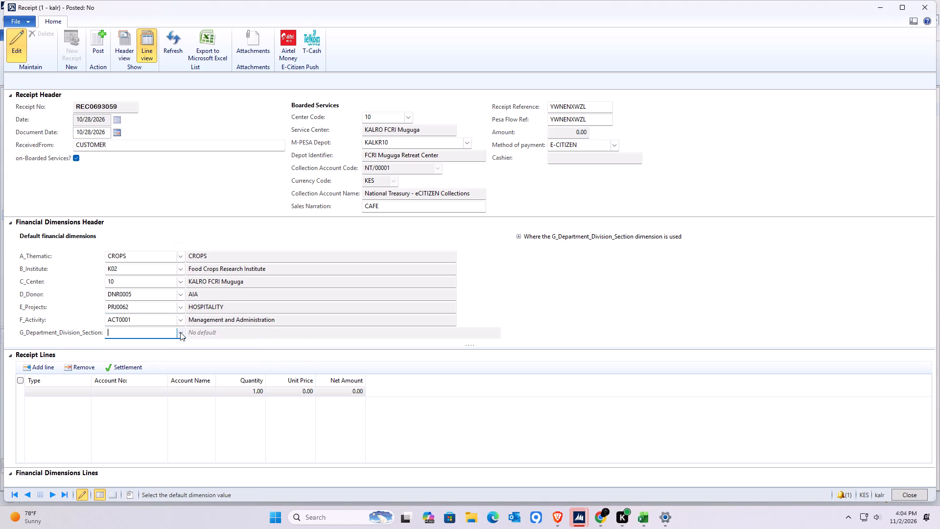
pyautogui.click(181, 332)
pyautogui.scroll(-8, 181, 332)
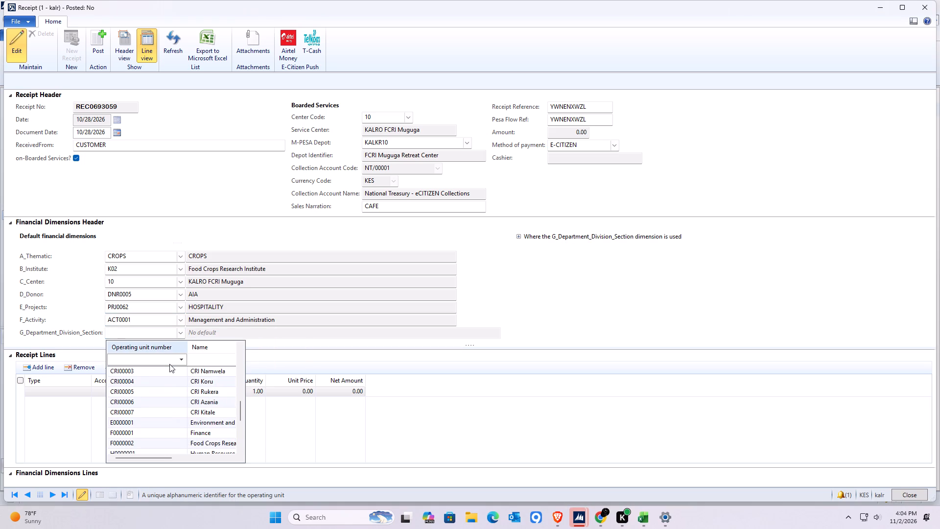
pyautogui.click(130, 441)
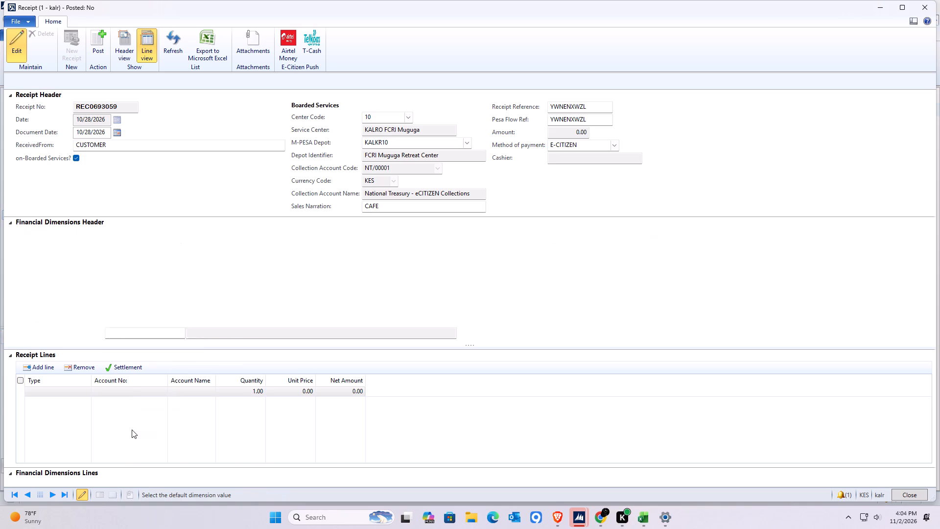
# Fill the receipt line with type Cafetaria and unit price 600, checking the amount of payment YWNENXWZL in the Excel sheet.
pyautogui.click(82, 392)
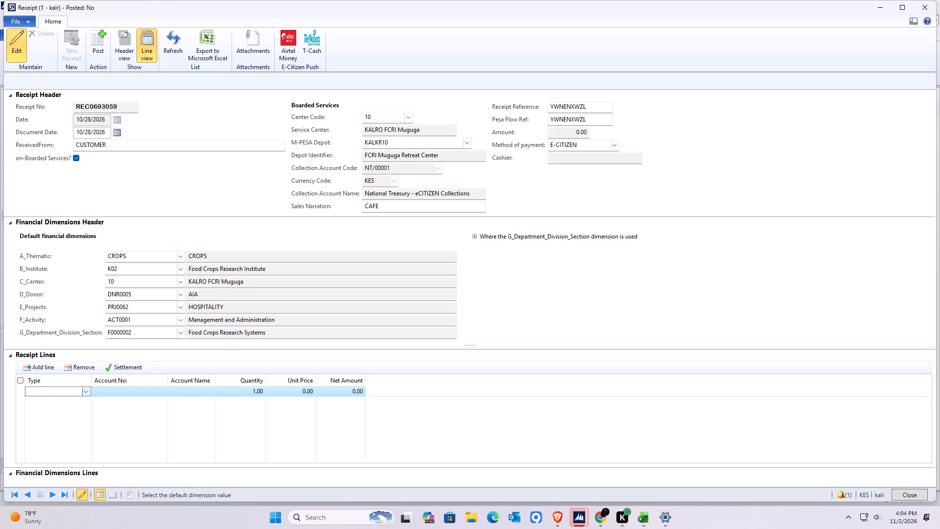
pyautogui.click(86, 391)
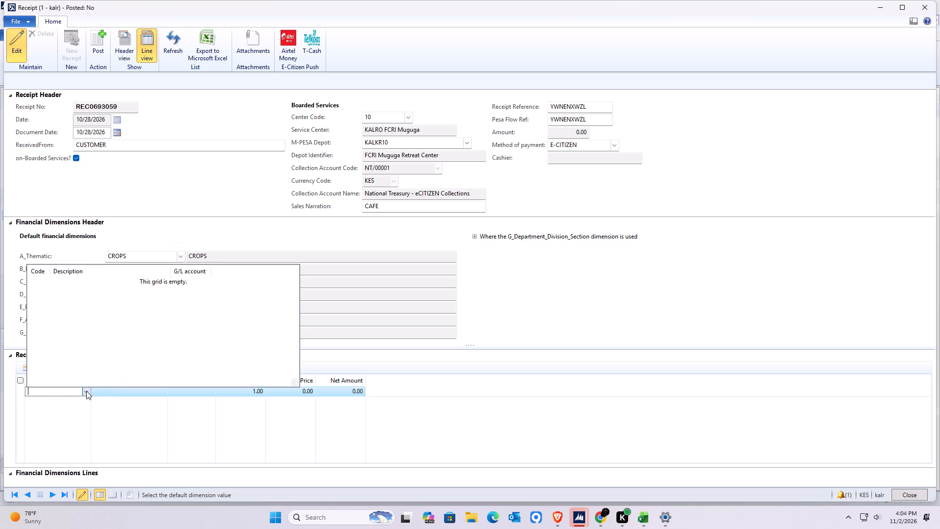
pyautogui.click(104, 365)
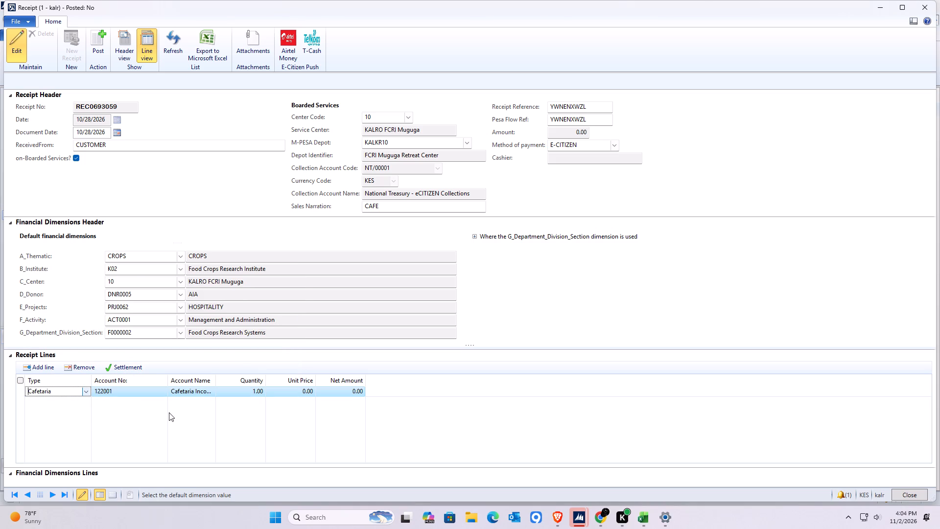
pyautogui.click(298, 389)
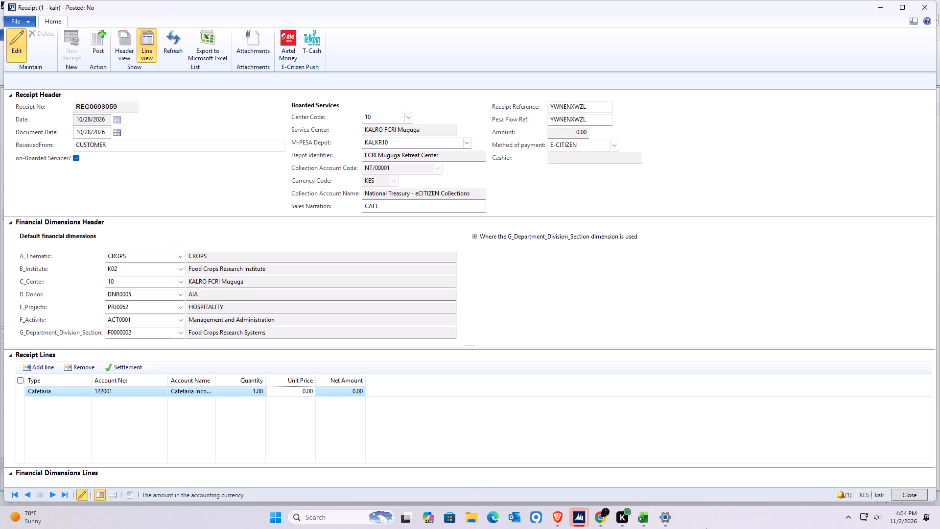
pyautogui.click(647, 518)
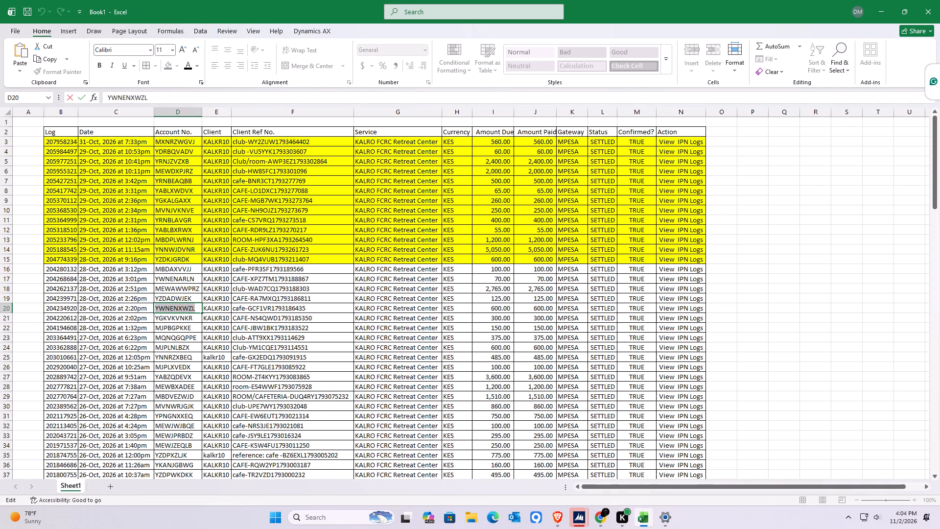
pyautogui.click(579, 515)
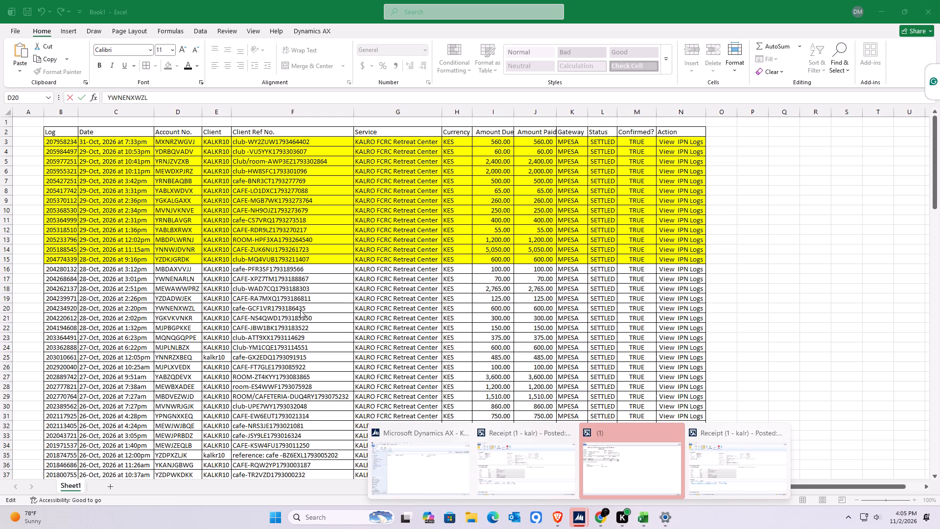
pyautogui.click(184, 308)
pyautogui.doubleClick(184, 308)
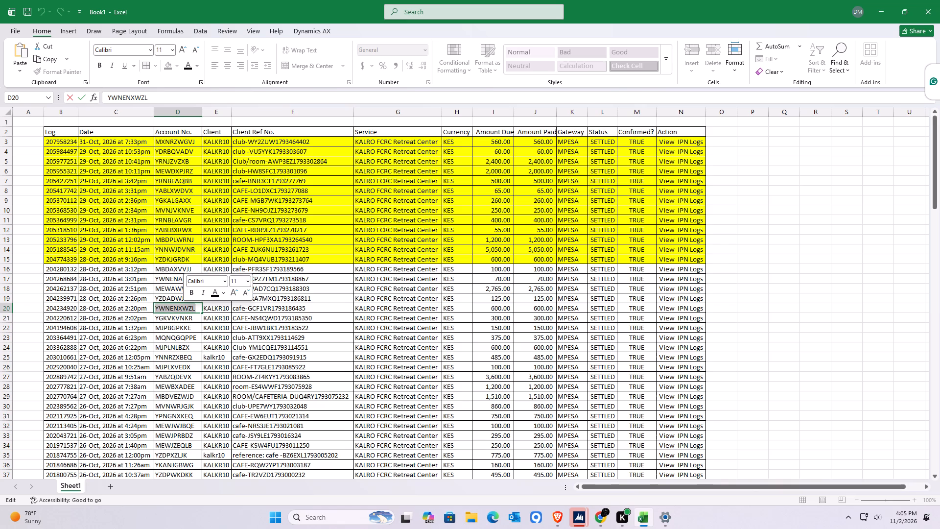
pyautogui.click(582, 514)
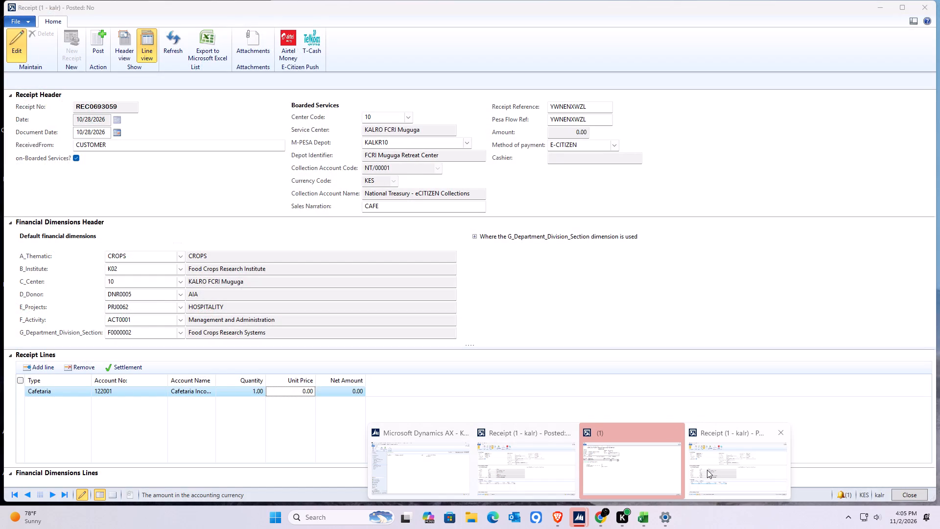
pyautogui.click(707, 470)
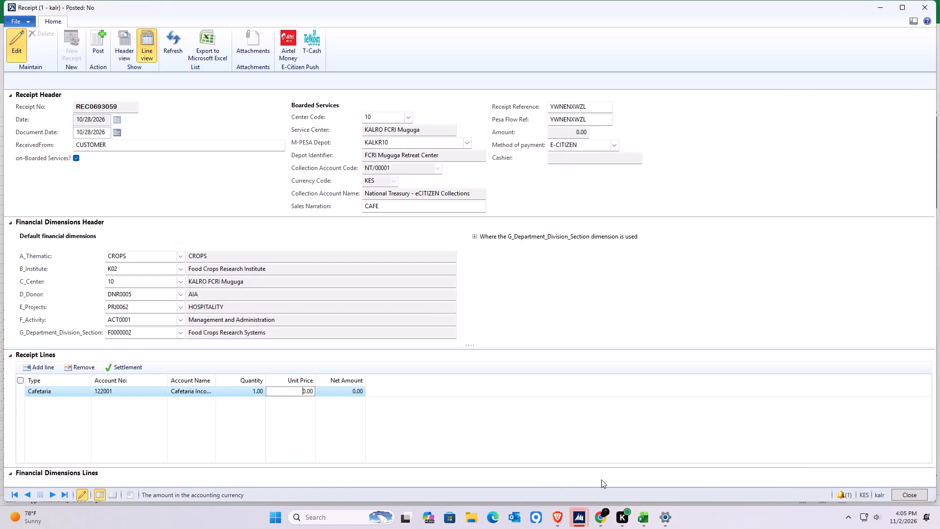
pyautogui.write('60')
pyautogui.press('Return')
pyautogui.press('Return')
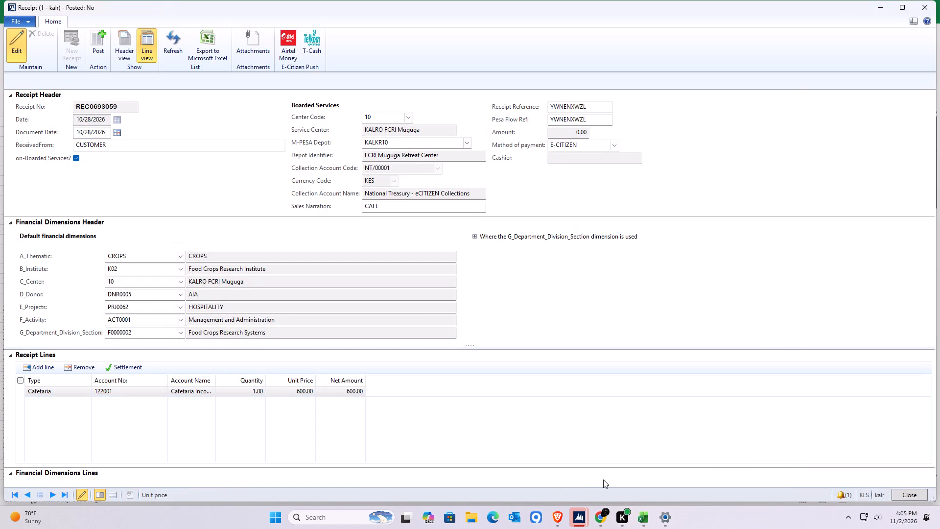
pyautogui.click(98, 44)
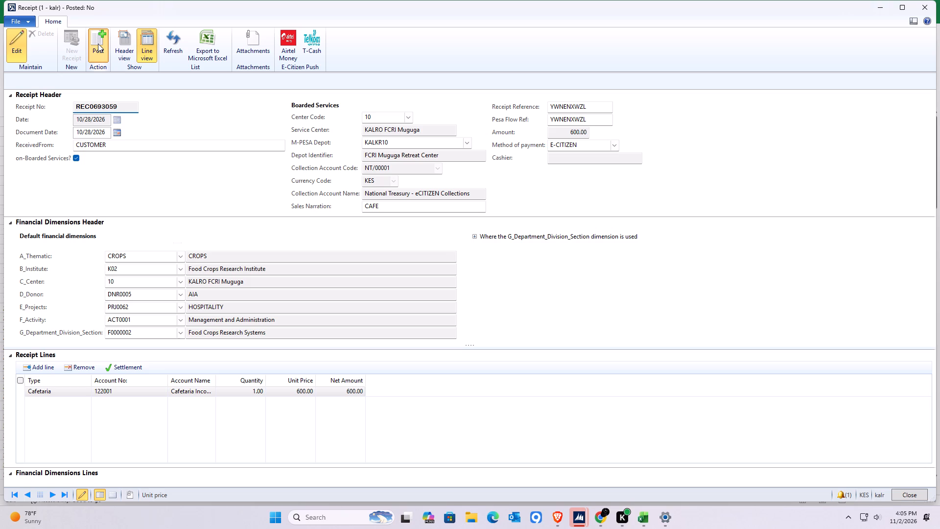
pyautogui.click(507, 289)
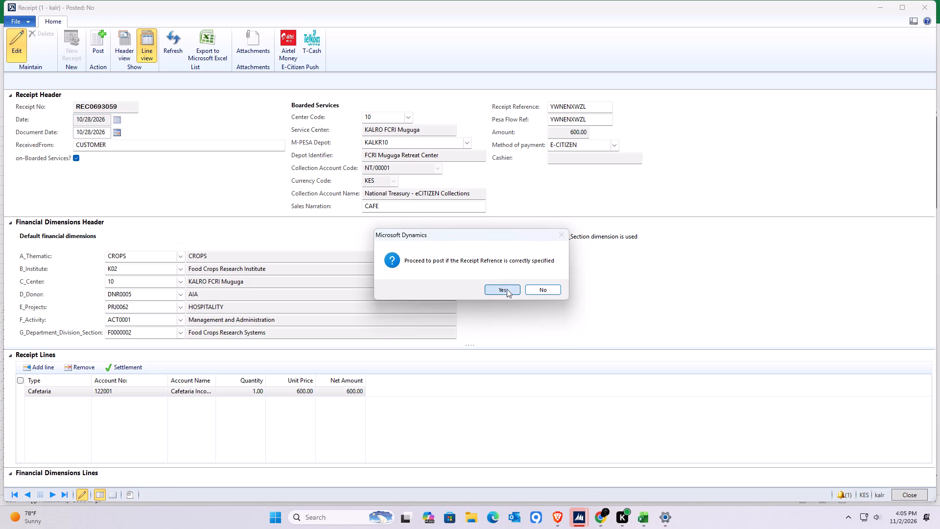
pyautogui.click(477, 289)
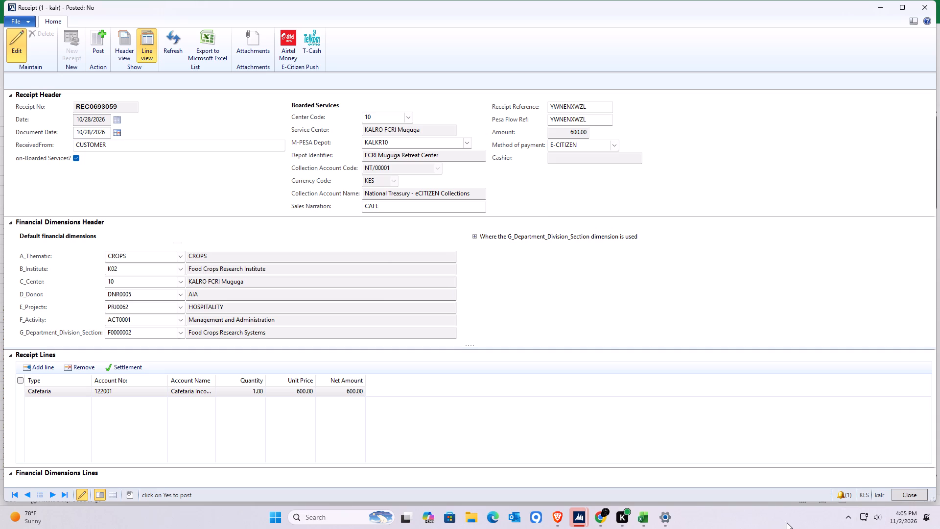
pyautogui.click(641, 513)
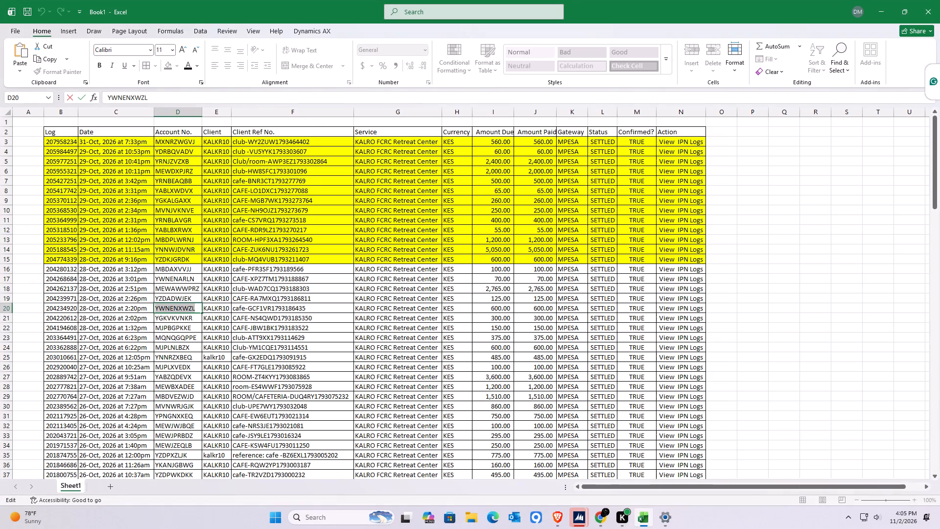
pyautogui.click(51, 308)
pyautogui.moveTo(51, 308); pyautogui.dragTo(260, 318)
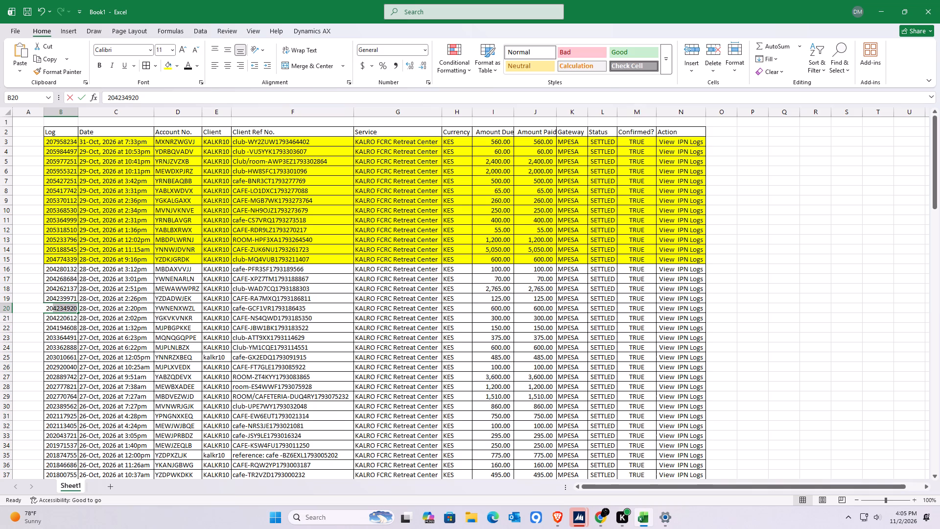
pyautogui.moveTo(260, 318); pyautogui.dragTo(224, 298)
pyautogui.doubleClick(83, 301)
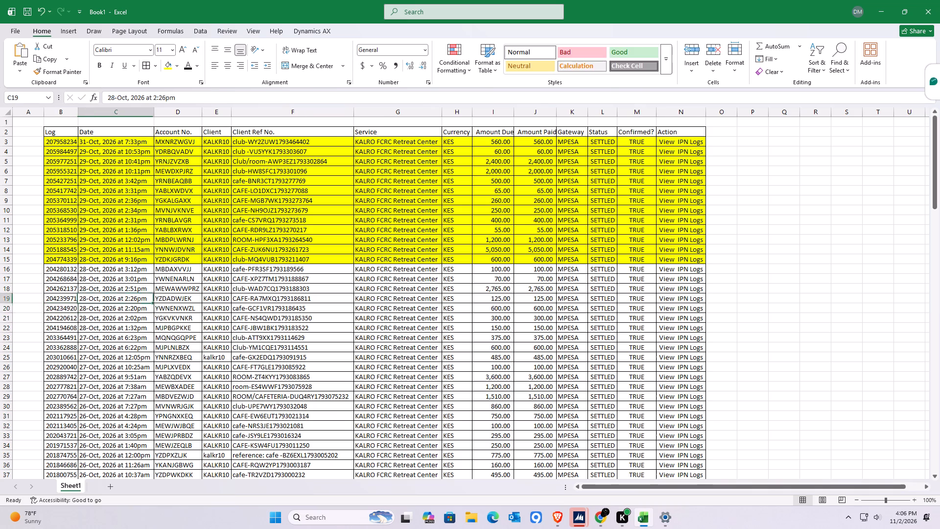
pyautogui.scroll(6, 269, 195)
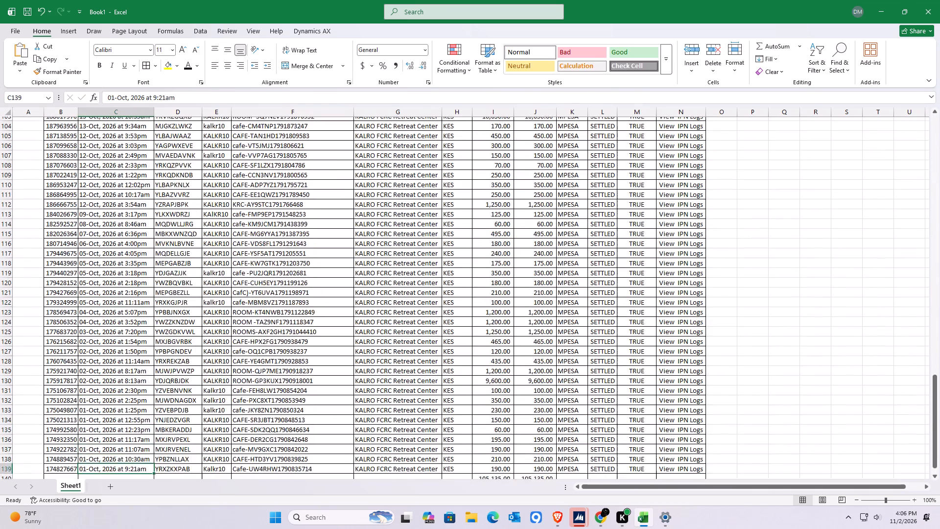
pyautogui.scroll(2, 269, 194)
pyautogui.scroll(20, 270, 192)
pyautogui.scroll(3, 270, 192)
pyautogui.middleClick(270, 192)
pyautogui.middleClick(270, 192)
pyautogui.middleClick(271, 192)
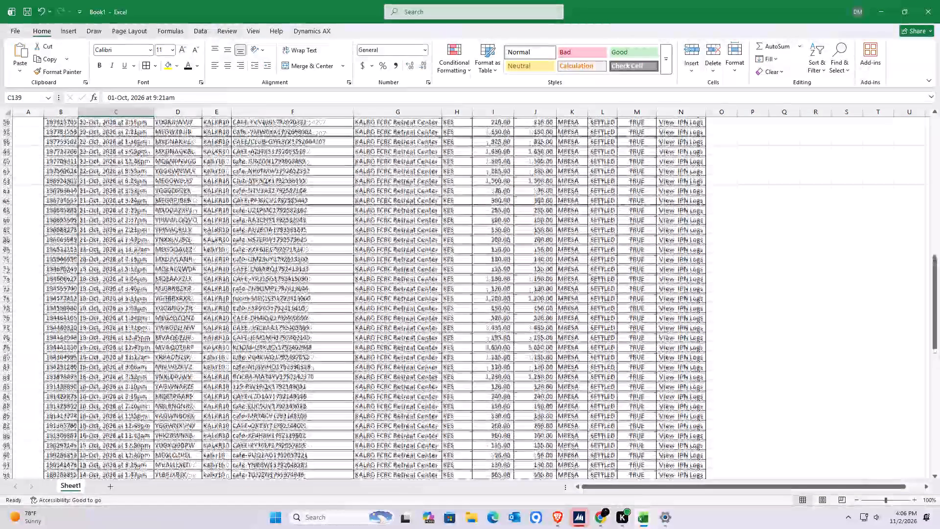
pyautogui.scroll(18, 271, 192)
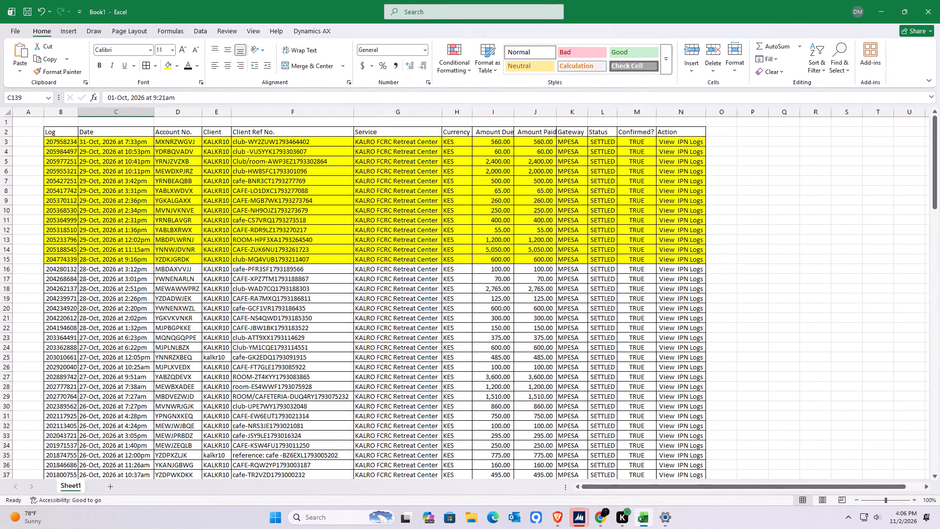
pyautogui.click(70, 308)
pyautogui.moveTo(70, 308); pyautogui.dragTo(308, 301)
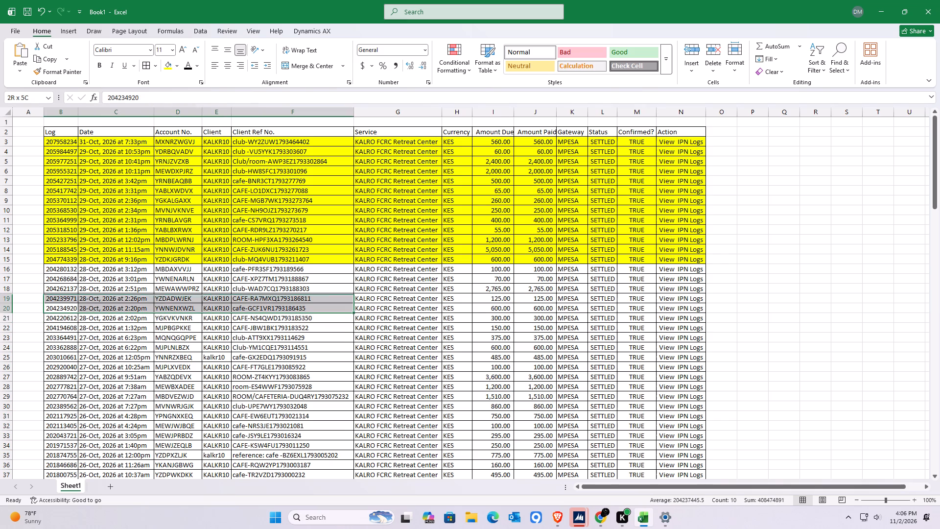
pyautogui.moveTo(308, 301); pyautogui.dragTo(639, 283)
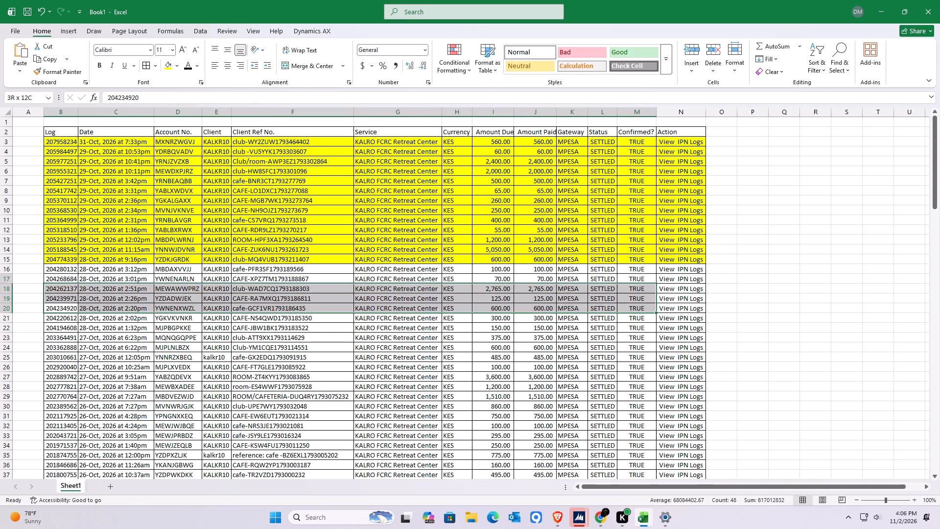
pyautogui.moveTo(639, 283); pyautogui.dragTo(672, 269)
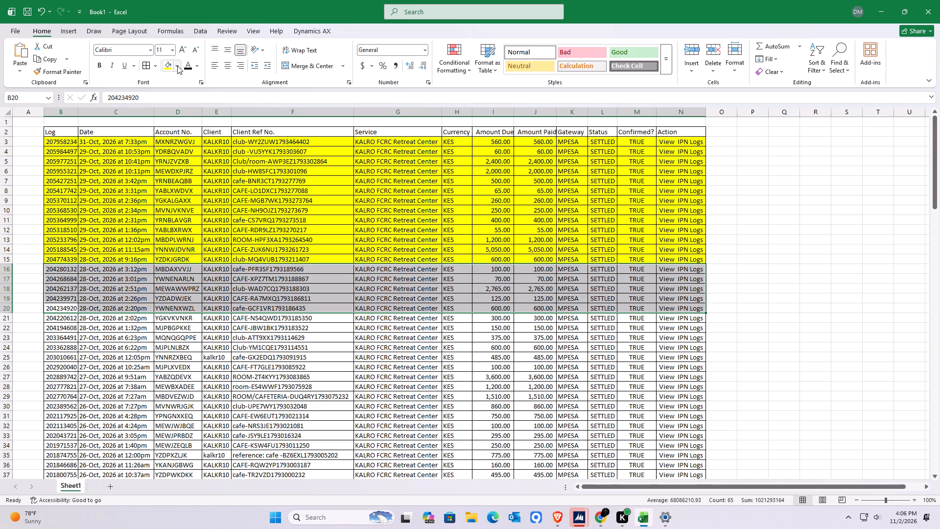
pyautogui.click(177, 66)
pyautogui.click(209, 213)
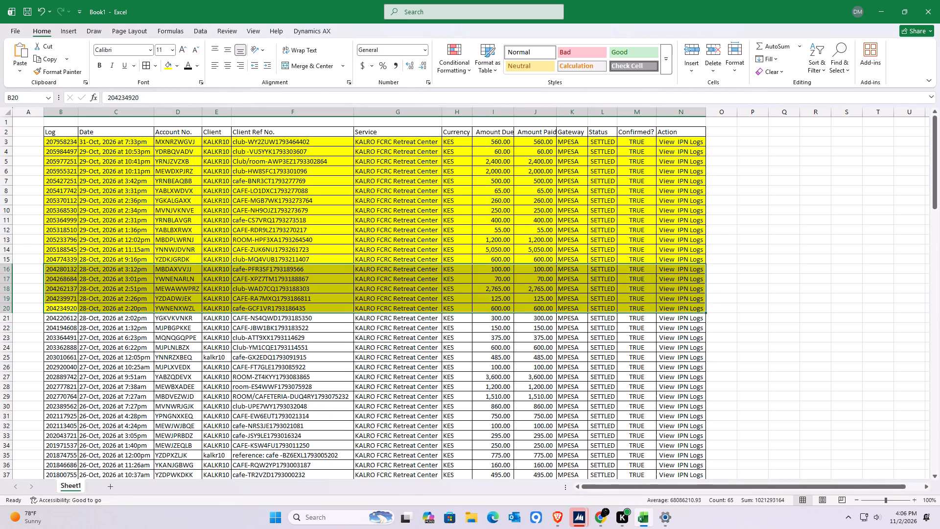
pyautogui.click(291, 381)
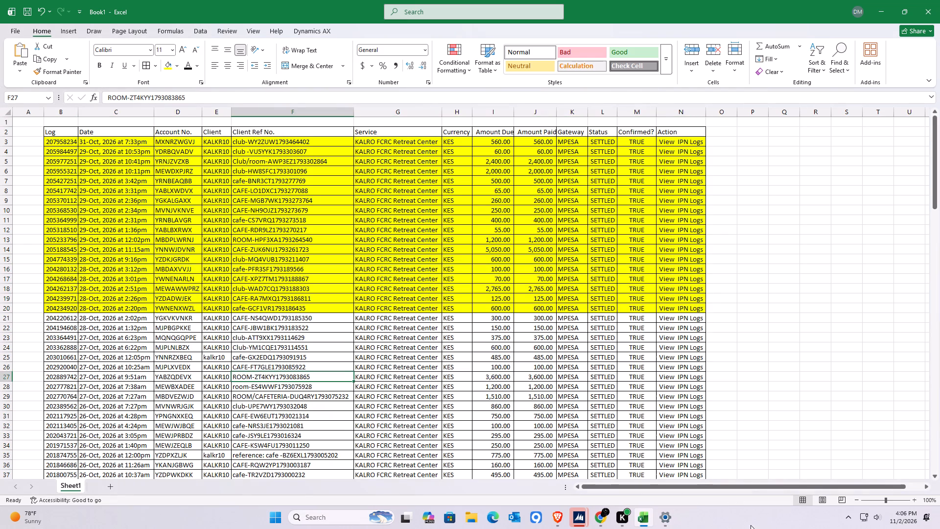
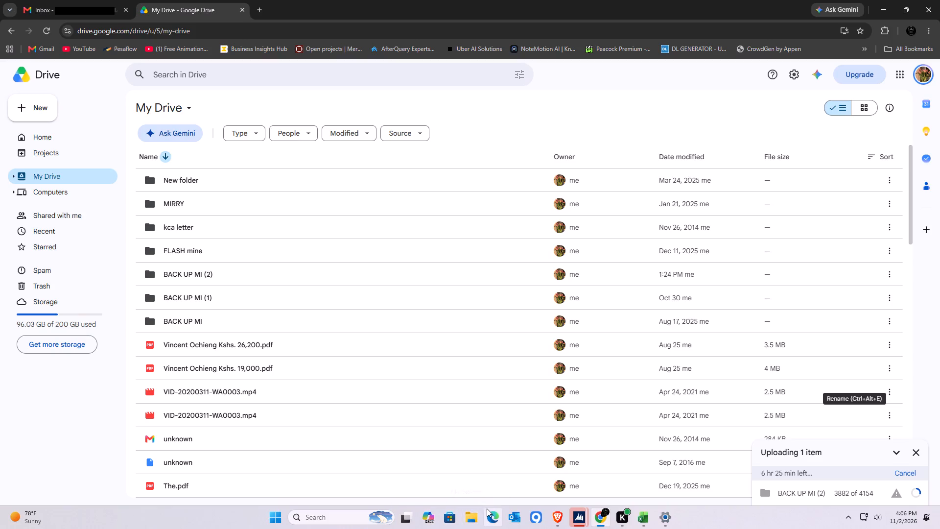
# Open the Microsoft Edge browser.
pyautogui.click(497, 516)
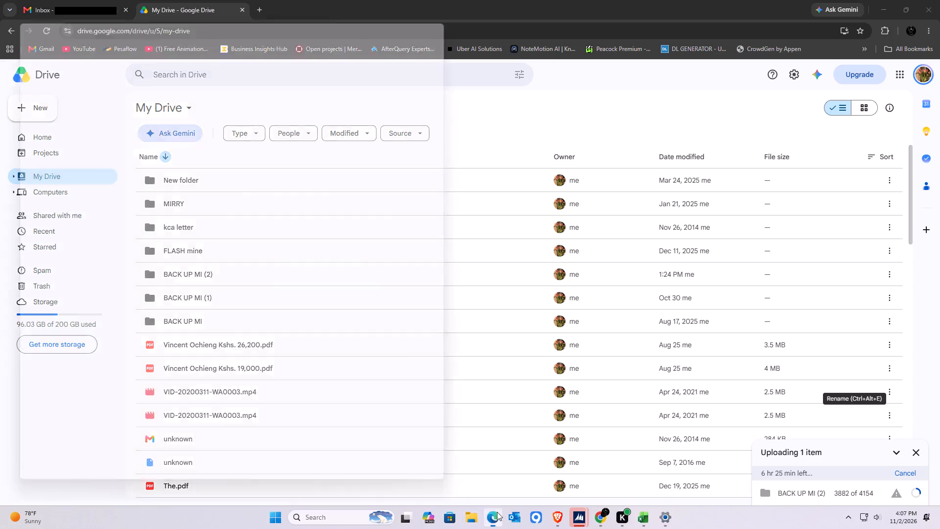
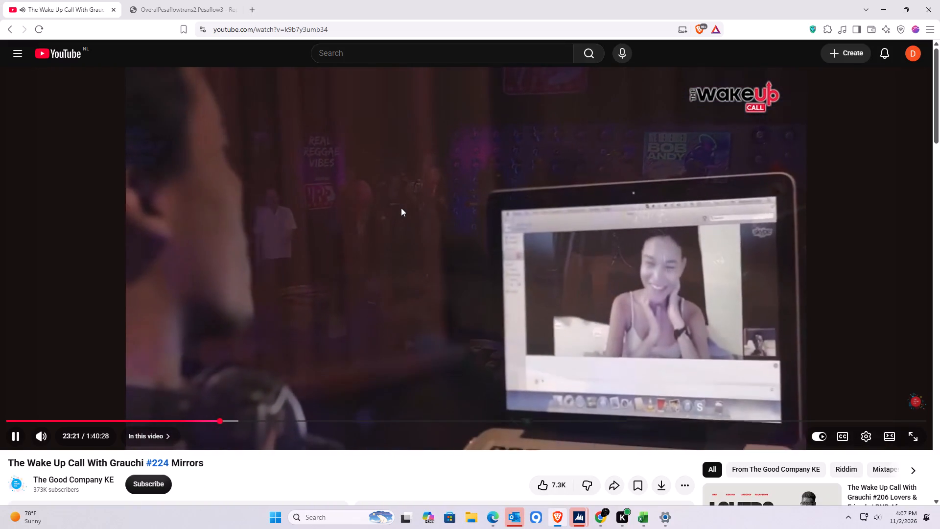
# Pause the YouTube video.
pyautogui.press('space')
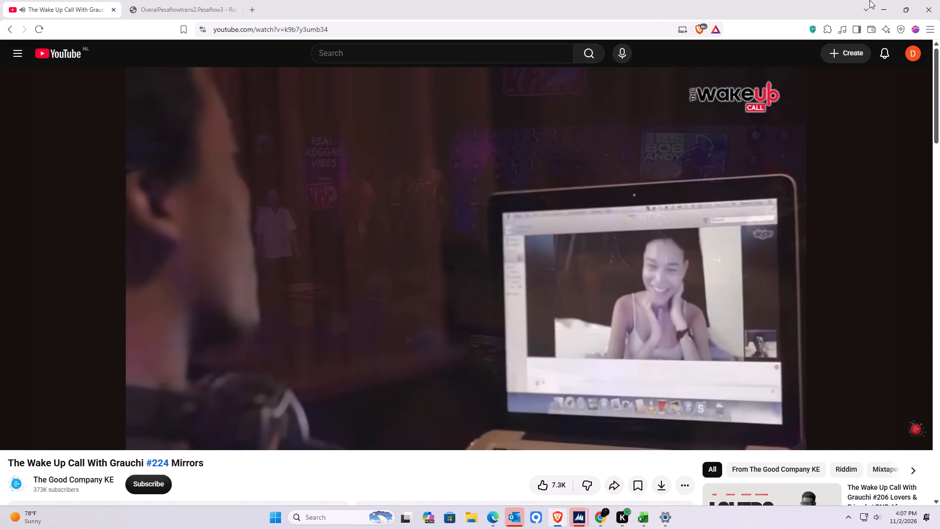
pyautogui.click(863, 6)
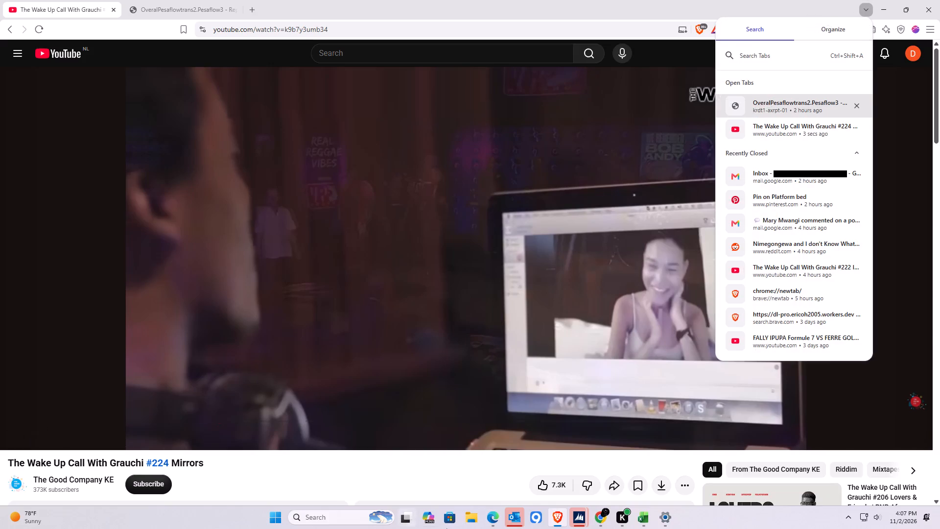
pyautogui.click(575, 515)
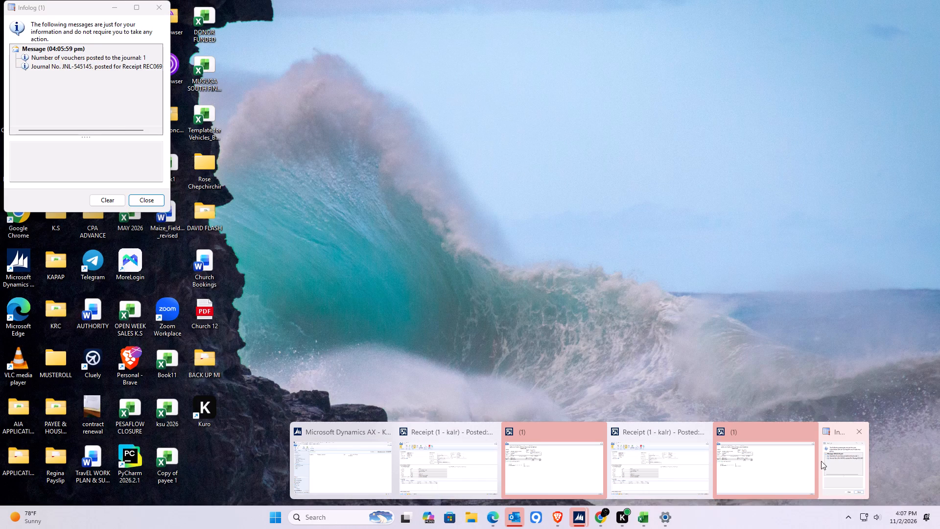
pyautogui.click(793, 468)
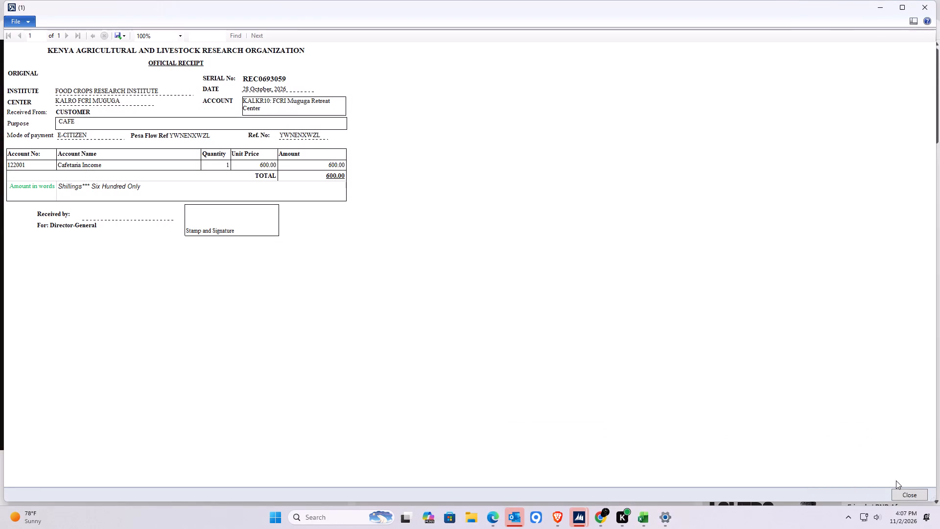
pyautogui.click(910, 491)
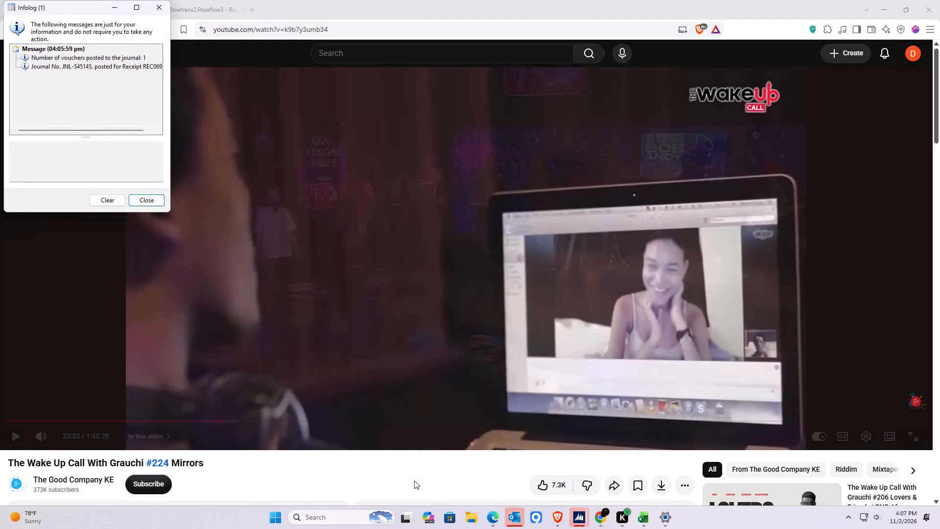